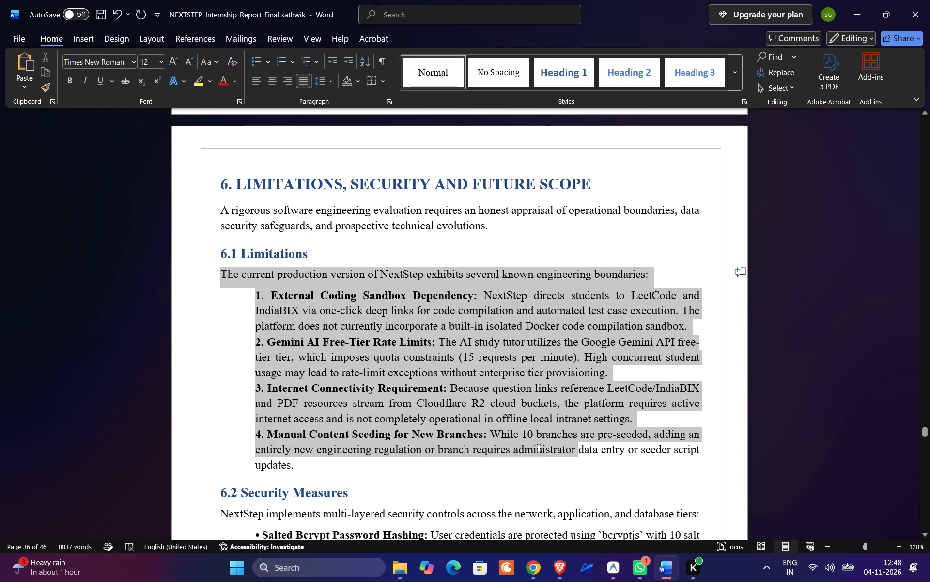
drag(539, 448, 291, 466)
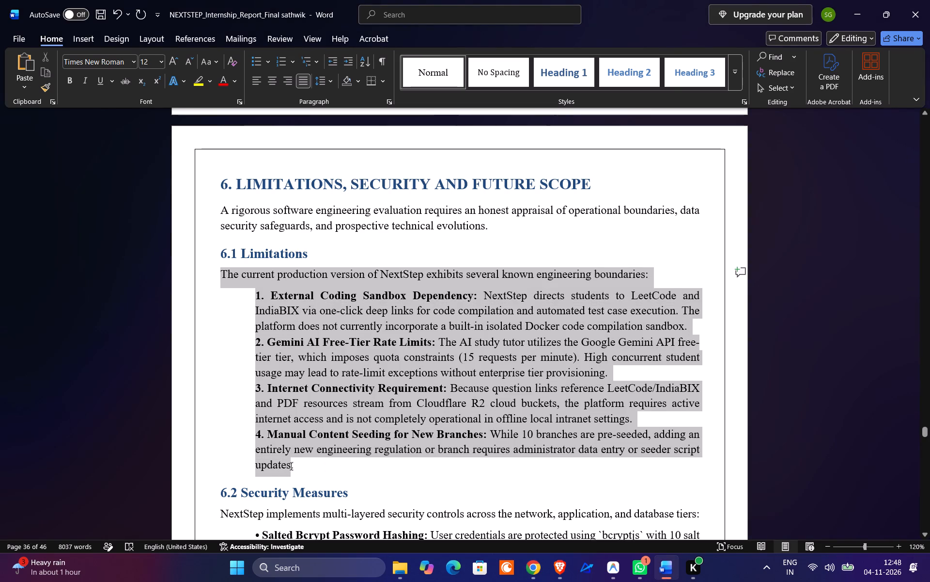
drag(291, 466, 295, 469)
key(ctrl+v)
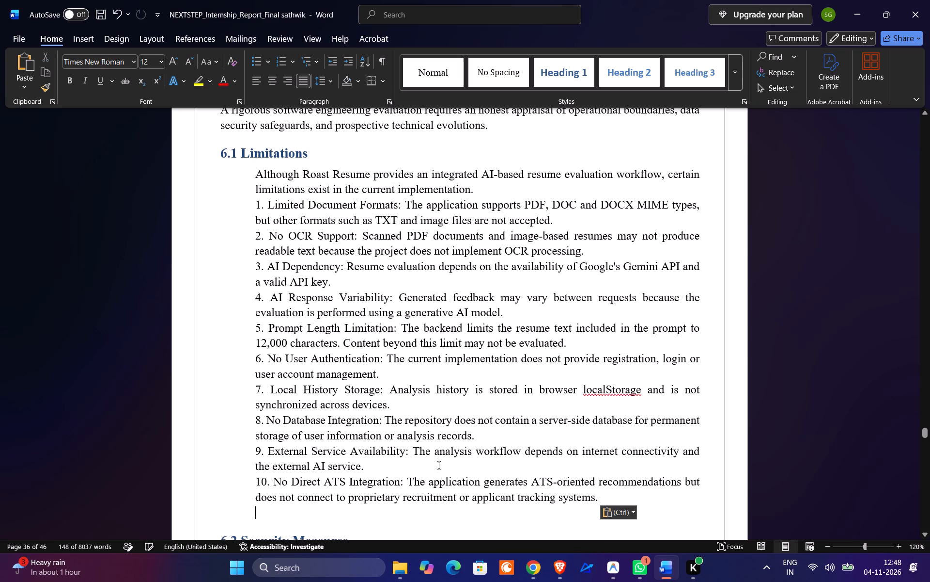
Remove the indent from the introductory paragraph beginning "Although Roast Resume" under 6.1 Limitations.
click(253, 174)
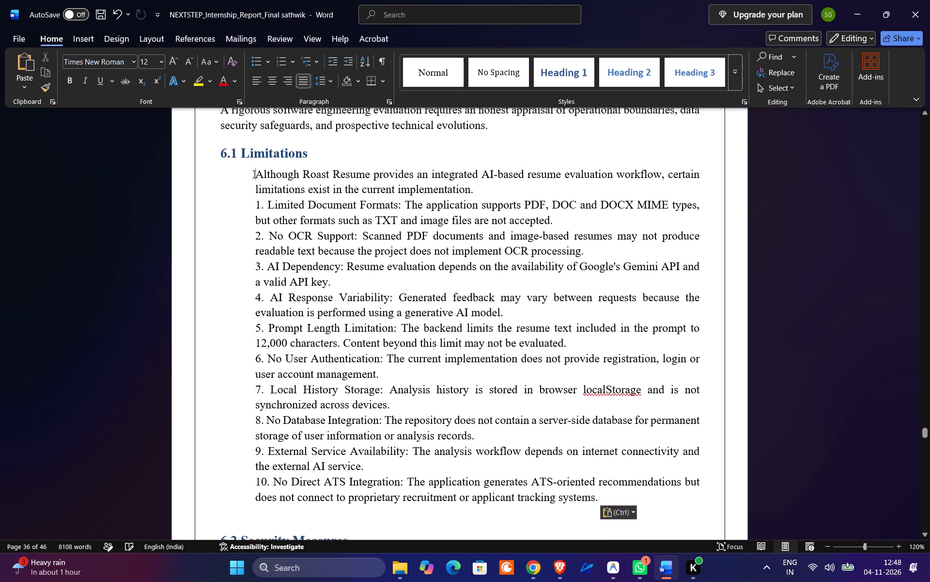
key(BackSpace)
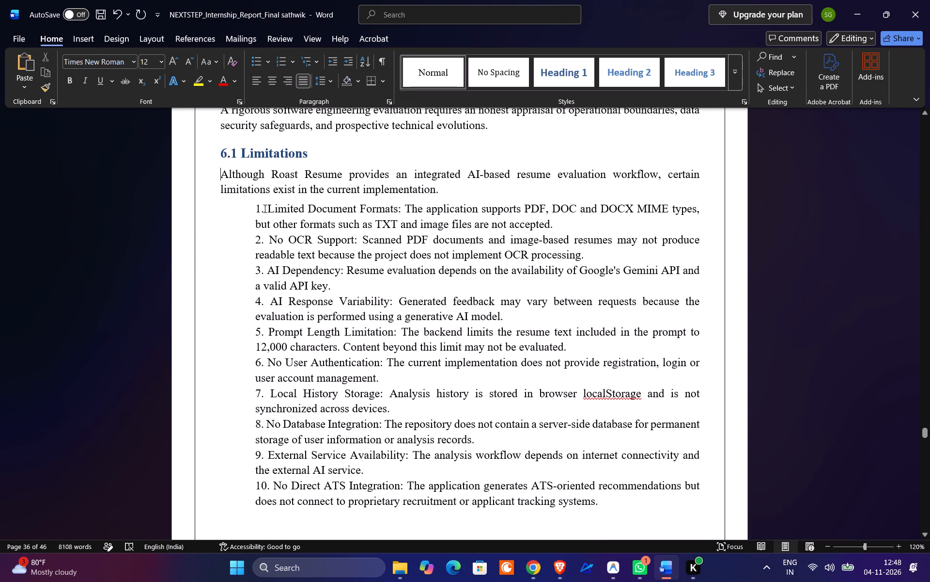
Bold the labels "1. Limited Document Formats:" and "2. No OCR Support:" in the limitations list.
drag(253, 204, 369, 213)
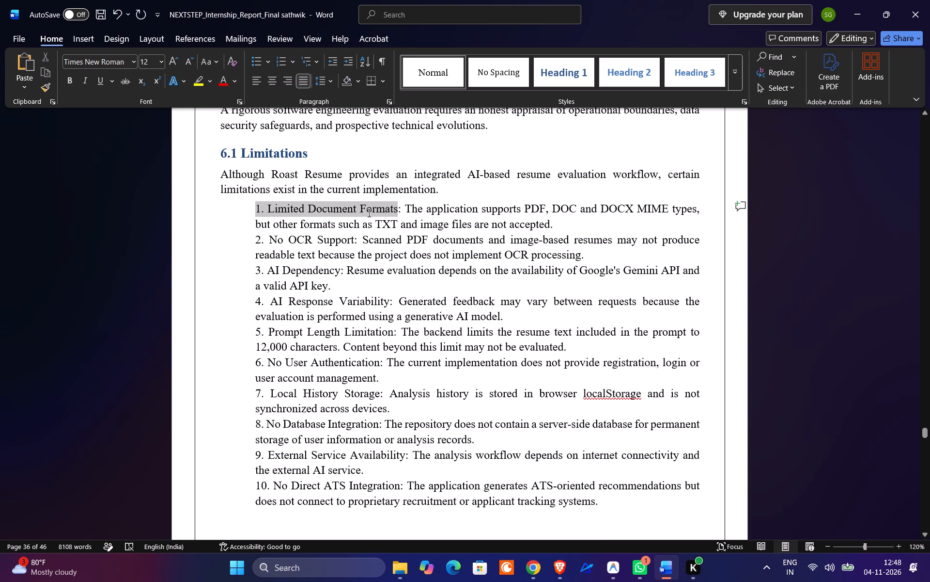
drag(369, 213, 397, 212)
key(shift+Right)
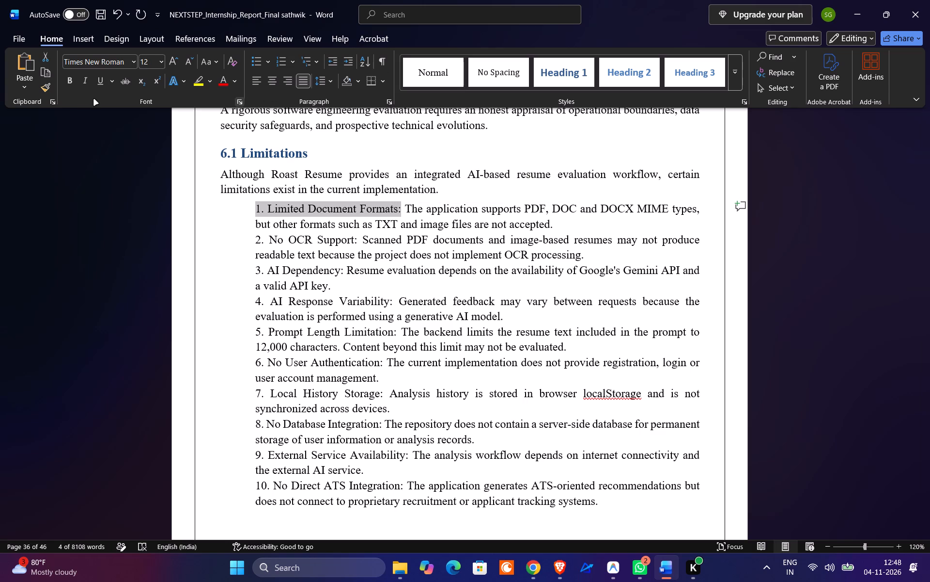
key(ctrl+b)
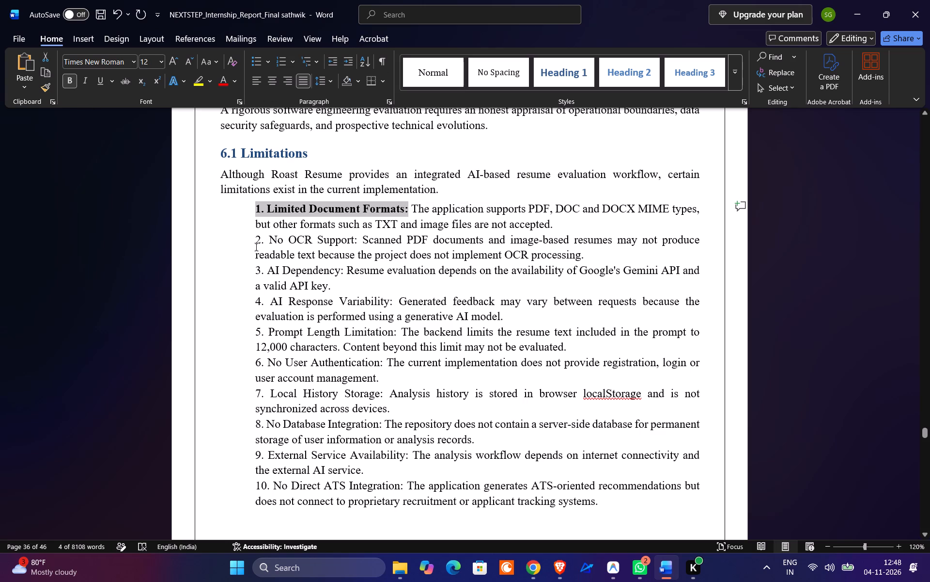
drag(253, 238, 345, 242)
key(shift+Right)
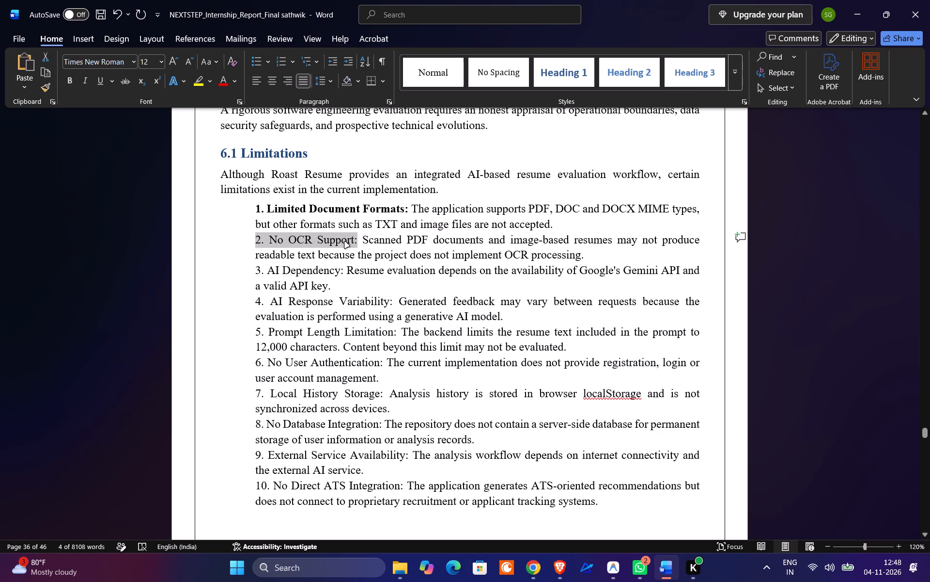
key(ctrl+b)
Bold the label "3. AI Dependency:" in the limitations list.
key(Left)
key(Left)
key(Left)
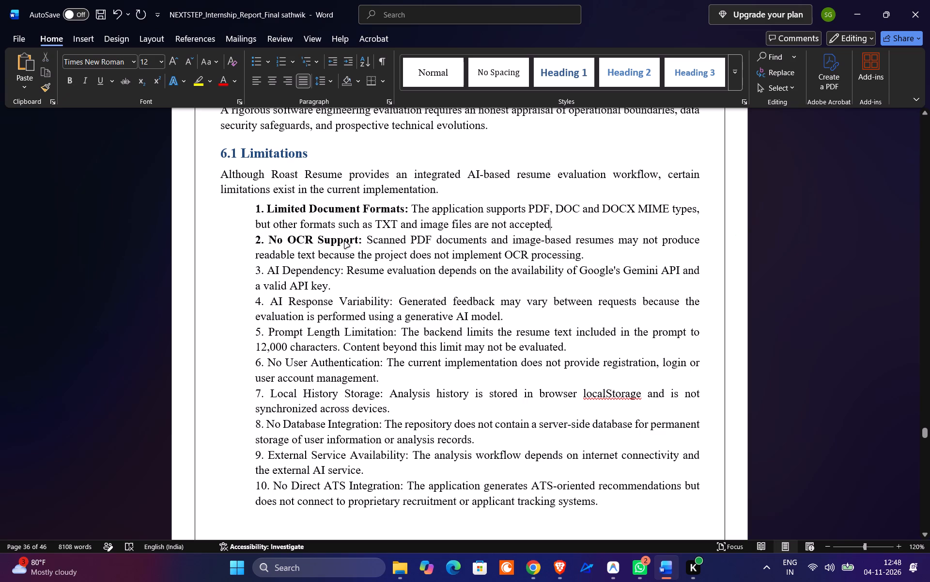
key(Down)
key(Down)
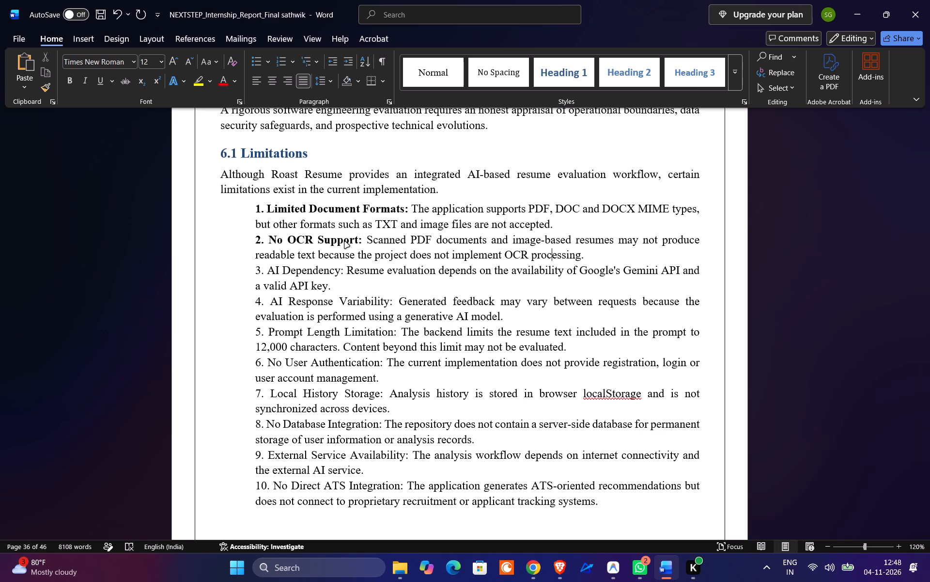
key(Down)
key(Home)
key(ctrl+shift+Right)
key(ctrl+shift+Right)
key(ctrl+shift+Right)
key(ctrl+shift+Right)
key(ctrl+shift+Right)
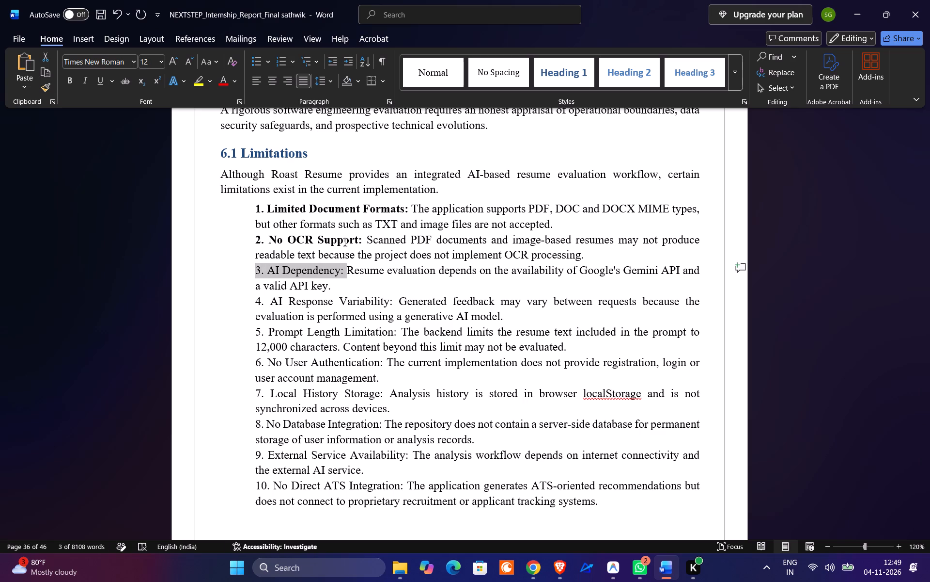
key(ctrl+b)
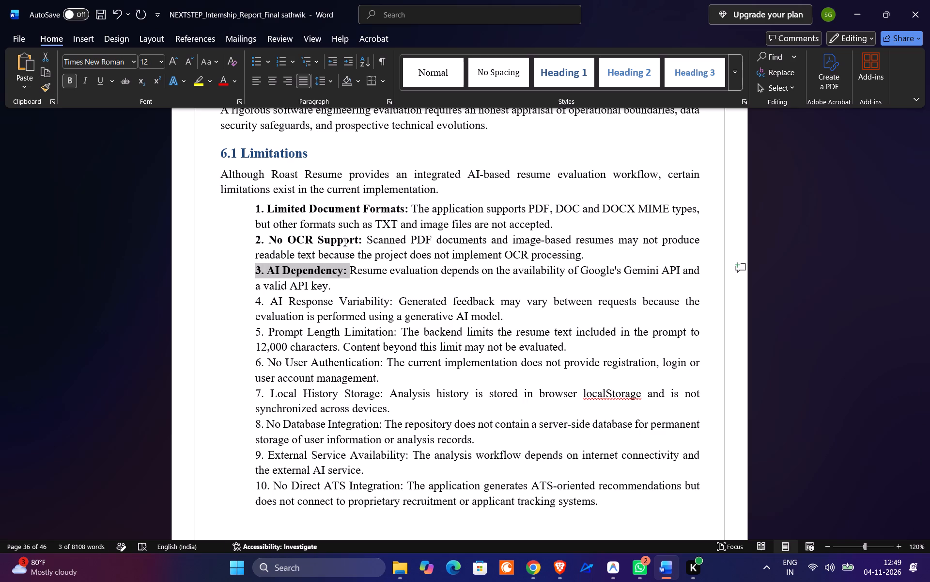
Bold the labels "4. AI Response Variability" and "5. Prompt Length Limitation:" in the limitations list.
click(345, 242)
click(263, 303)
drag(253, 303, 309, 303)
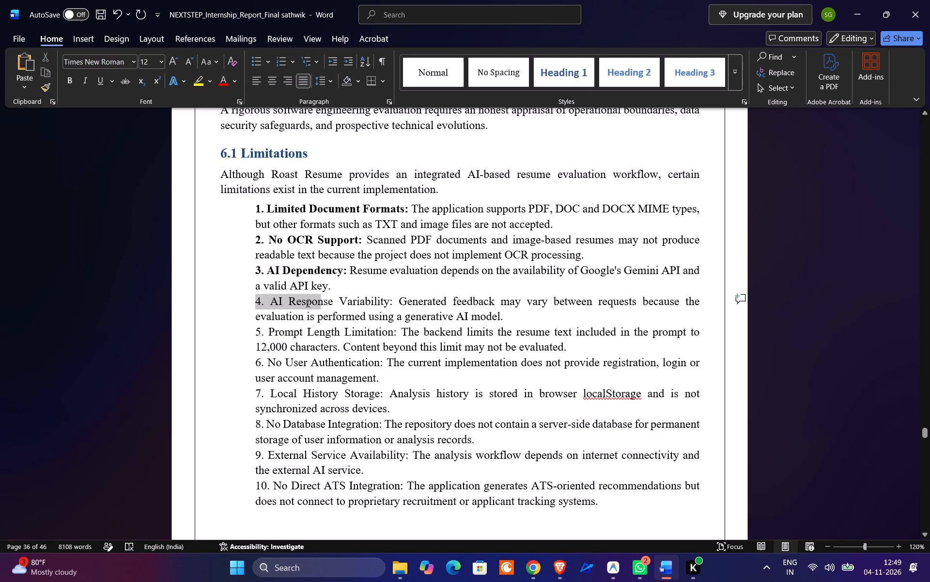
drag(309, 303, 395, 304)
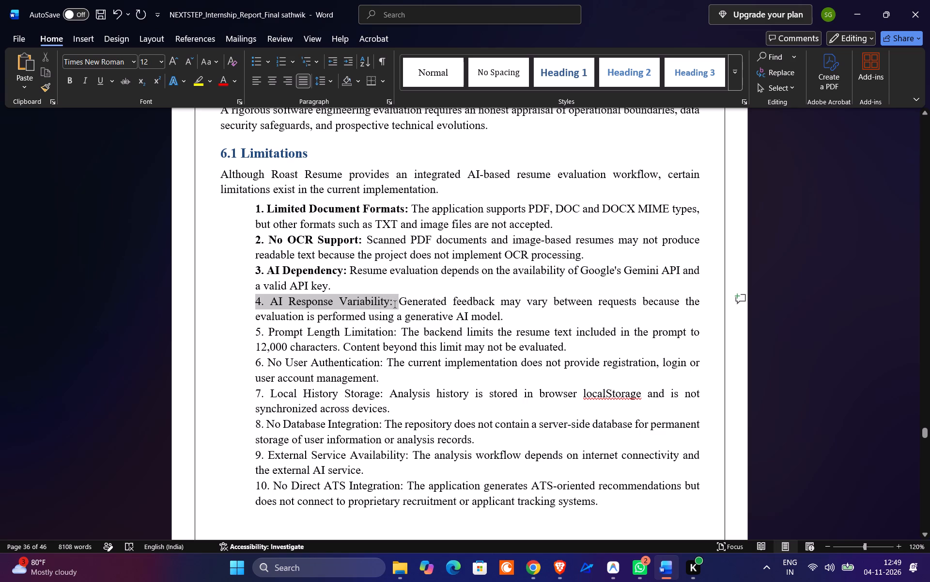
drag(395, 304, 391, 304)
key(ctrl+b)
scroll(385, 311, down, 1)
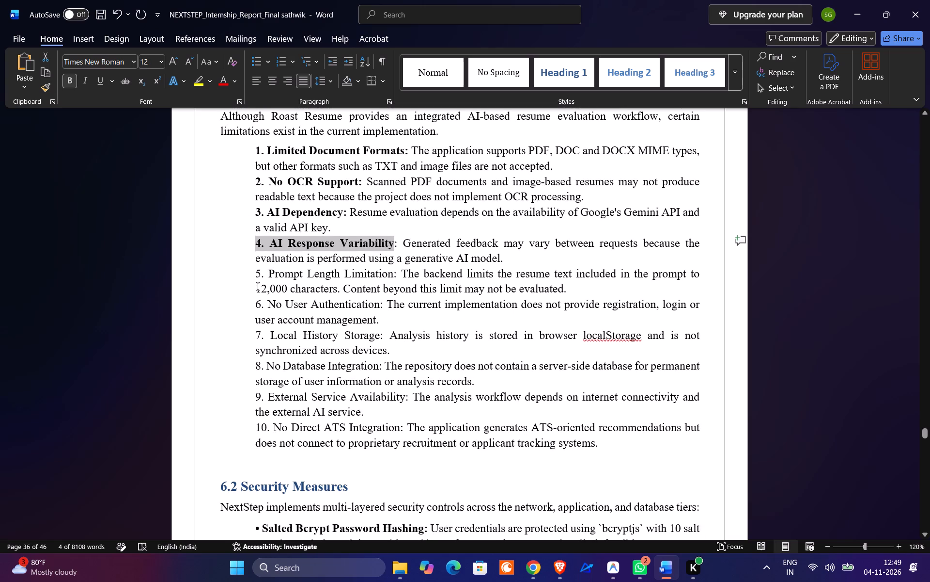
drag(256, 271, 380, 275)
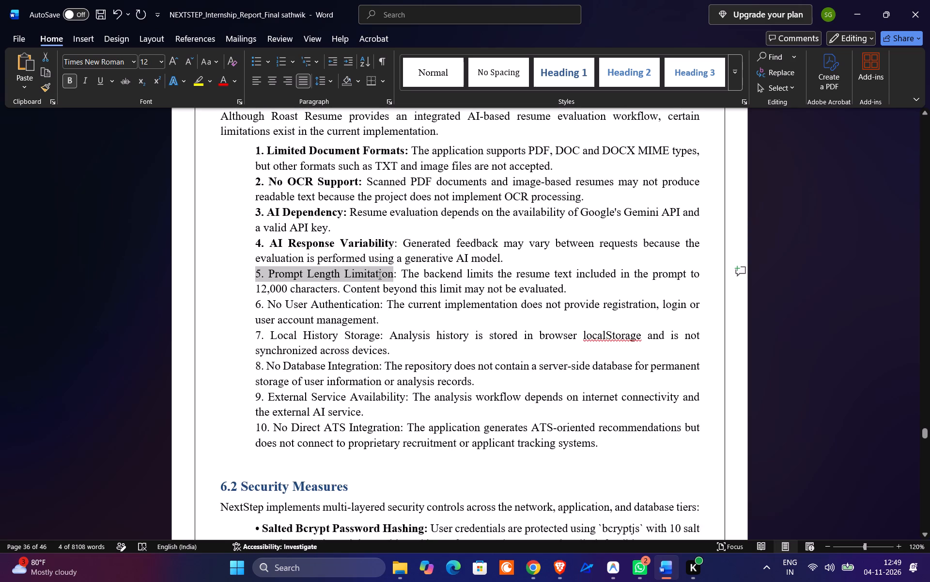
drag(380, 275, 398, 275)
key(ctrl+b)
Bold the labels "6. No User Authentication:" and "7. Local History Storage:" in the limitations list.
click(258, 305)
drag(258, 305, 360, 311)
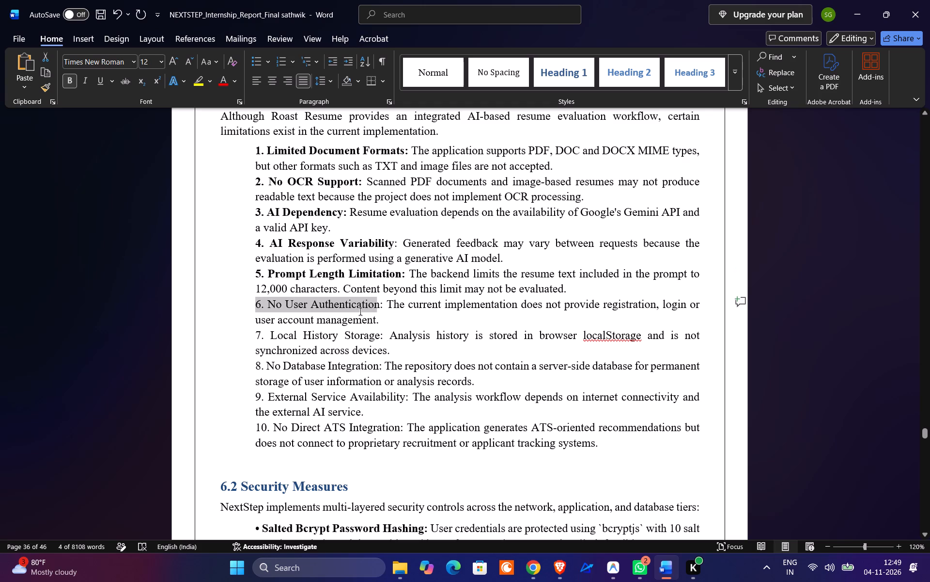
drag(360, 311, 383, 306)
key(ctrl+b)
click(258, 330)
drag(258, 330, 362, 339)
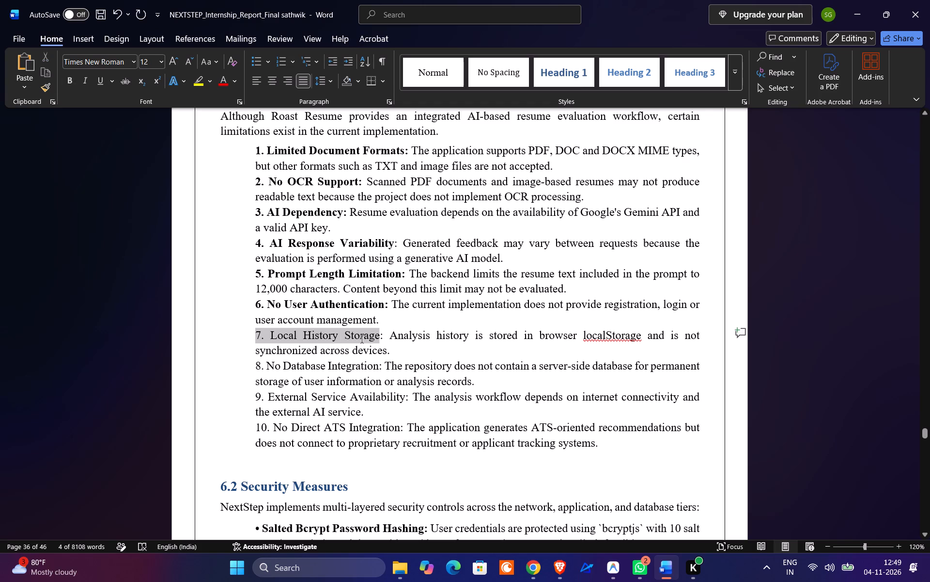
drag(362, 339, 387, 333)
key(ctrl+b)
Bold the labels "8. No Database Integration:", "9. External Service Availability:" and "10. No Direct ATS Integration:" in the limitations list.
click(259, 365)
drag(259, 365, 328, 365)
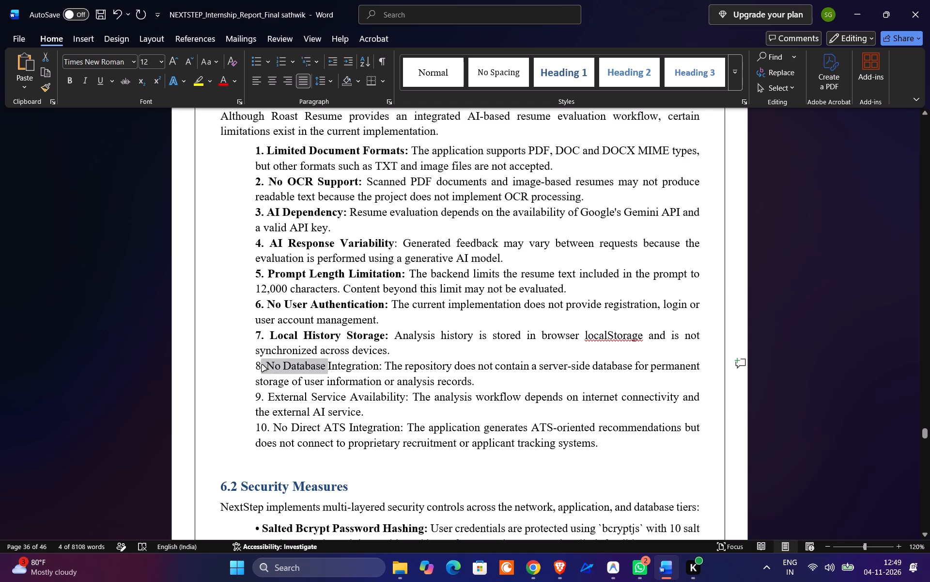
click(262, 365)
click(251, 365)
drag(251, 365, 374, 367)
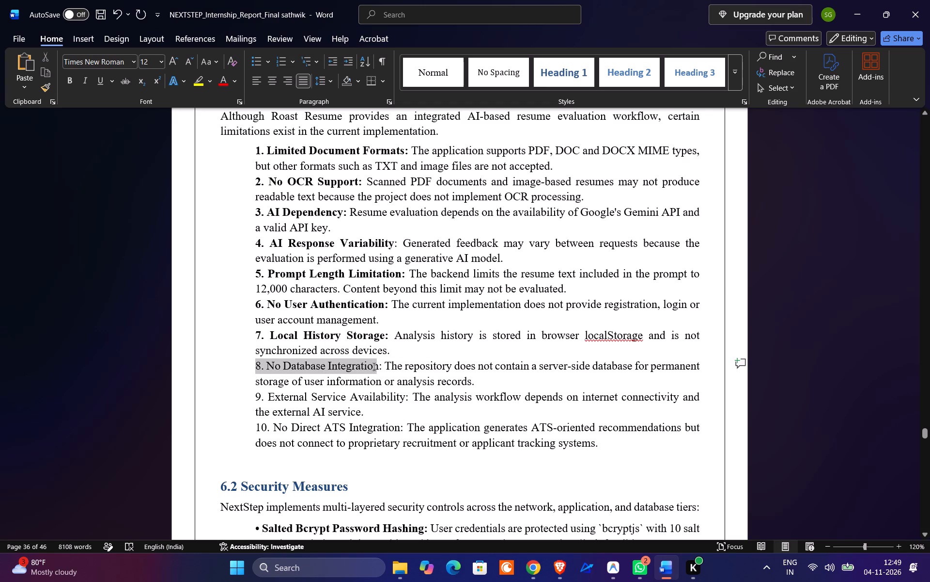
drag(374, 367, 383, 364)
key(ctrl+b)
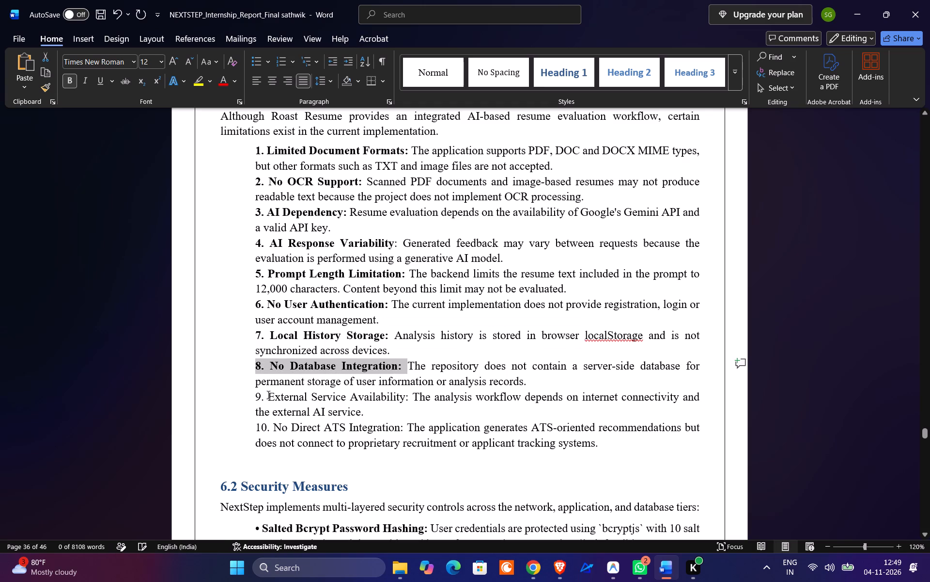
click(258, 398)
drag(255, 398, 410, 391)
key(ctrl+b)
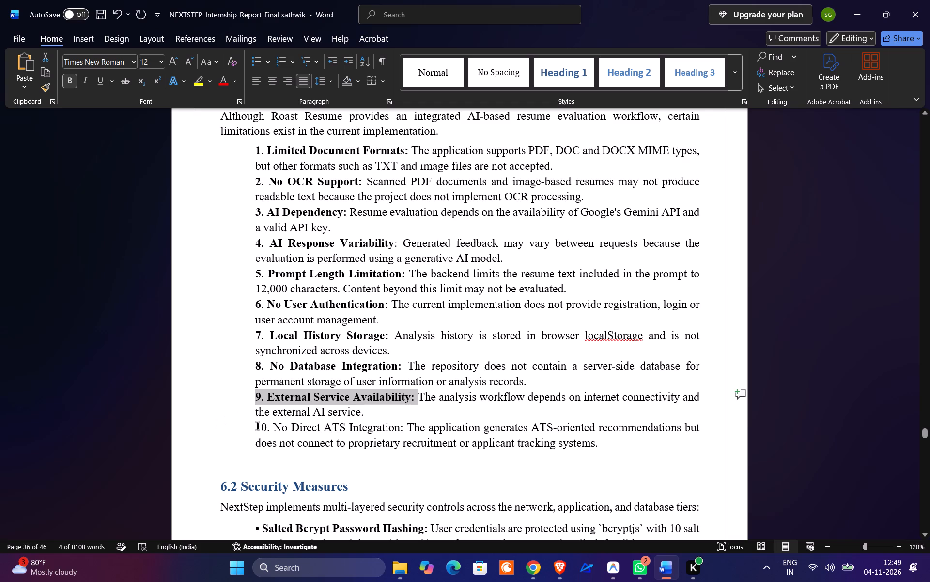
click(256, 424)
drag(256, 424, 404, 424)
key(ctrl+b)
scroll(407, 424, down, 3)
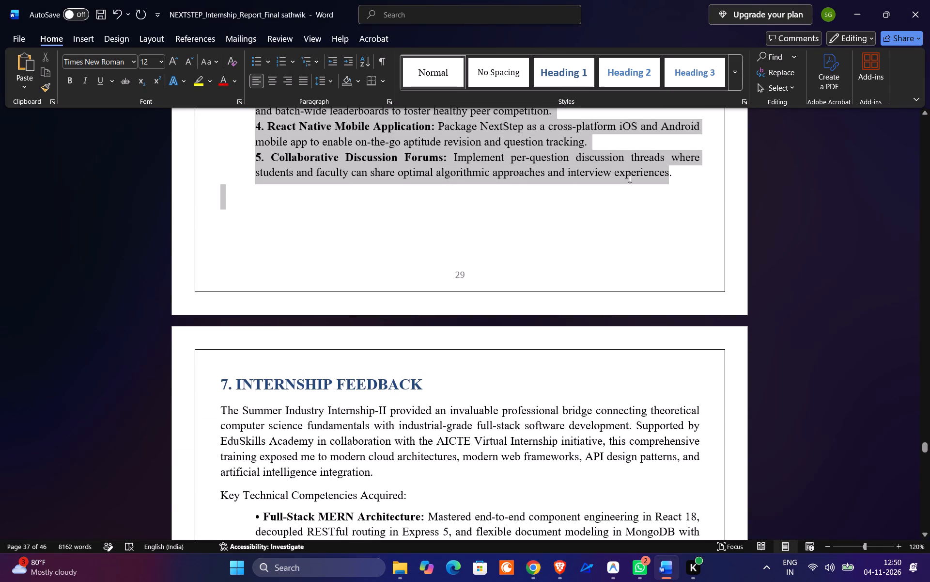
drag(630, 178, 680, 168)
key(ctrl+v)
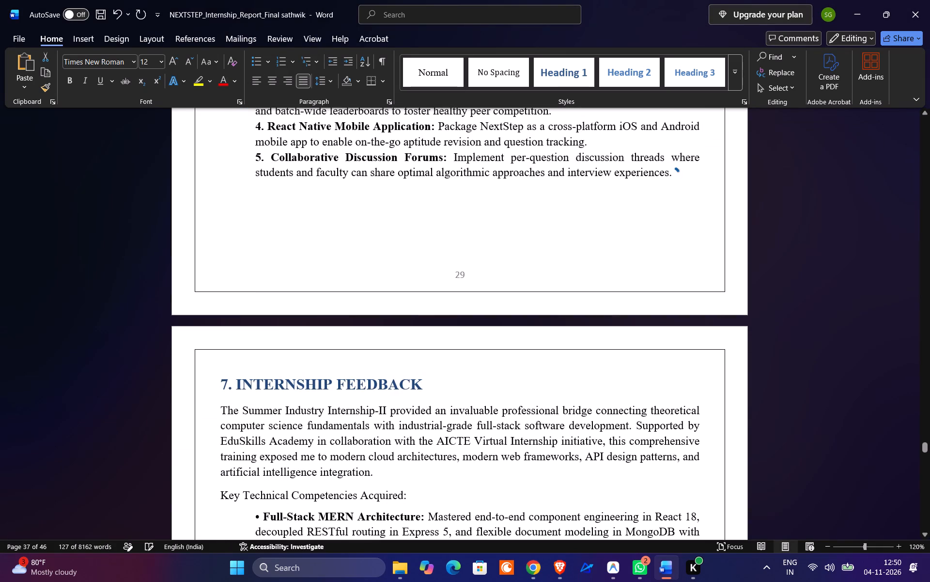
Indent the ten numbered enhancements under 6.3 Future Scope by one level.
scroll(674, 172, up, 3)
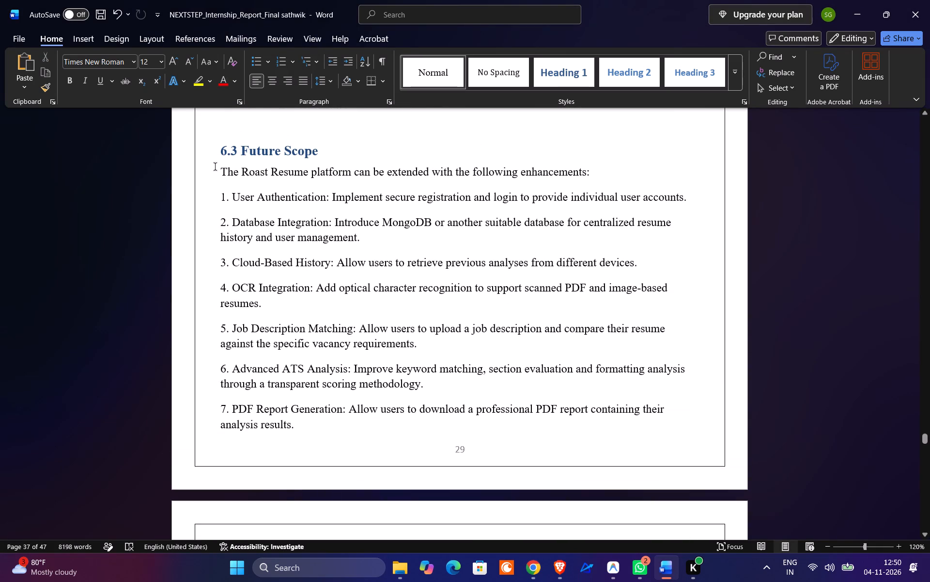
drag(216, 196, 286, 313)
scroll(286, 310, down, 5)
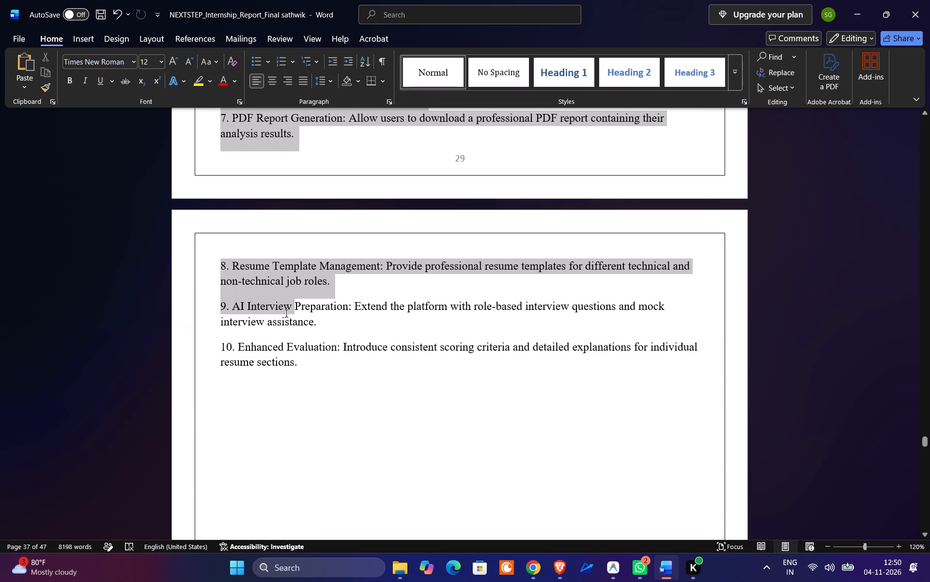
drag(286, 313, 301, 368)
key(Tab)
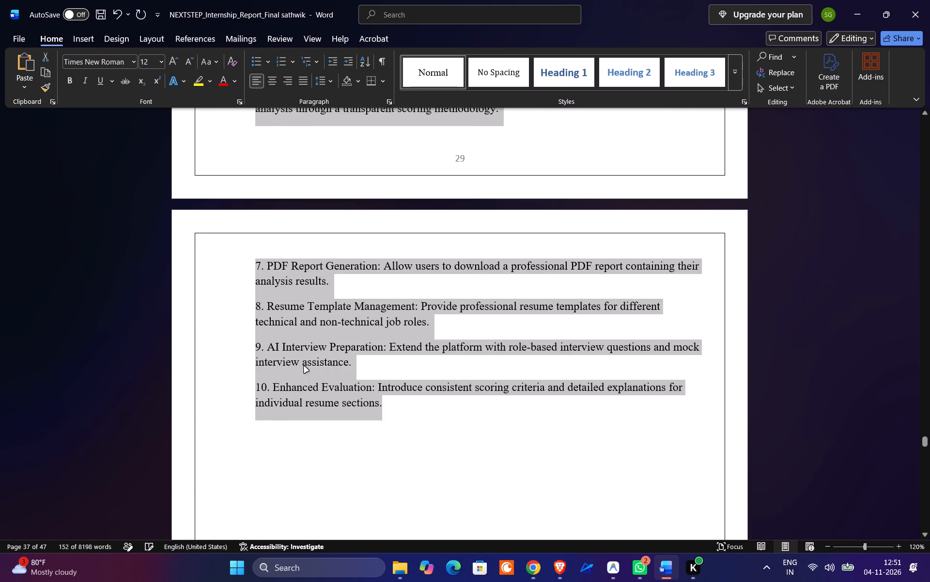
Bold the labels "1. User Authentication:" and "2. Database Integration:" in the Future Scope list.
scroll(304, 367, up, 7)
click(306, 367)
click(258, 313)
drag(258, 313, 363, 320)
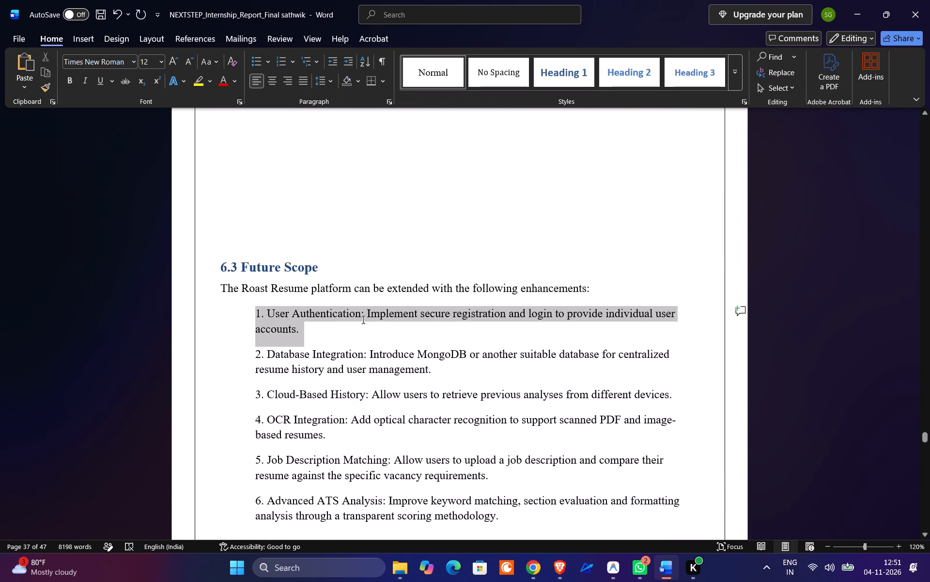
drag(363, 320, 363, 313)
key(ctrl+b)
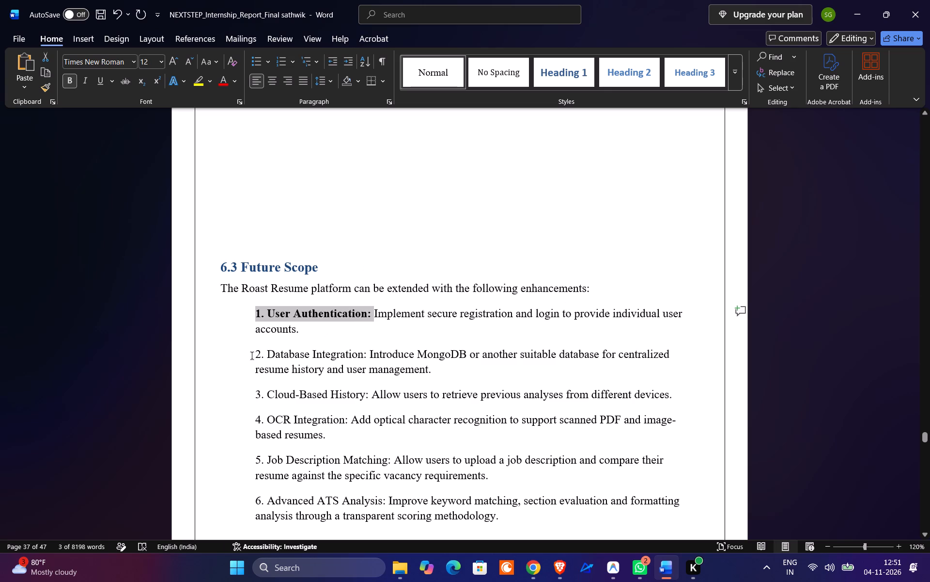
drag(252, 356, 366, 360)
key(ctrl+b)
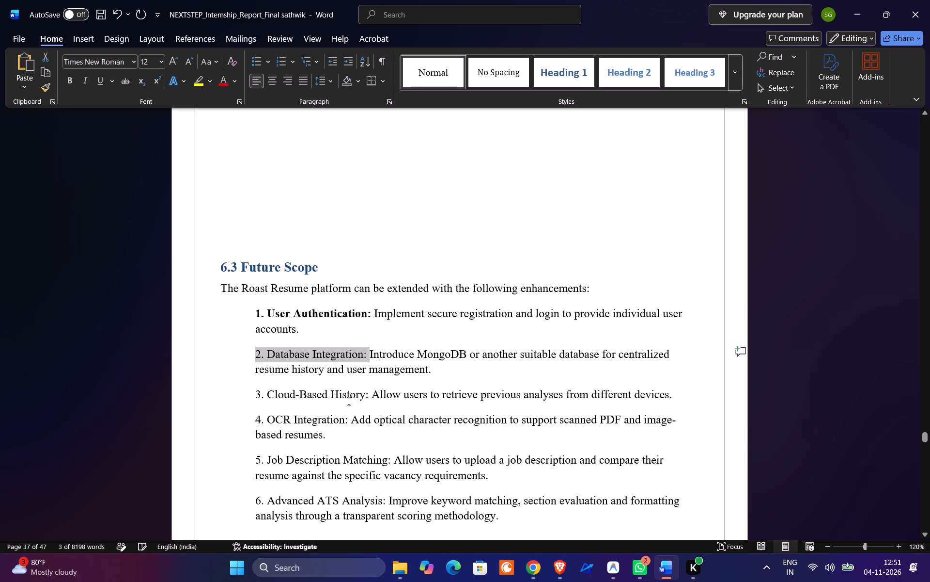
Bold the labels "3. Cloud-Based History:" and "4. OCR Integration:" in the Future Scope list.
drag(258, 386, 353, 392)
click(353, 392)
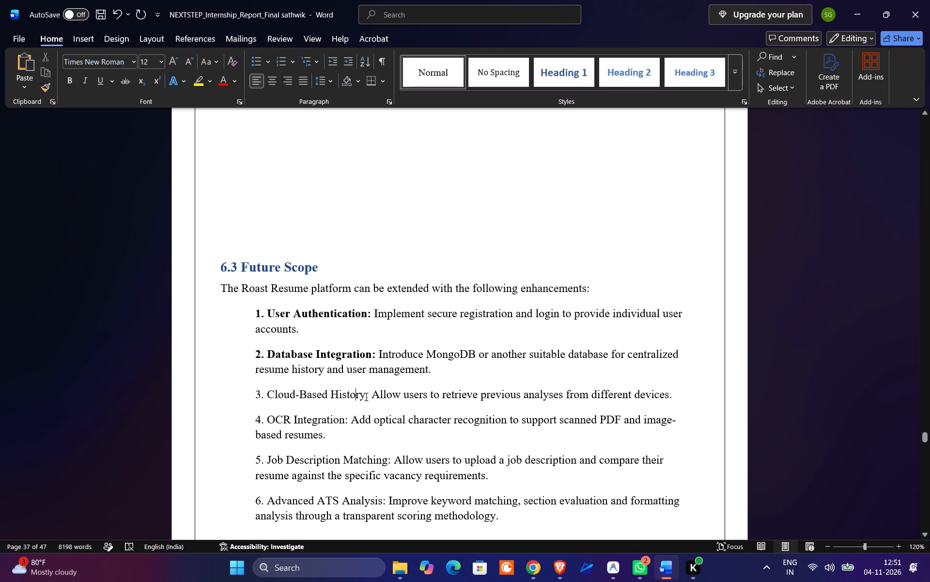
drag(370, 395, 252, 389)
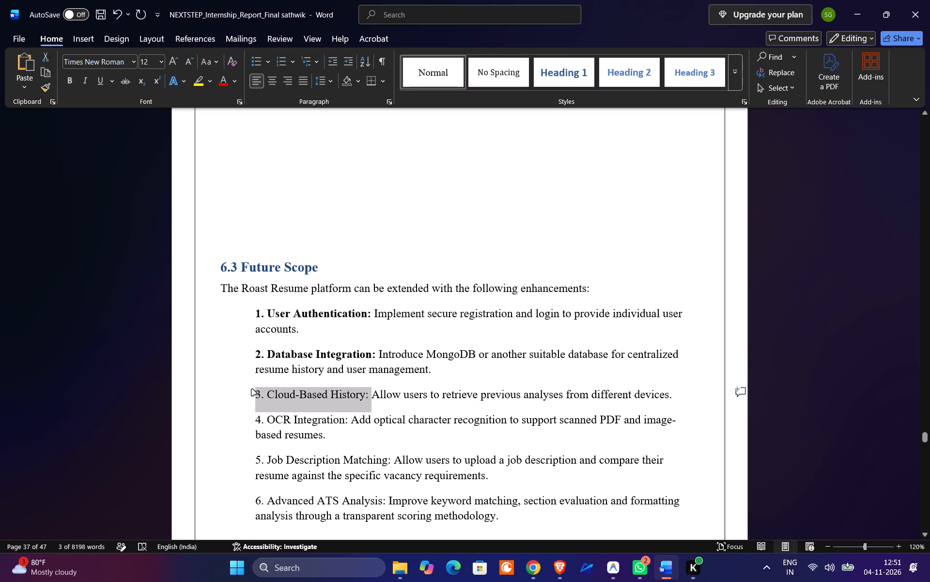
key(ctrl+b)
drag(351, 415, 253, 410)
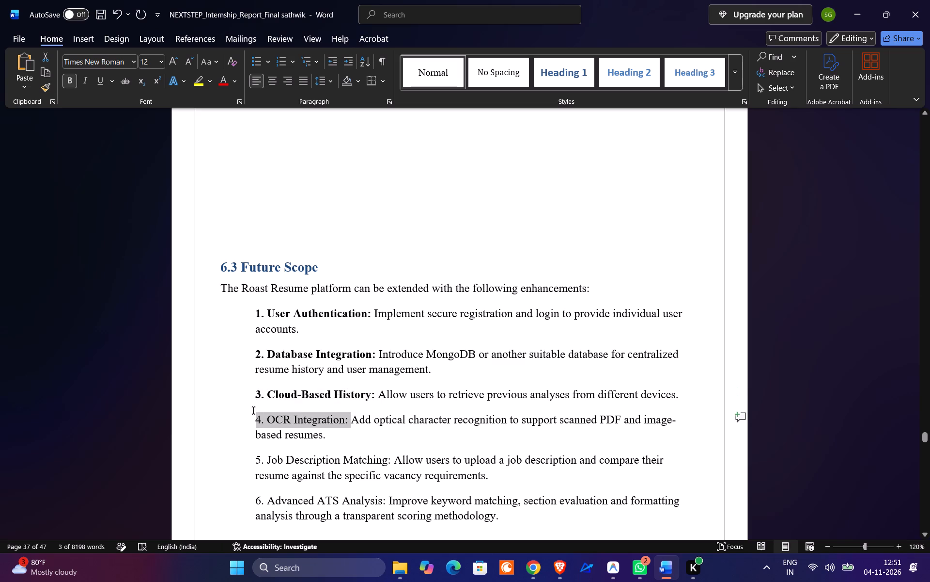
drag(253, 410, 247, 410)
click(341, 414)
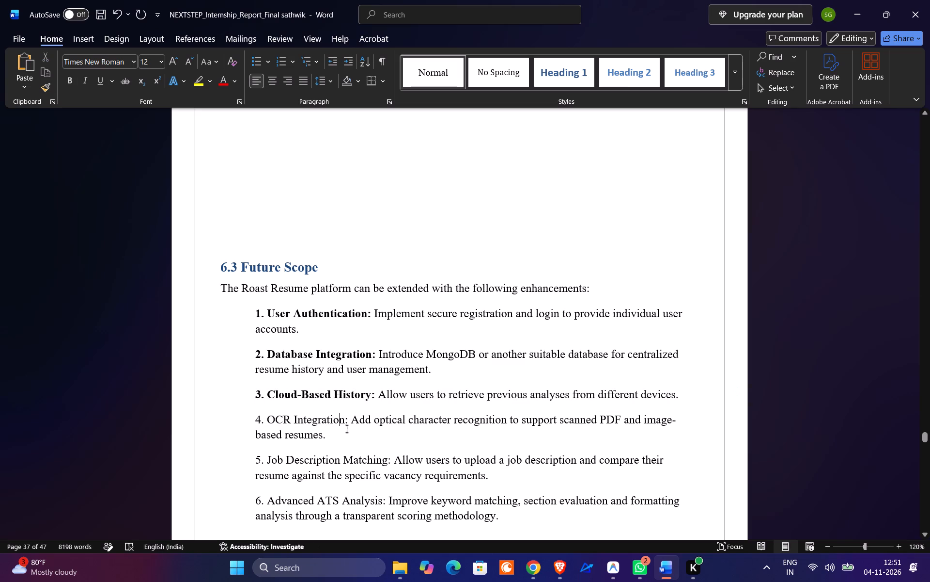
drag(348, 422, 229, 421)
key(ctrl+b)
Bold the label "5. Job Description Matching:" in the Future Scope list.
scroll(316, 462, down, 1)
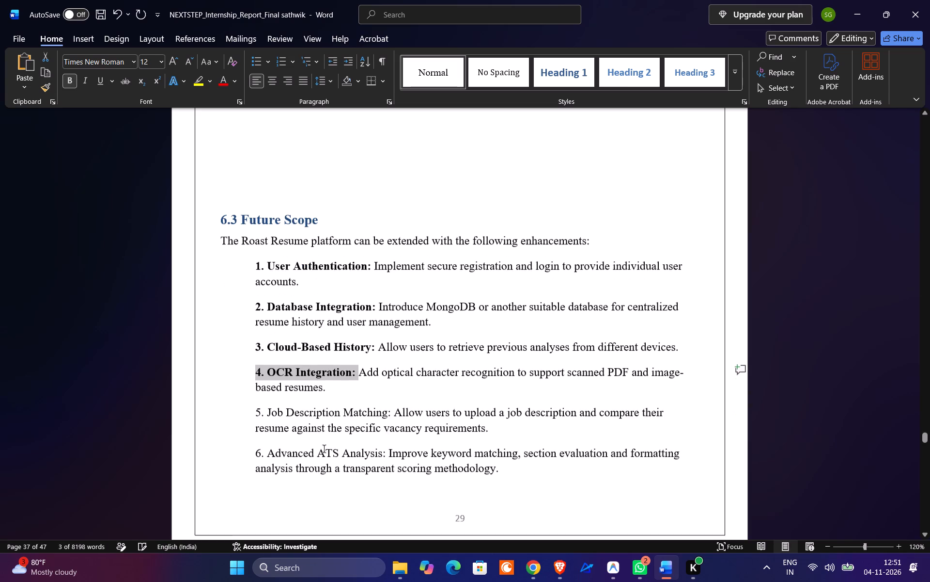
drag(389, 398, 311, 403)
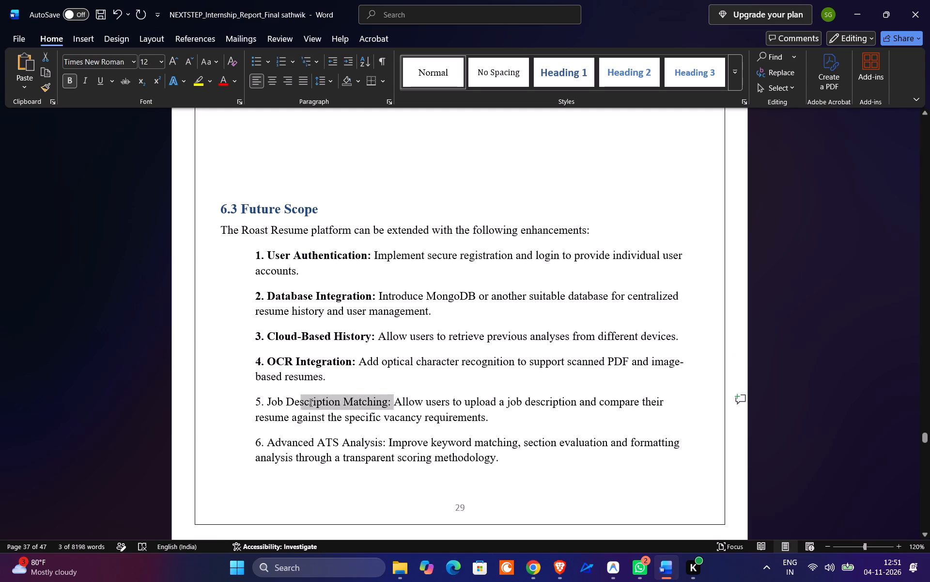
drag(311, 403, 255, 402)
key(ctrl+b)
Bold the label "6. Advanced ATS Analysis:" in the Future Scope list.
scroll(309, 430, down, 2)
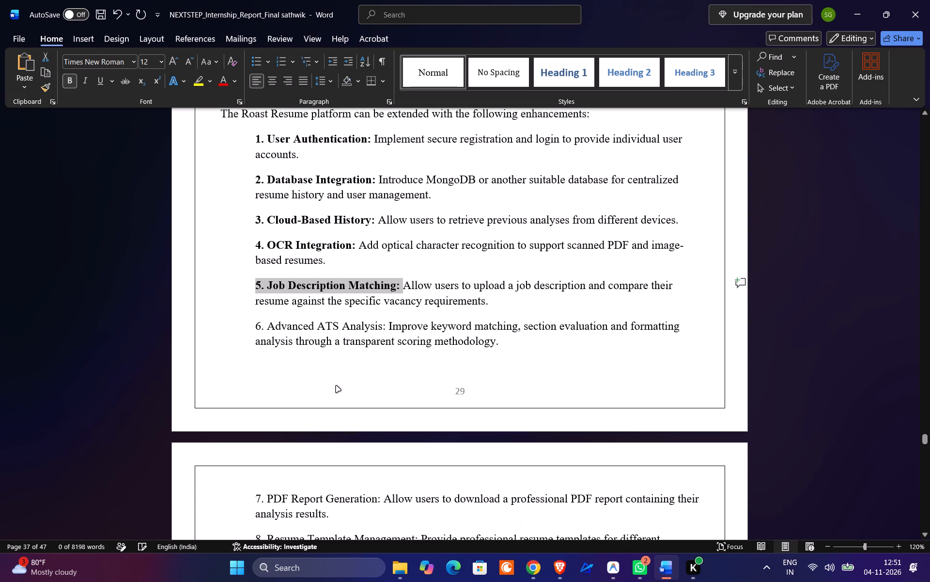
drag(383, 327, 308, 327)
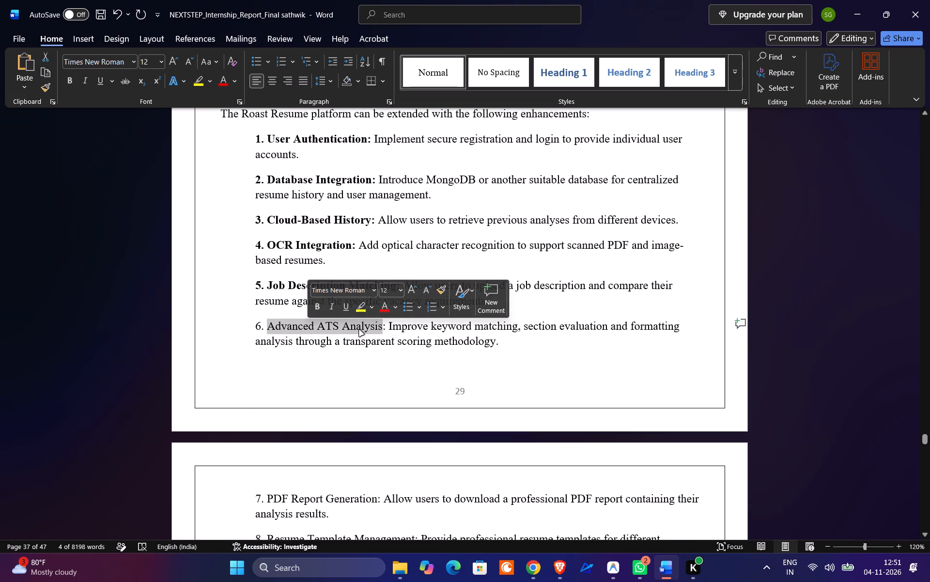
click(383, 323)
click(382, 330)
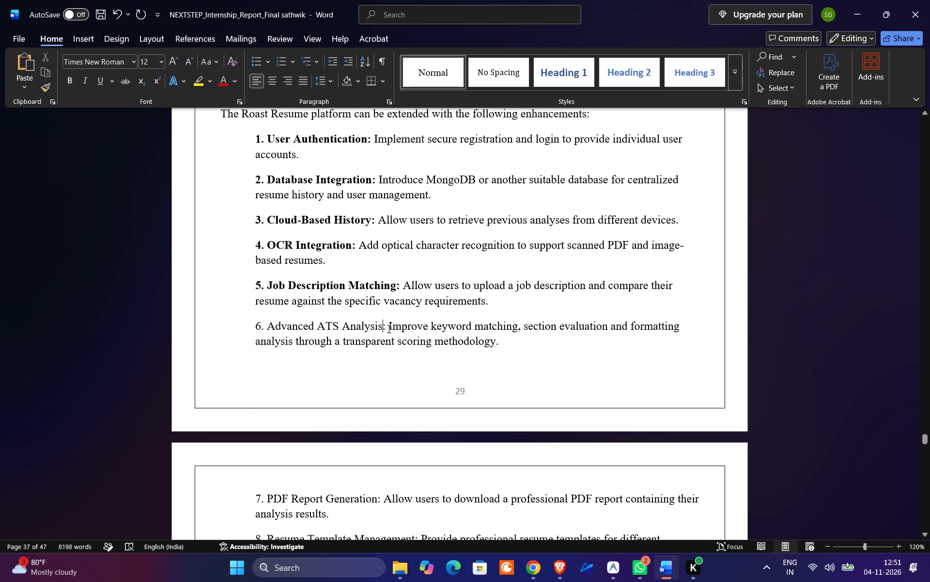
click(389, 329)
drag(389, 329, 295, 330)
click(354, 329)
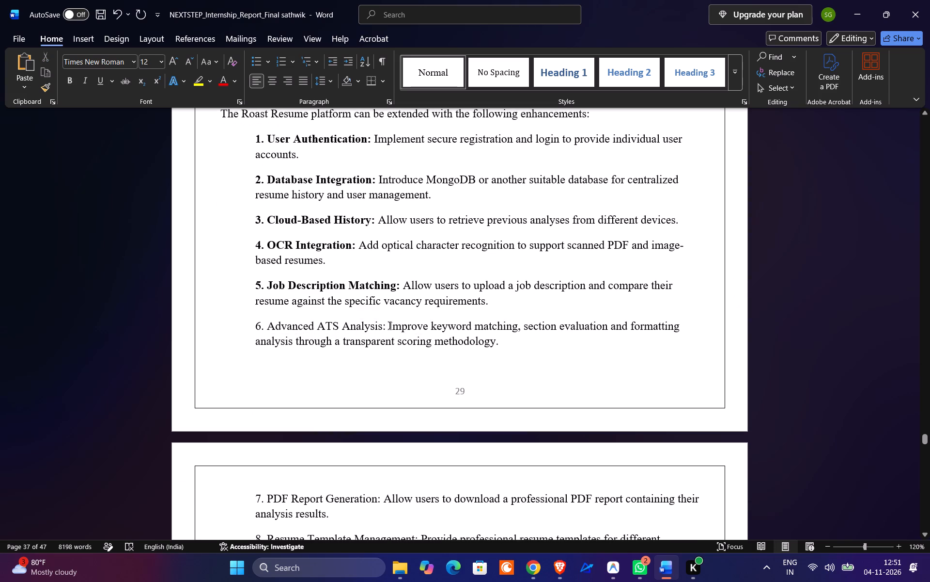
drag(389, 325, 382, 327)
click(387, 327)
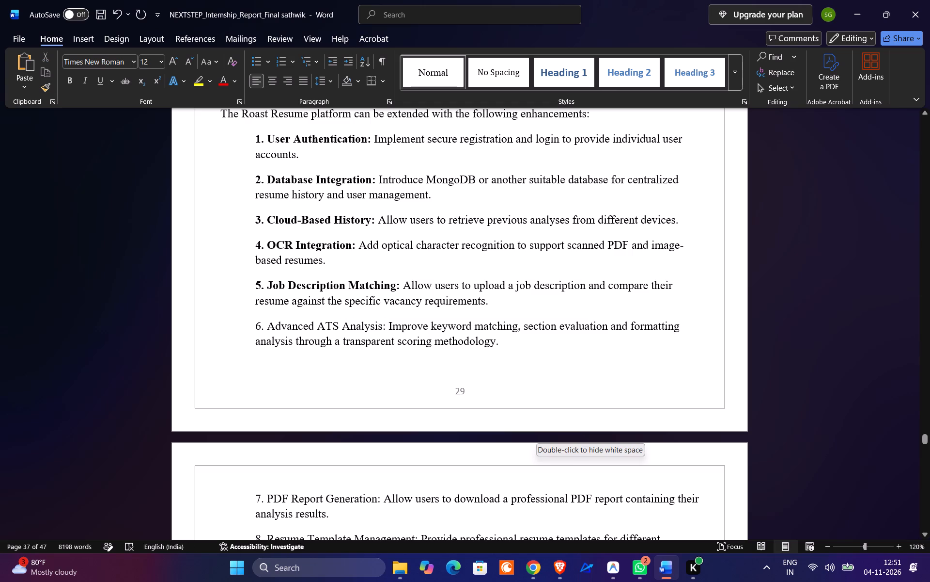
key(shift+Home)
key(ctrl+b)
Bold the label "7. PDF Report Generation:" in the Future Scope list.
key(Down)
key(Down)
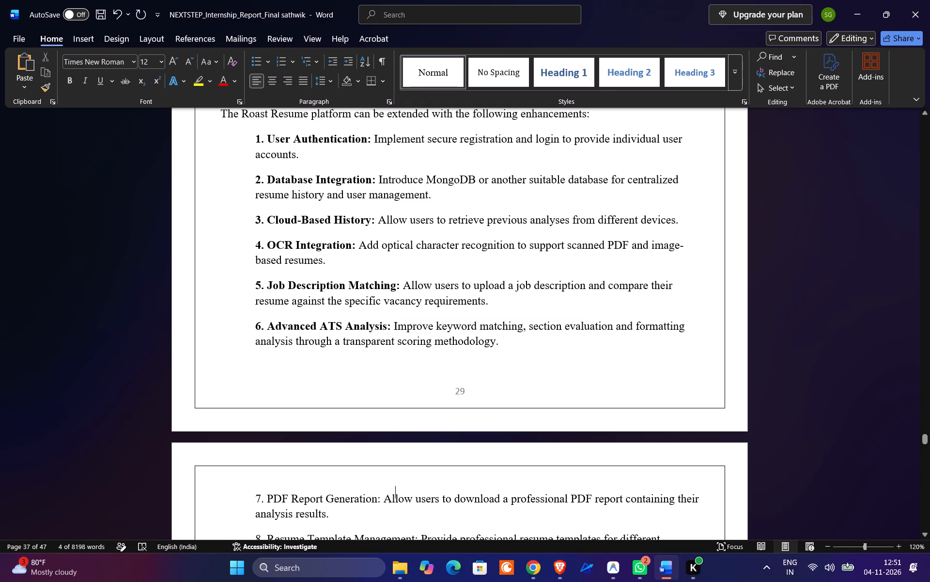
key(Down)
key(Up)
key(Left)
key(Left)
key(Left)
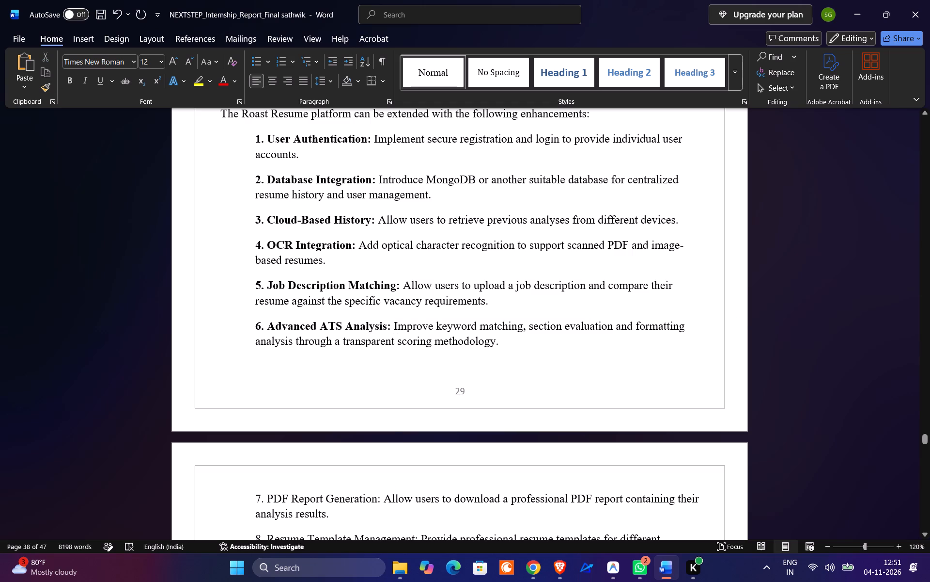
key(shift+Home)
key(ctrl+b)
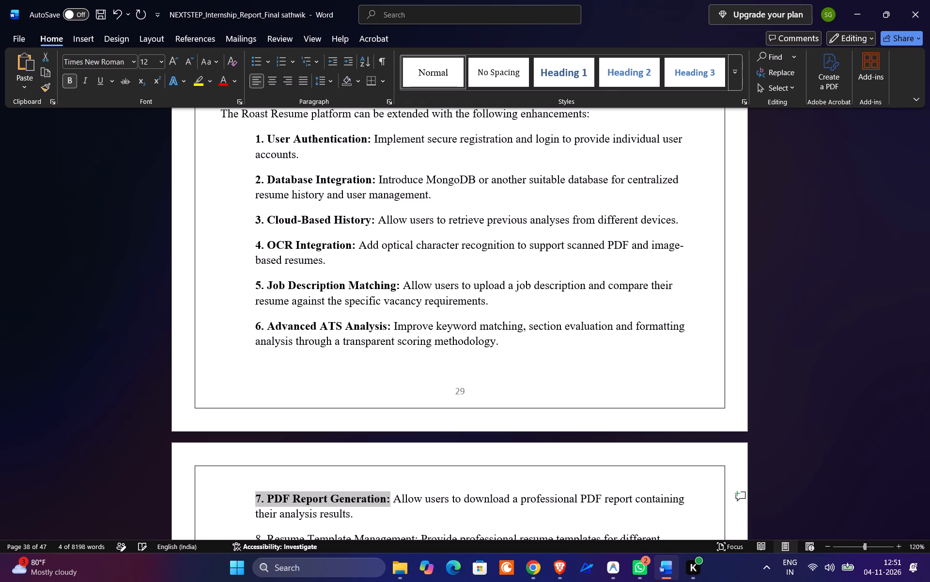
Bold the label "8. Resume Template Management:" in the Future Scope list.
key(Down)
key(Down)
key(Down)
key(Up)
key(Right)
key(Right)
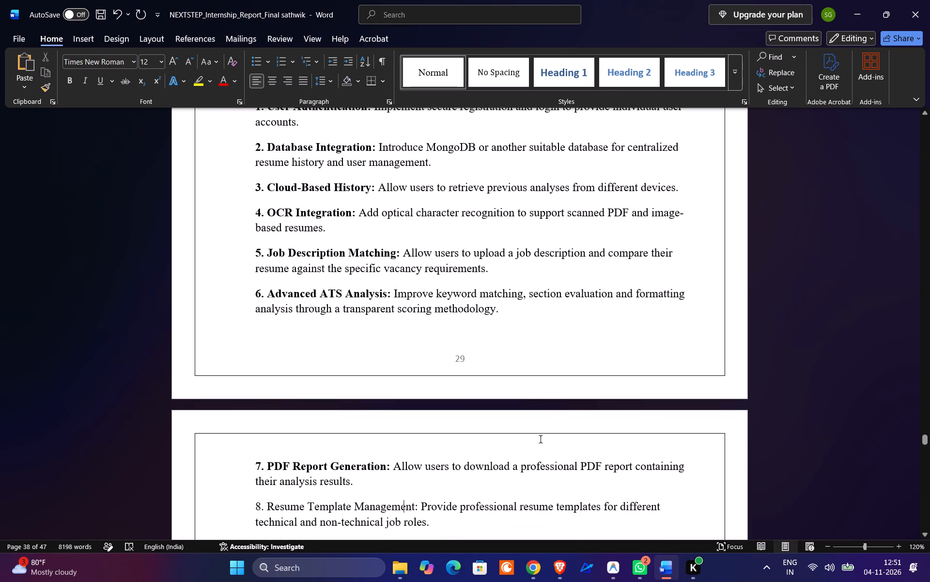
key(ctrl+Right)
key(Right)
key(shift+Home)
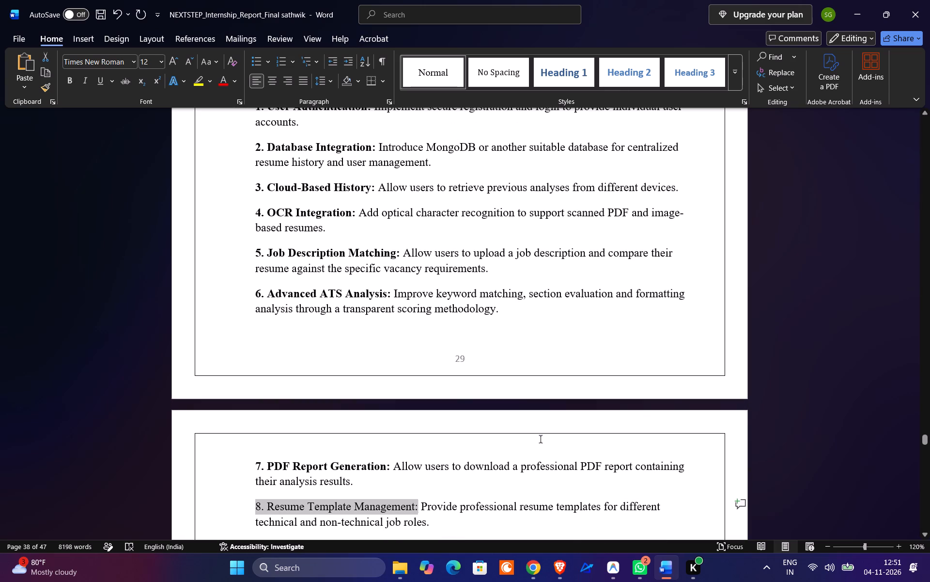
key(ctrl+b)
Bold the label "9. AI Interview Preparation:" in the Future Scope list.
key(Down)
key(Down)
key(Down)
key(Down)
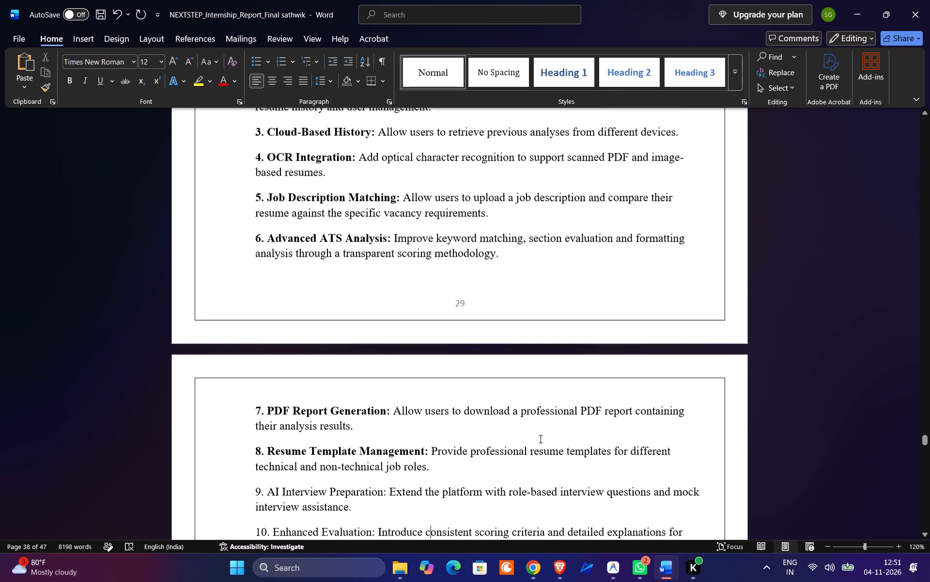
key(Up)
key(Up)
key(Up)
key(Down)
key(Left)
key(ctrl+Left)
key(ctrl+Left)
key(Right)
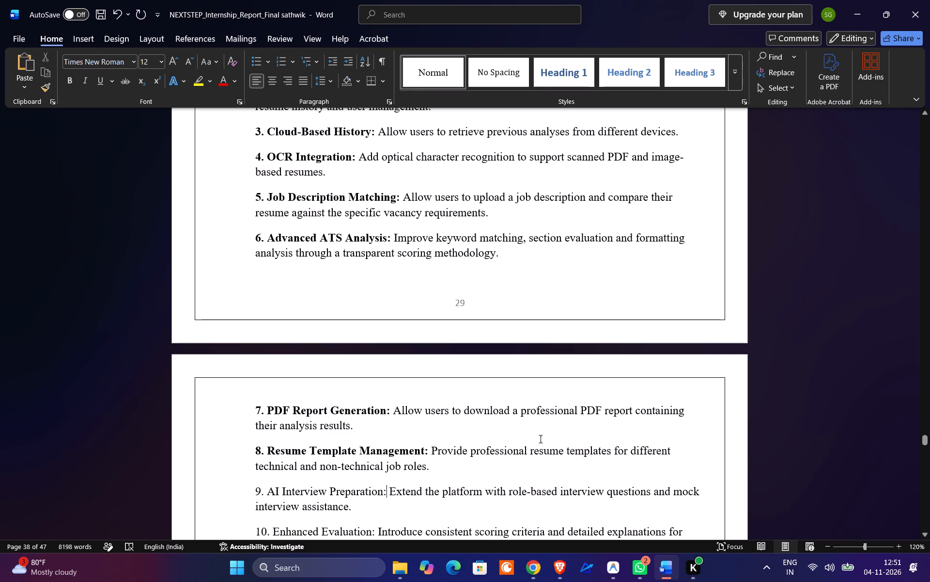
key(shift+Home)
key(ctrl+b)
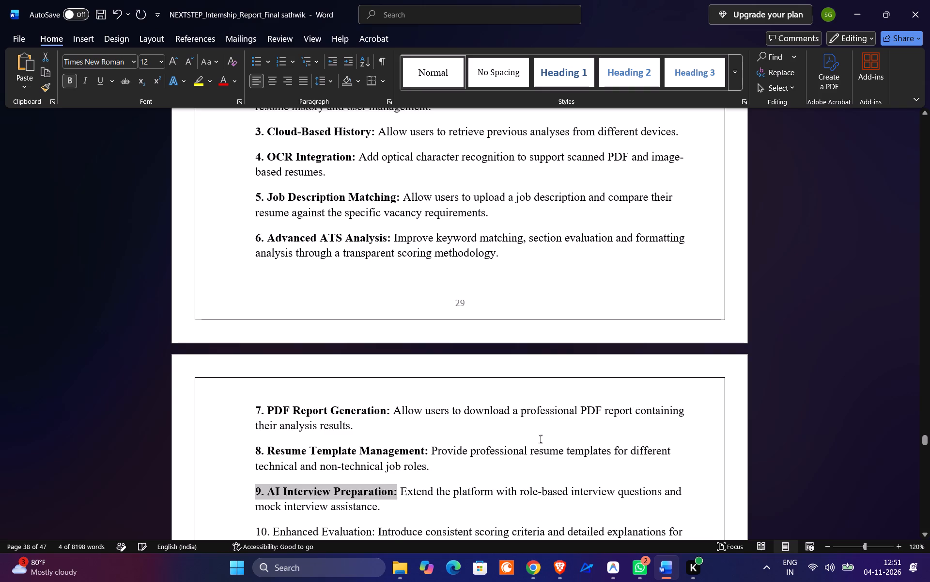
Bold the label "10. Enhanced Evaluation:" in the Future Scope list.
key(Down)
key(Down)
key(Left)
key(Left)
key(Left)
key(Left)
key(Left)
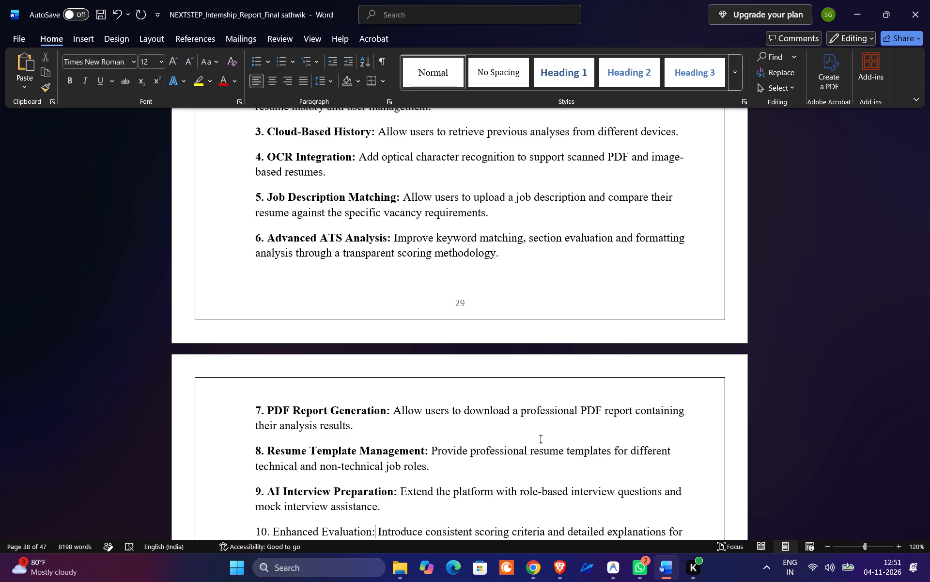
key(shift+Home)
key(ctrl+b)
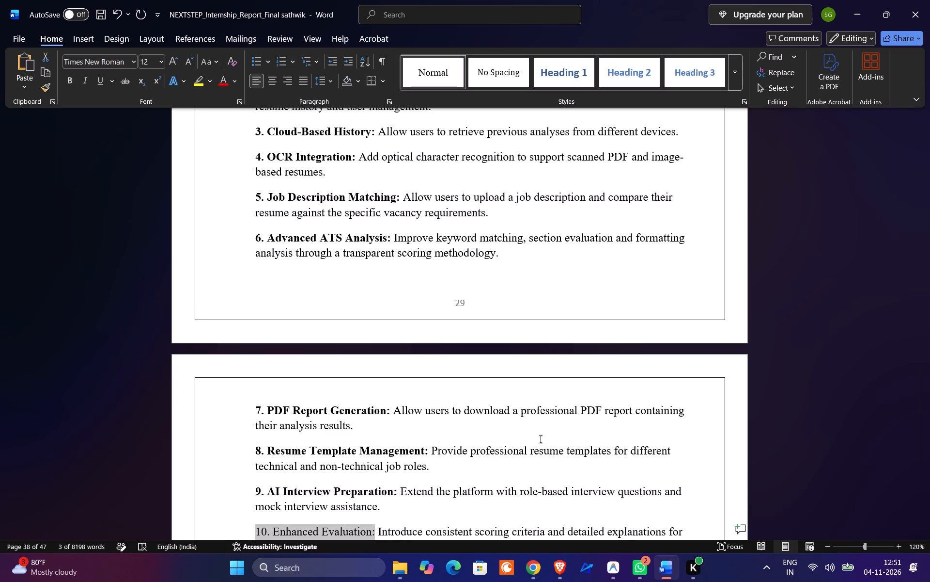
scroll(543, 445, down, 14)
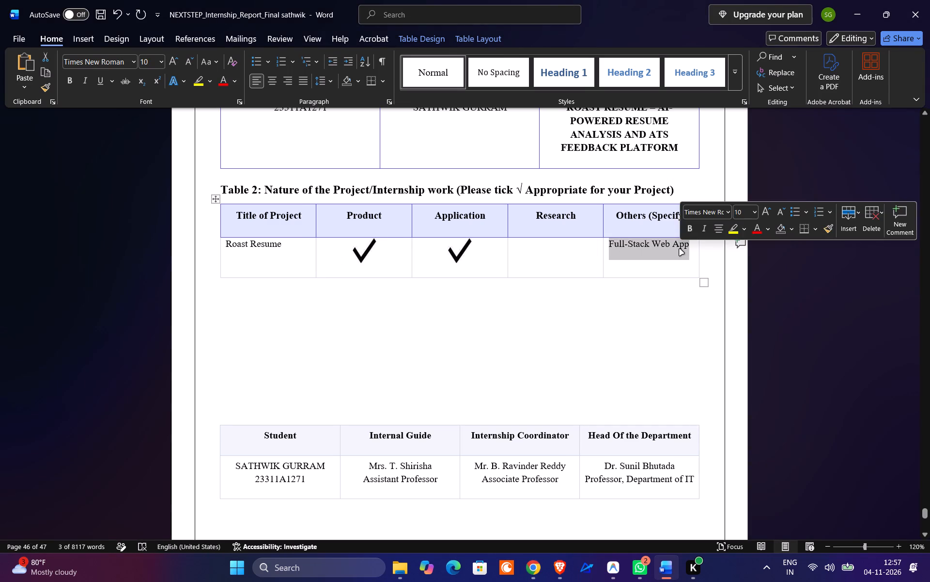
key(ctrl+v)
Compare the student, guide, coordinator and department head table of APPENDIX-D with ChatGPT's version.
scroll(857, 283, down, 1)
key(alt+Tab)
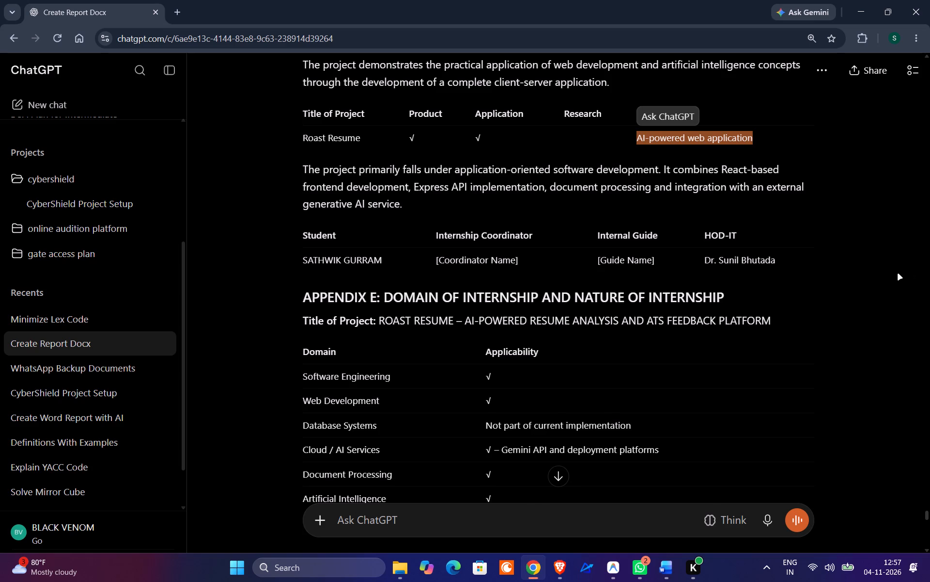
scroll(898, 274, down, 1)
scroll(818, 265, up, 1)
key(alt+Tab)
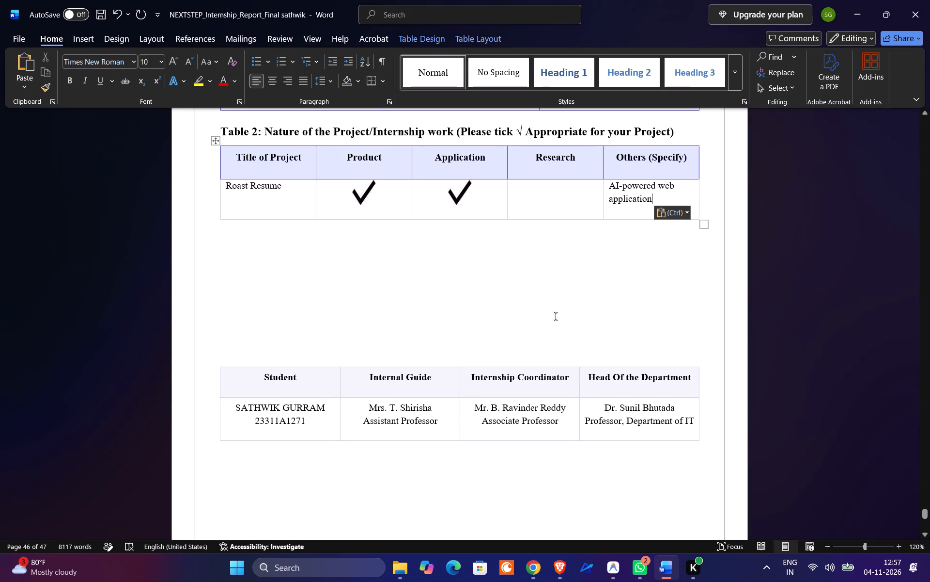
scroll(579, 392, down, 1)
key(alt+Tab)
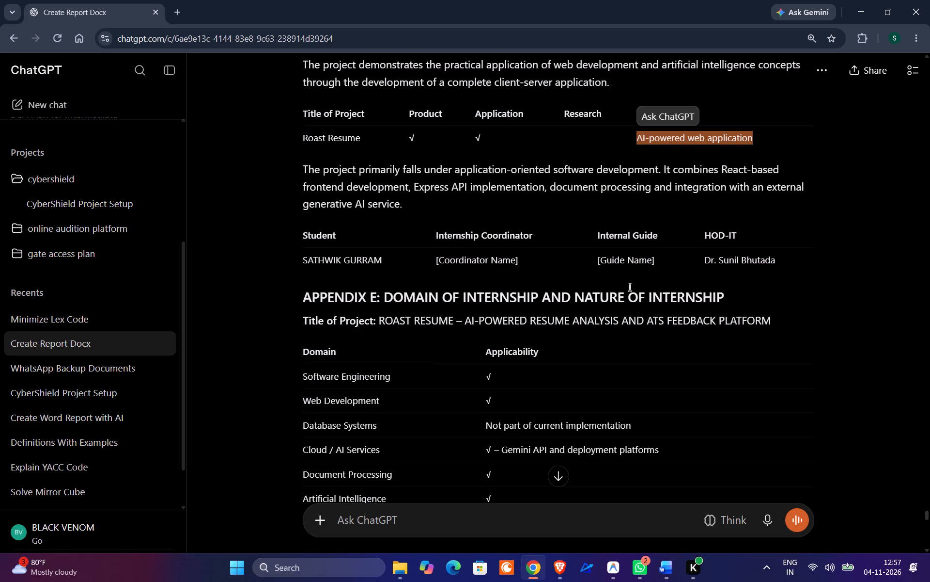
key(alt+Tab)
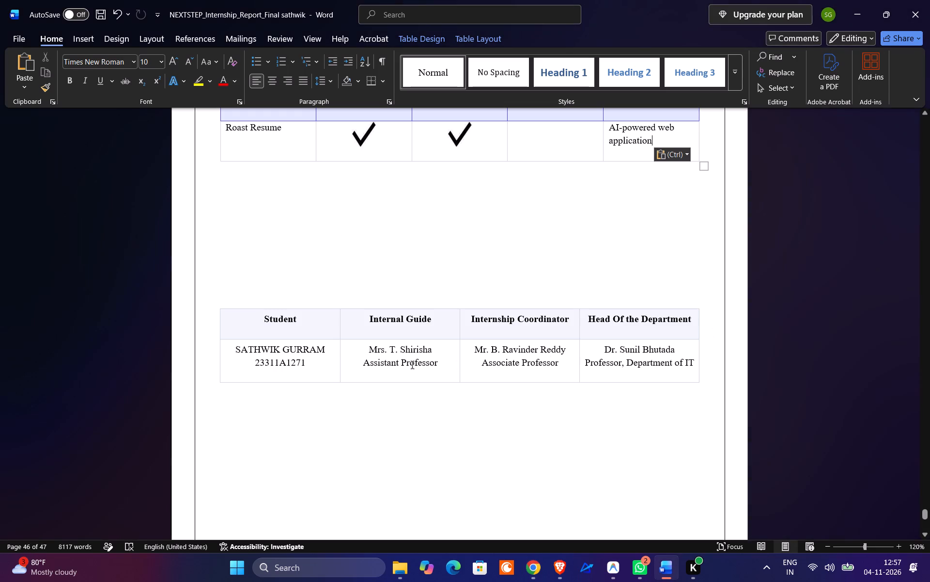
Replace the Internal Guide's name and designation in APPENDIX-D's last table with the new guide's name, prefixed with "Dr.".
drag(366, 350, 447, 368)
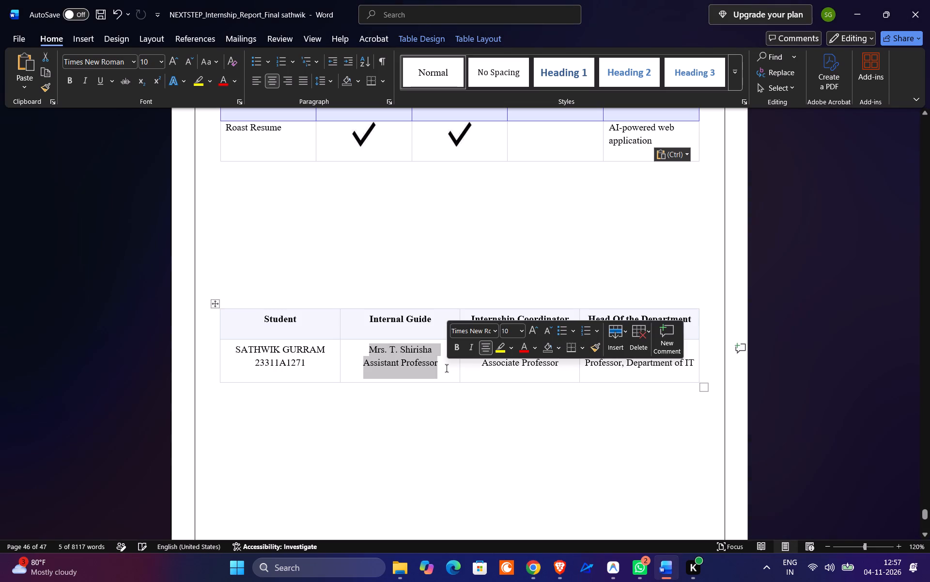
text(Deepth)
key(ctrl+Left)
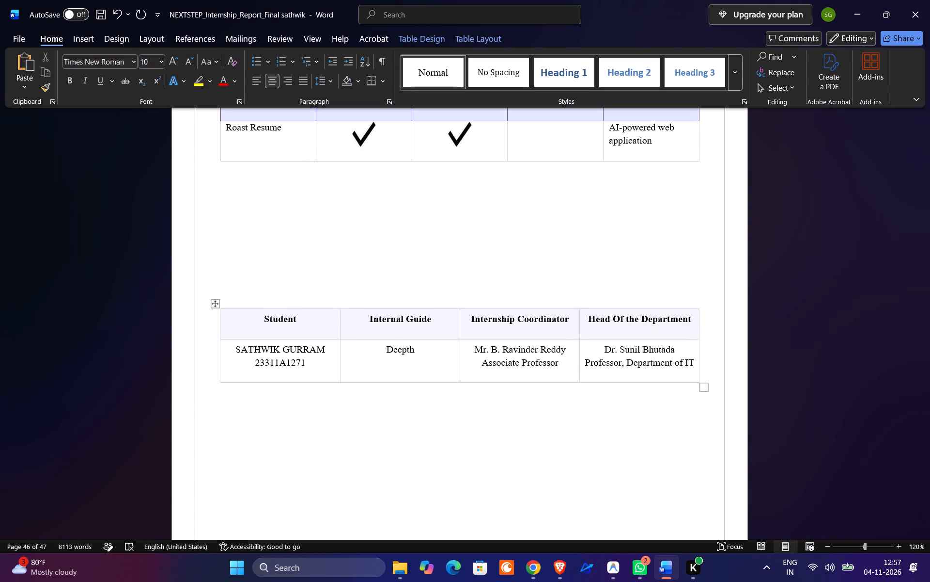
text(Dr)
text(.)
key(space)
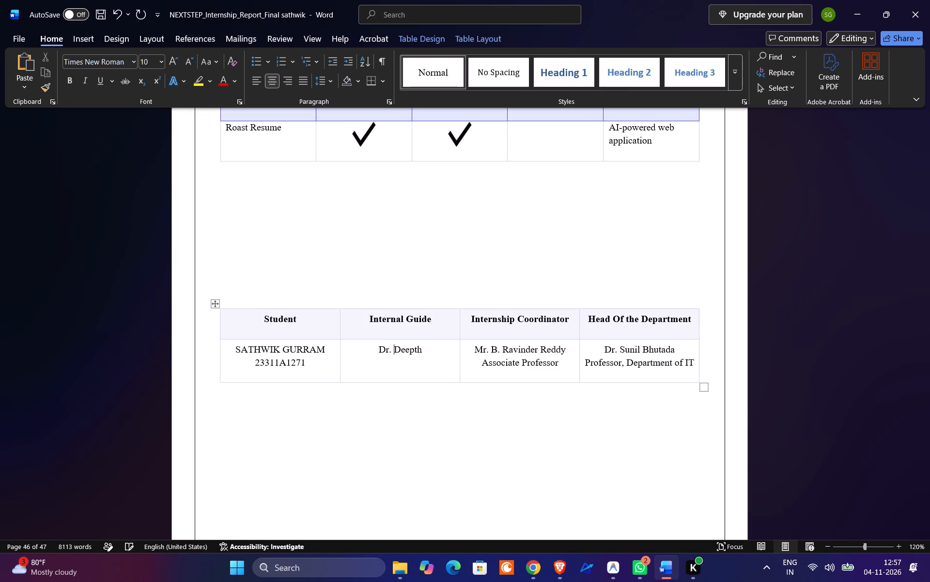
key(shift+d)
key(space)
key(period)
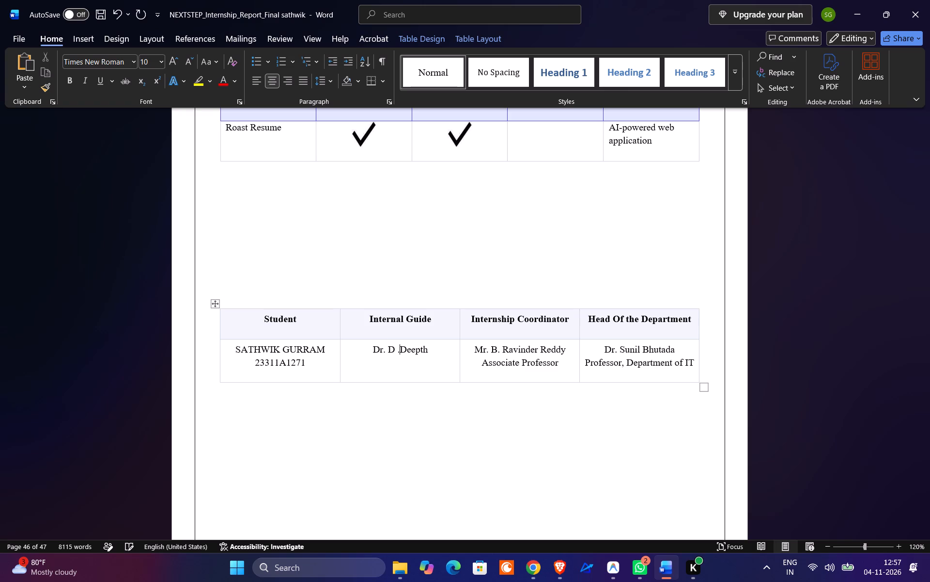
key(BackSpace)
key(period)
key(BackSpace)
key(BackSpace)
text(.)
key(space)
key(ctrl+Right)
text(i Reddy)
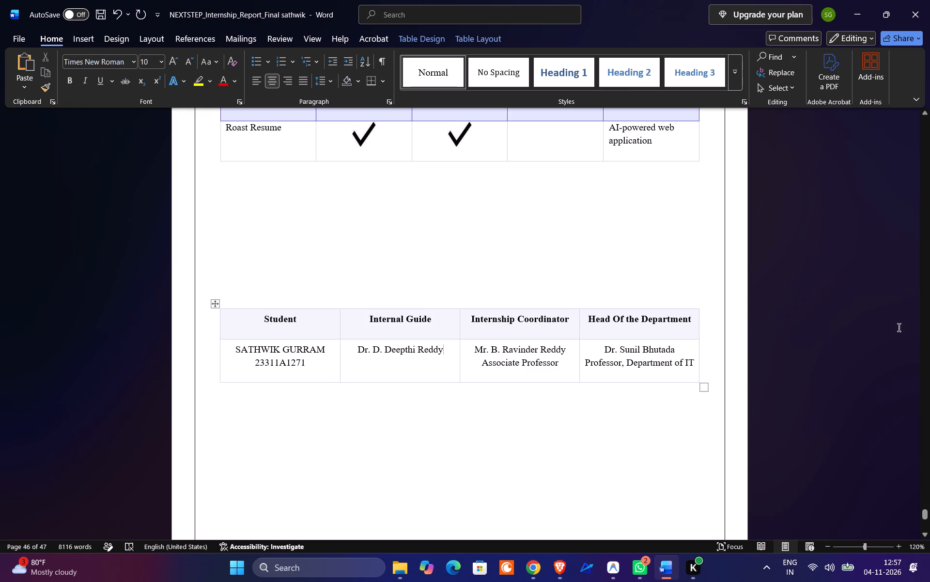
Change the Internship Coordinator's title to "Dr." in APPENDIX-D's last table.
scroll(899, 327, down, 1)
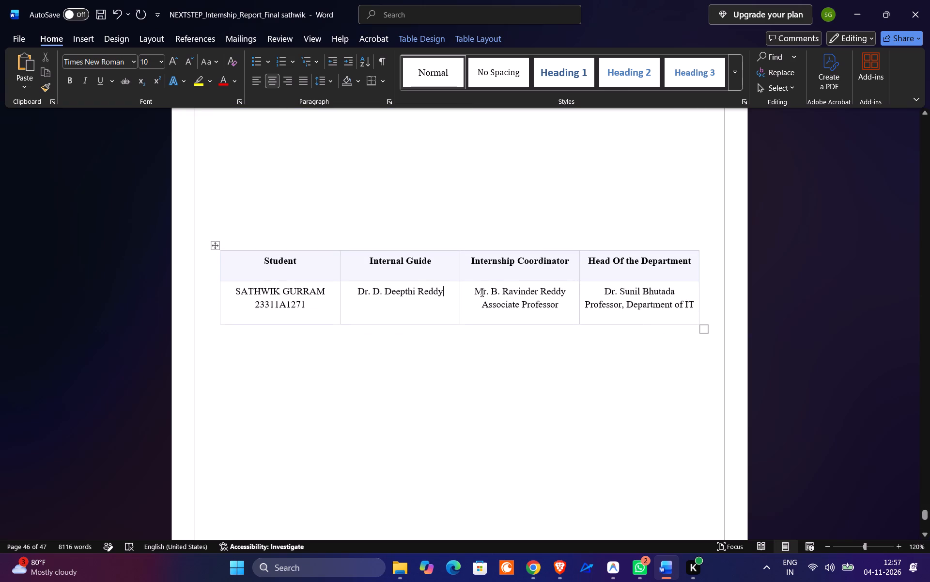
click(489, 291)
key(Left)
key(ctrl+BackSpace)
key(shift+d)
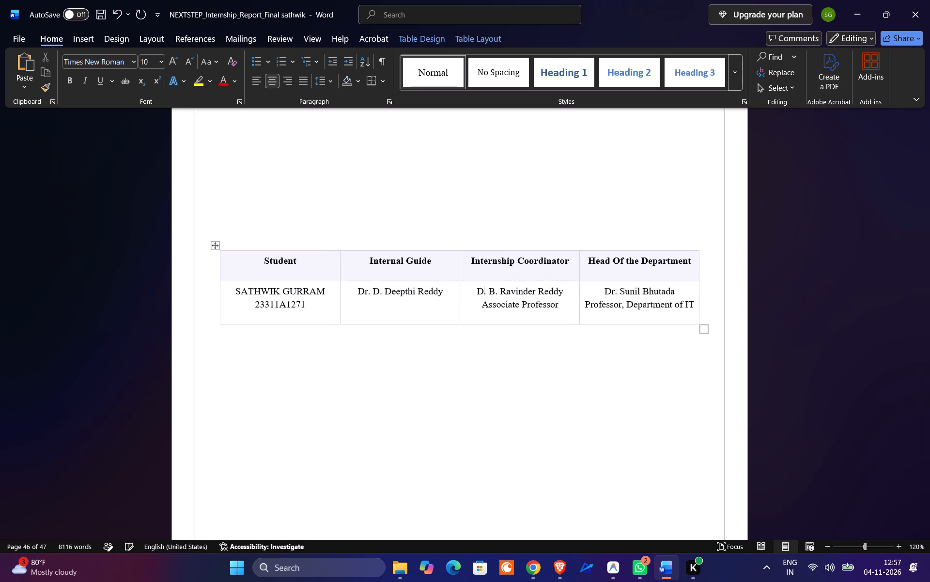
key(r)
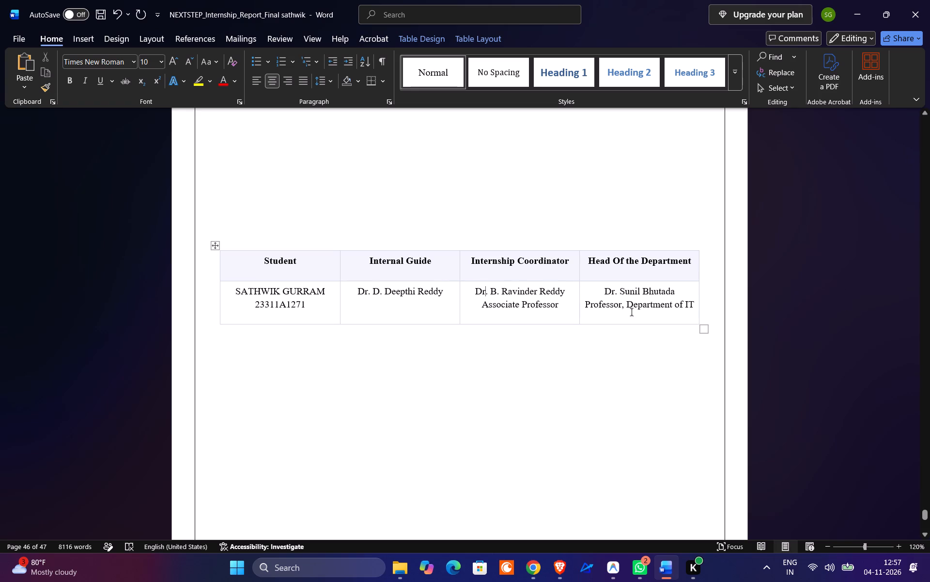
scroll(857, 316, up, 1)
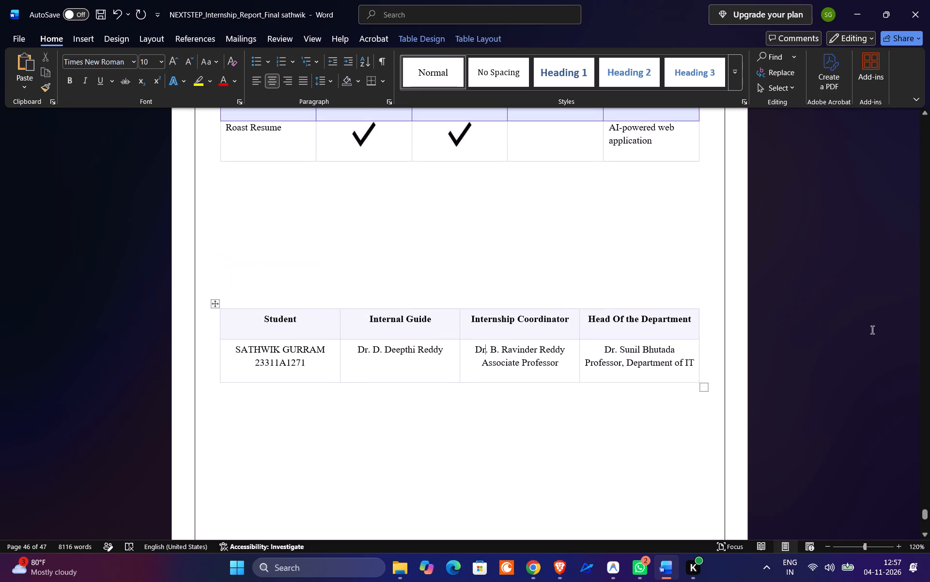
Compare APPENDIX-E's Table 3 on the domain of internship with ChatGPT's Appendix E version.
click(854, 330)
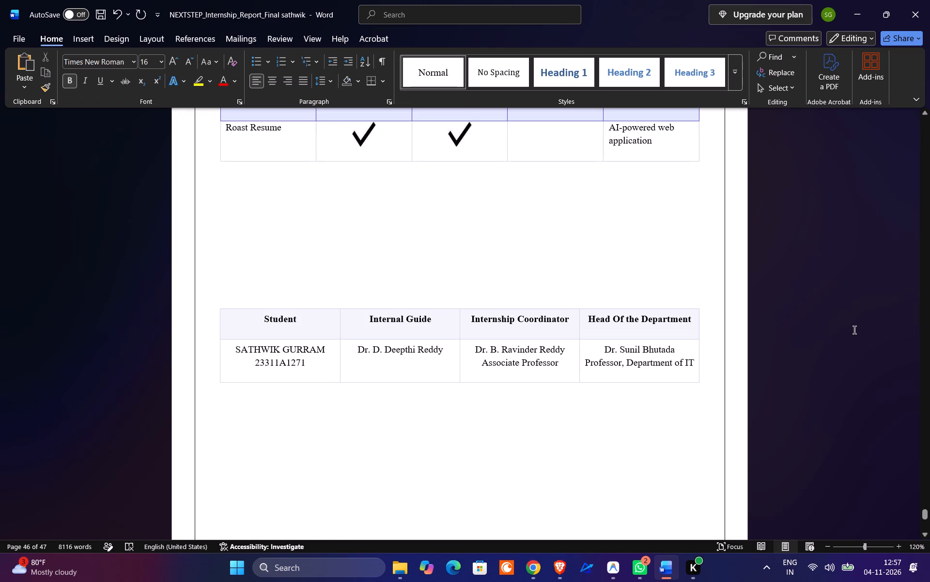
key(alt+Tab)
scroll(854, 330, down, 5)
scroll(854, 330, up, 2)
key(alt+Tab)
scroll(854, 330, down, 11)
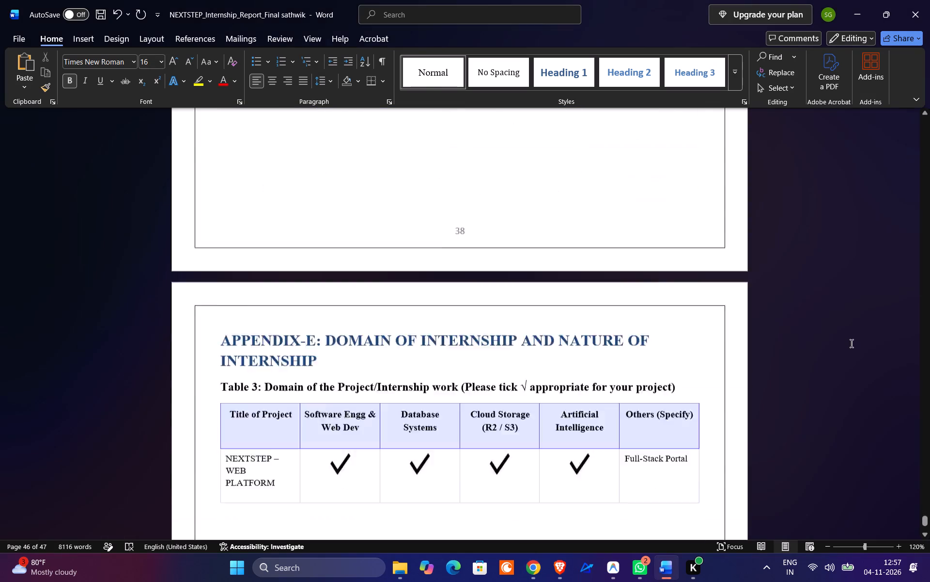
scroll(852, 343, up, 1)
key(alt+Tab)
scroll(852, 343, down, 1)
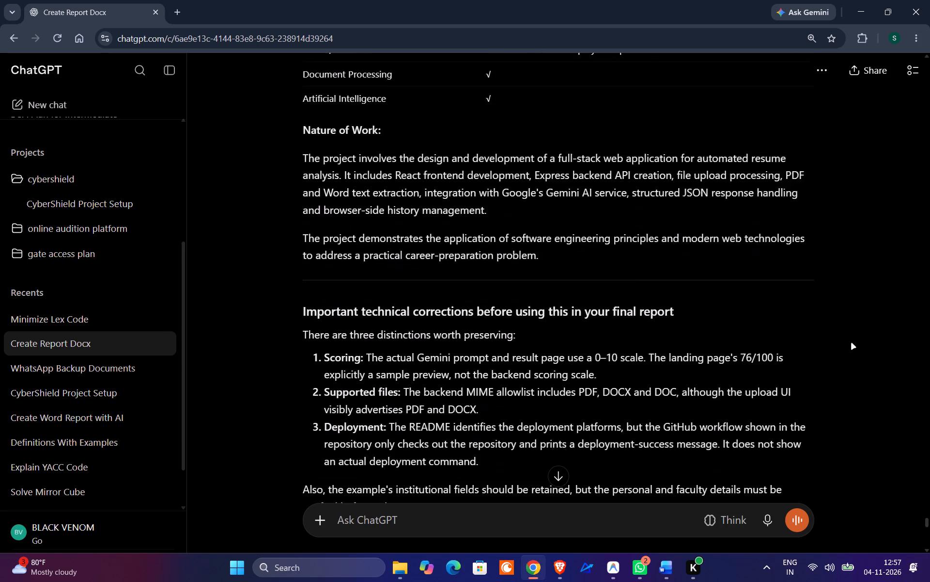
scroll(852, 343, up, 5)
scroll(852, 343, down, 3)
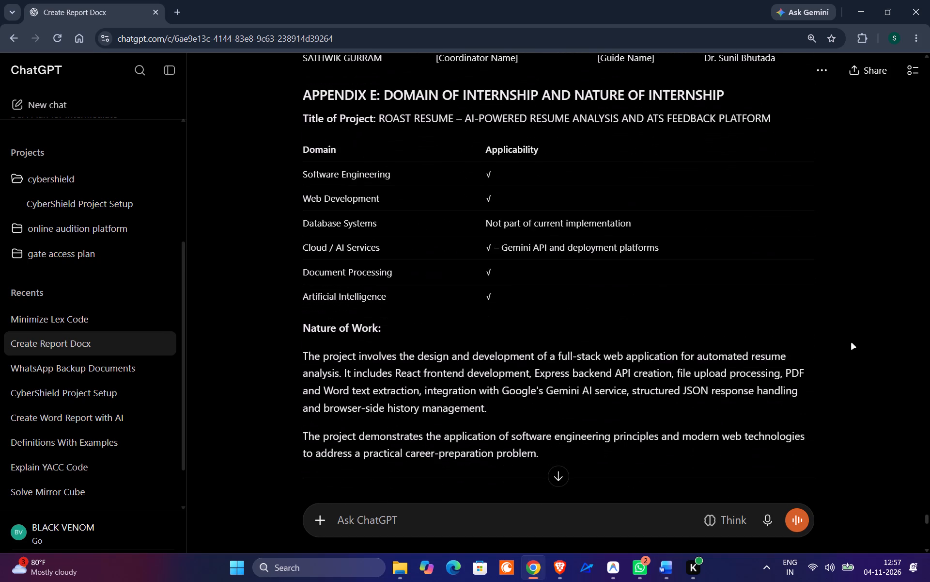
key(alt+Tab)
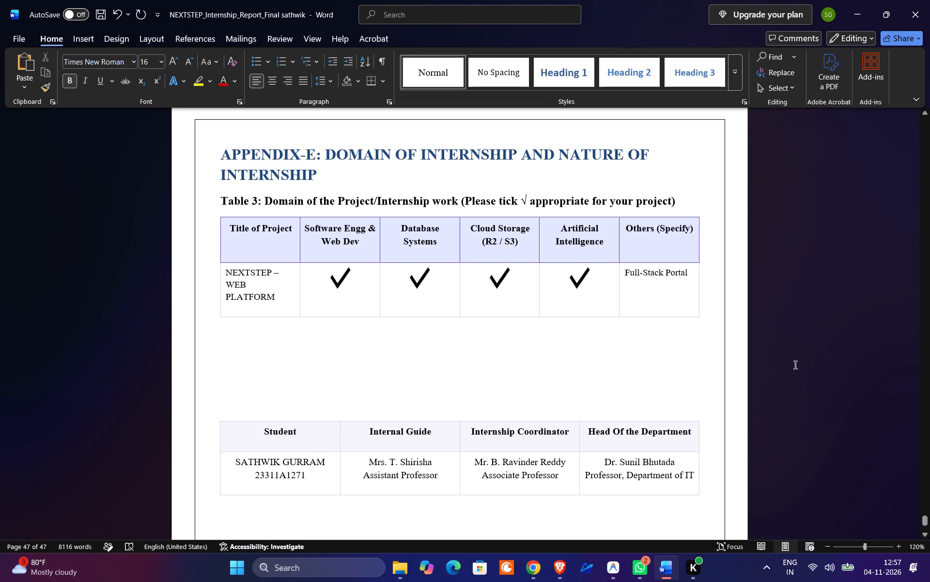
key(alt+Tab)
key(alt+Tab)
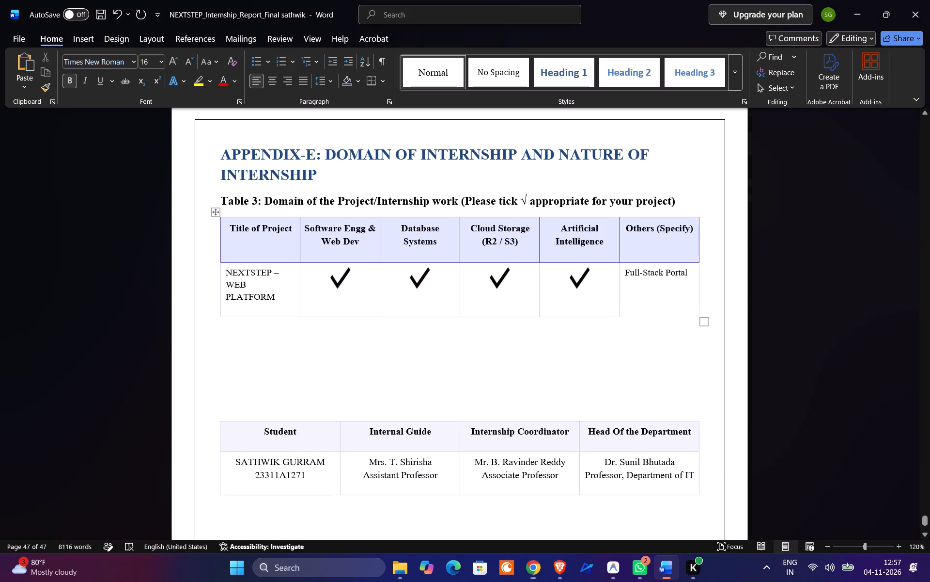
key(alt+Tab)
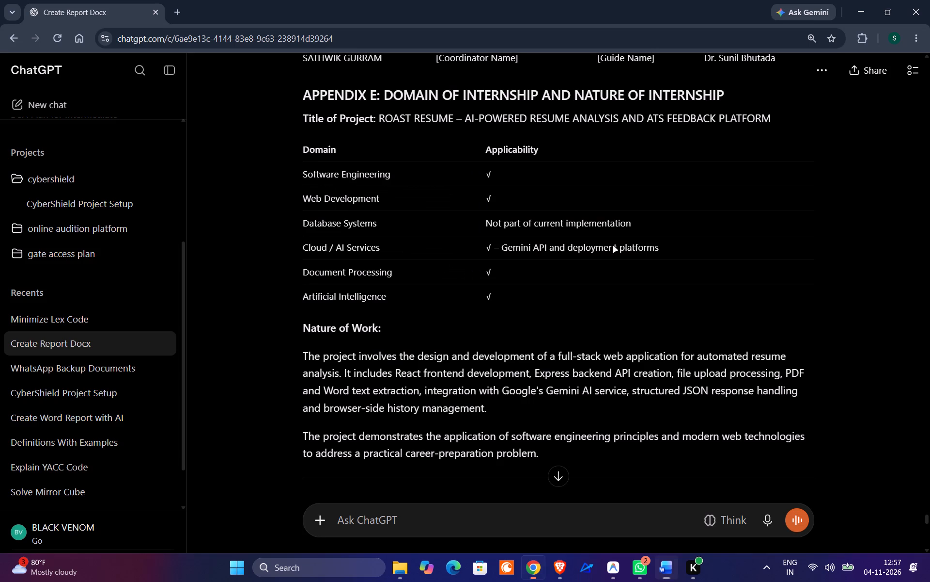
key(alt+Tab)
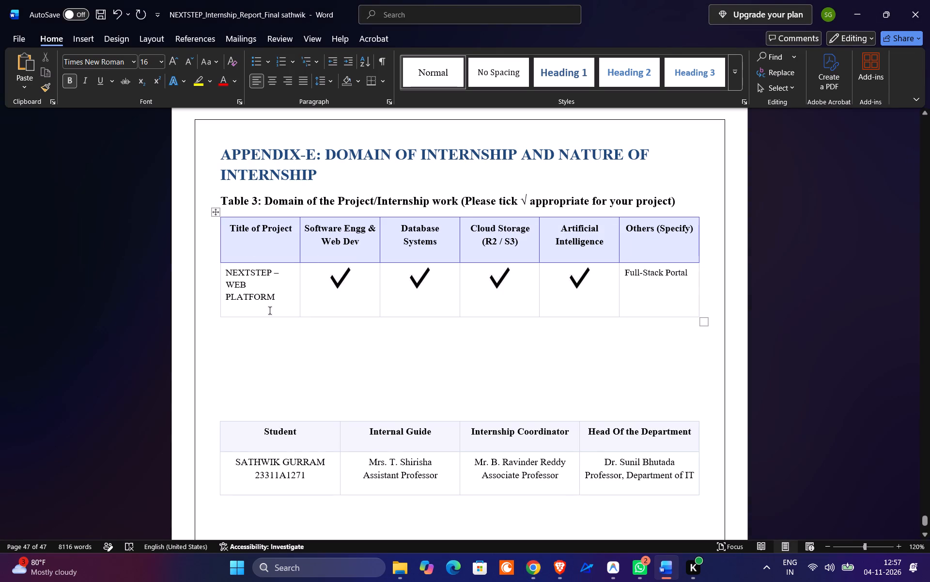
Replace the project title in APPENDIX-E's Table 3 with "Roast Resume".
drag(226, 274, 280, 307)
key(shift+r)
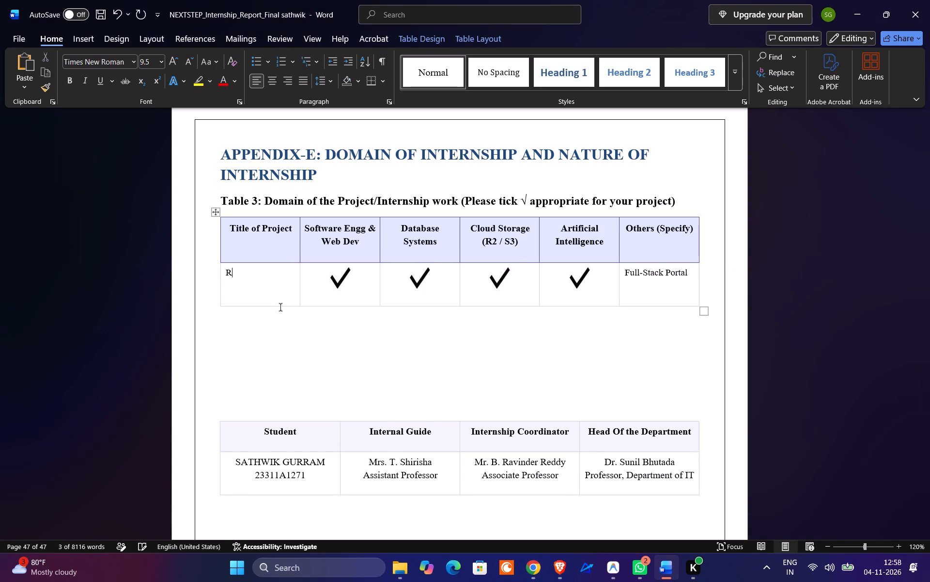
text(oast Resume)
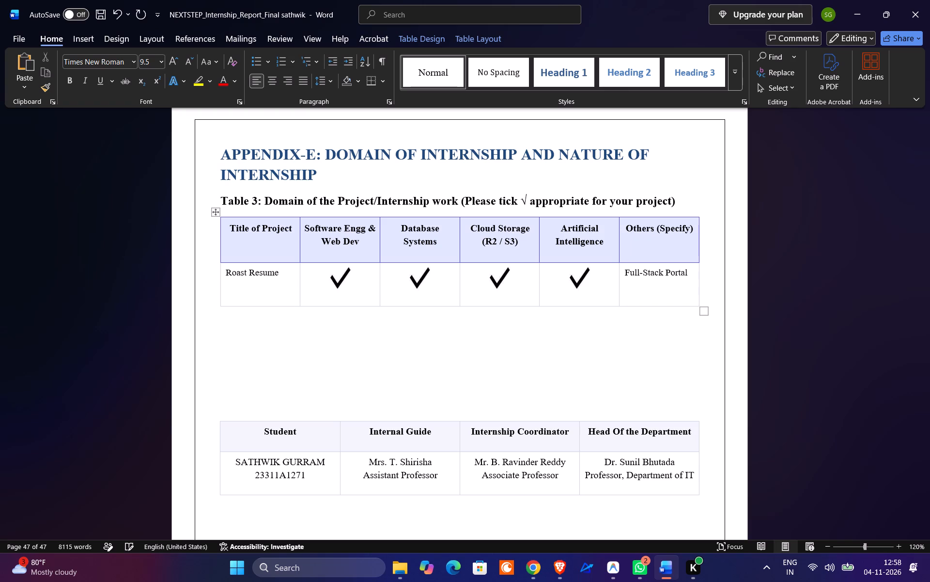
click(771, 232)
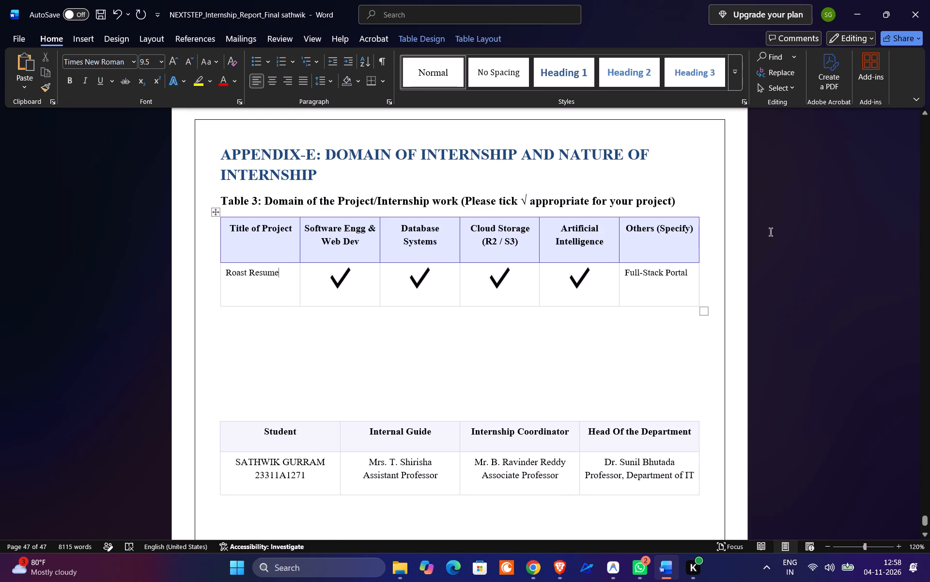
Check Table 3's domain columns and Others (Specify) entry against the domain applicability list in ChatGPT's Appendix E.
key(alt+Tab)
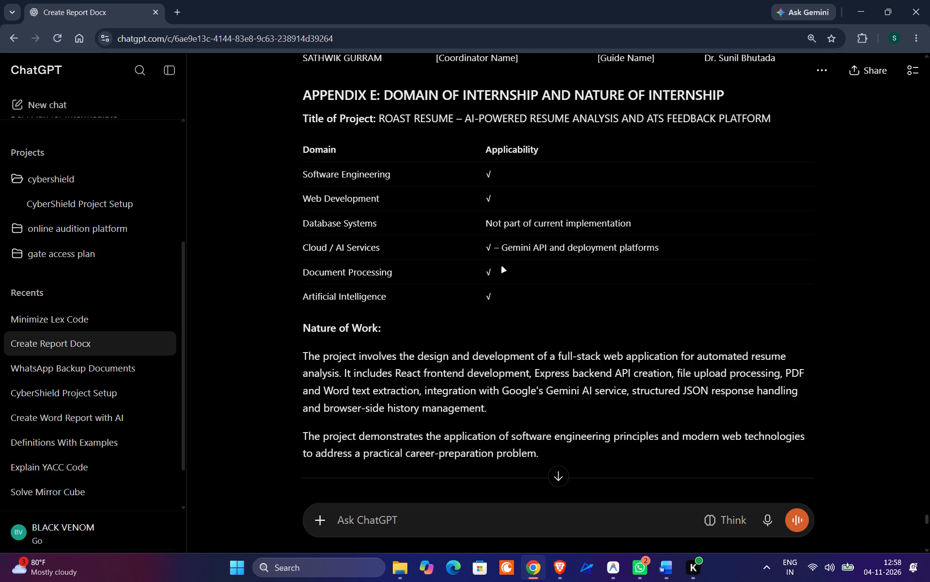
key(alt+Tab)
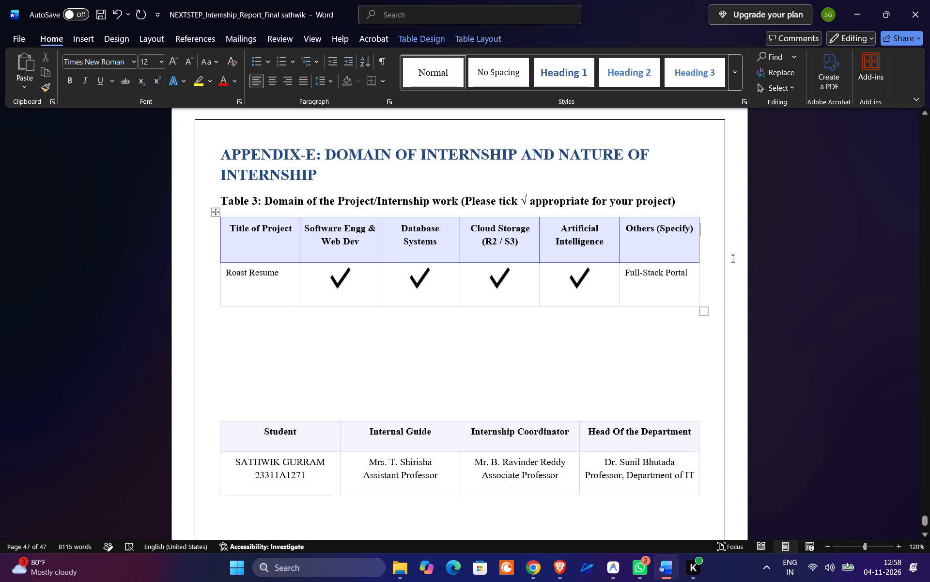
key(alt+Tab)
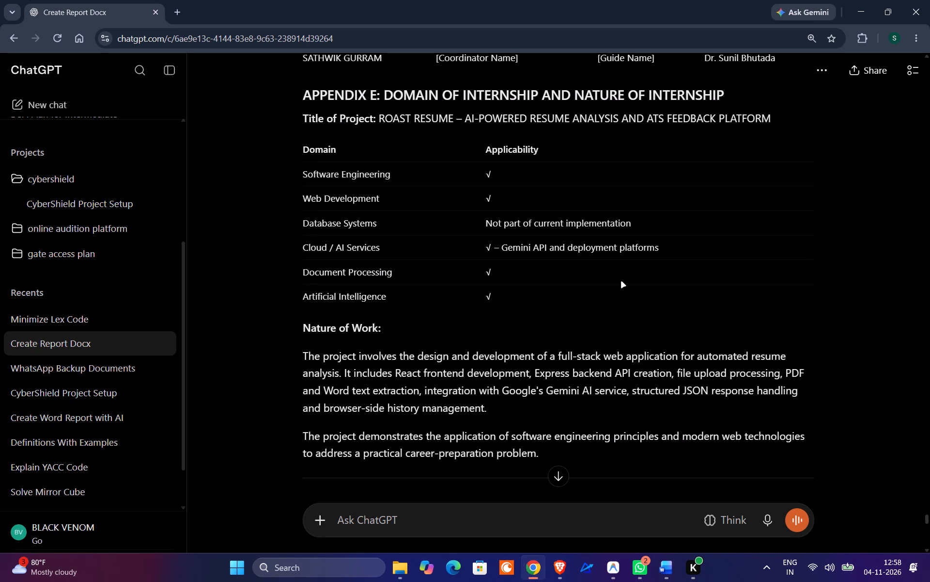
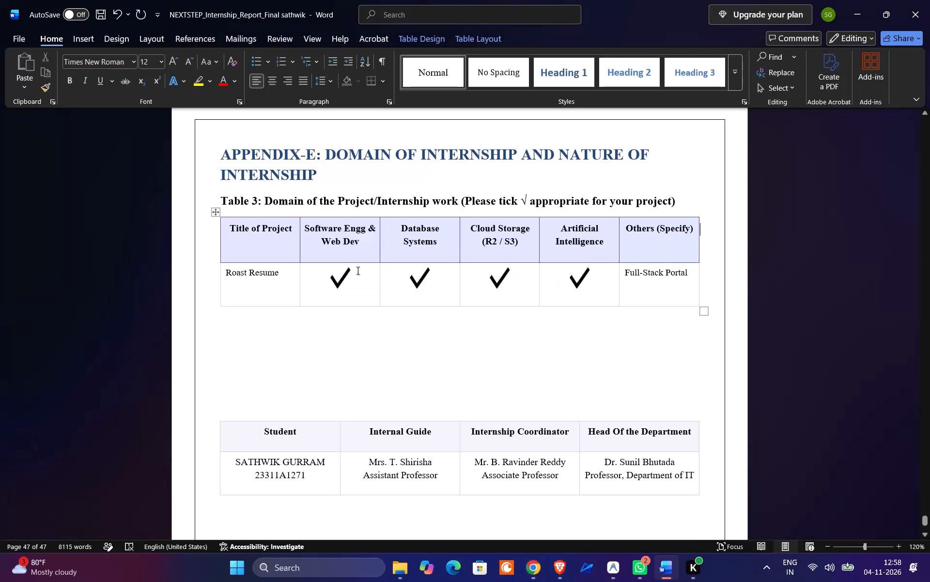
Remove the tick under Database Systems in APPENDIX-E's Table 3, following the applicability list in ChatGPT's Appendix E.
key(alt+Tab)
scroll(364, 262, up, 1)
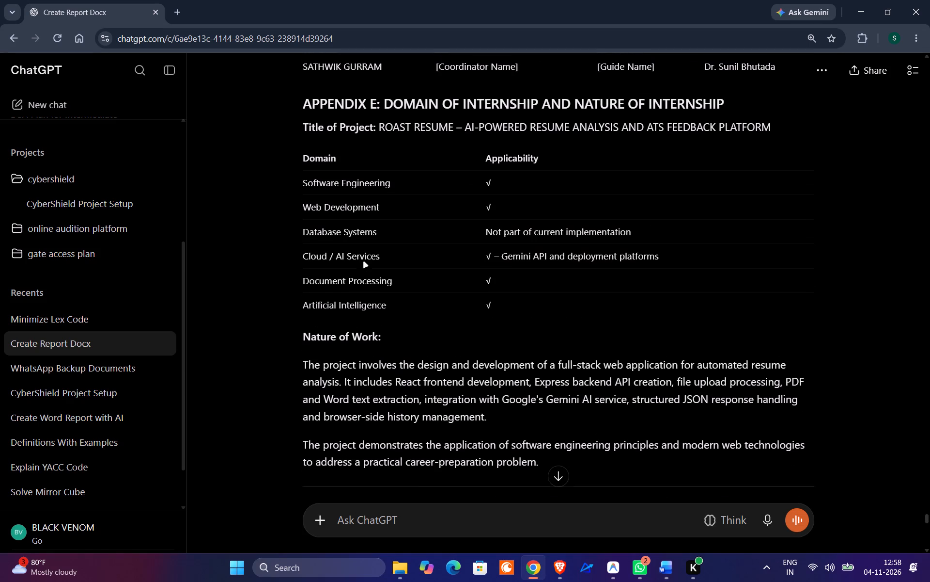
key(alt+Tab)
key(alt+Tab)
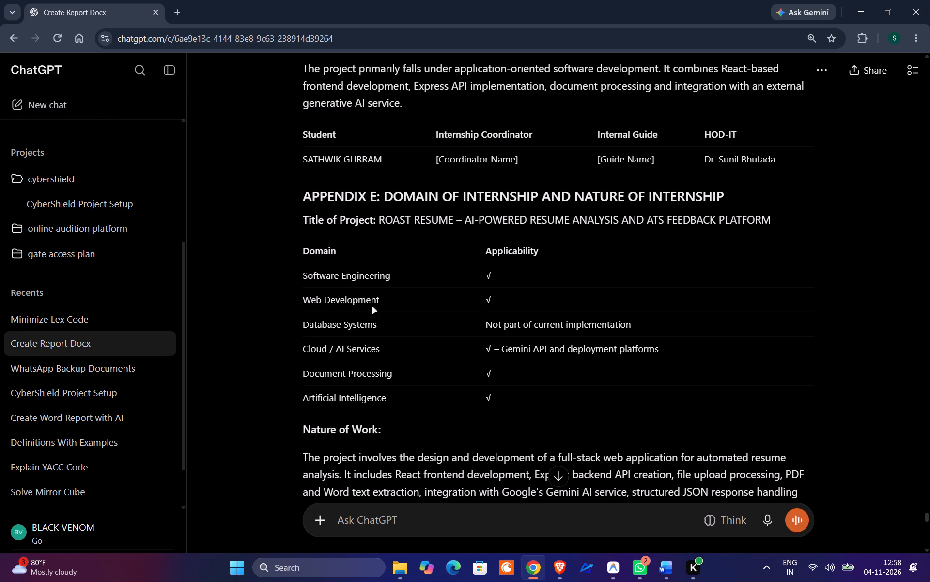
key(alt+Tab)
key(alt+Tab)
drag(483, 327, 548, 327)
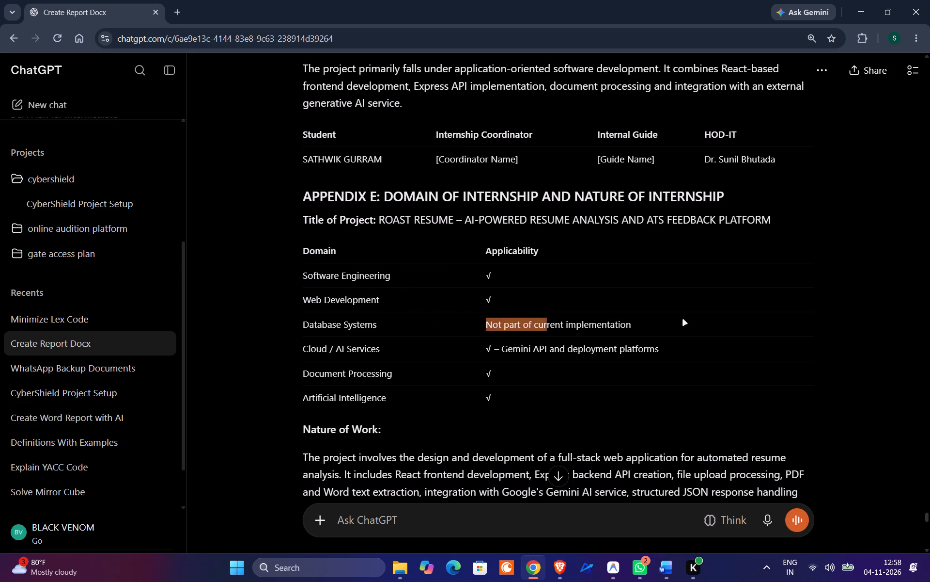
click(683, 320)
key(alt+Tab)
click(436, 286)
key(BackSpace)
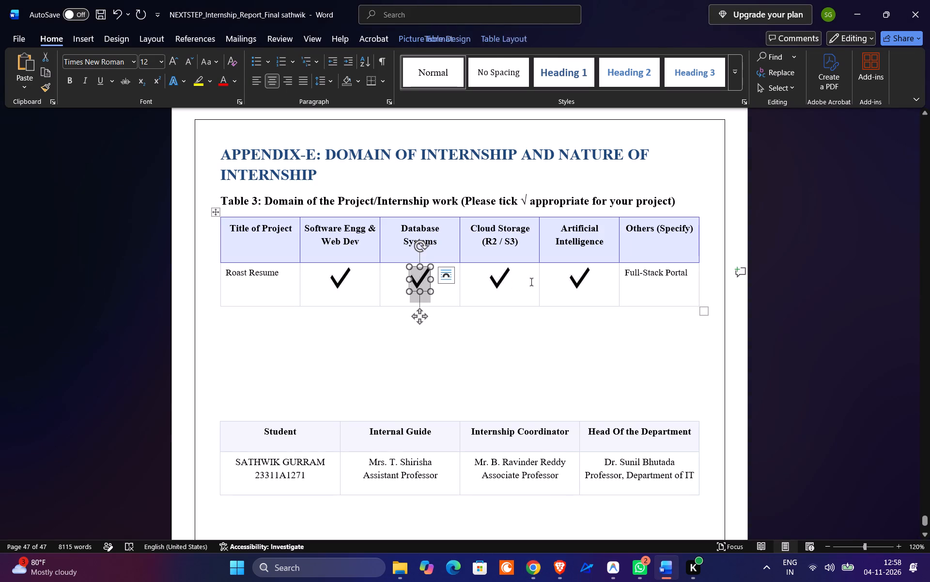
key(Delete)
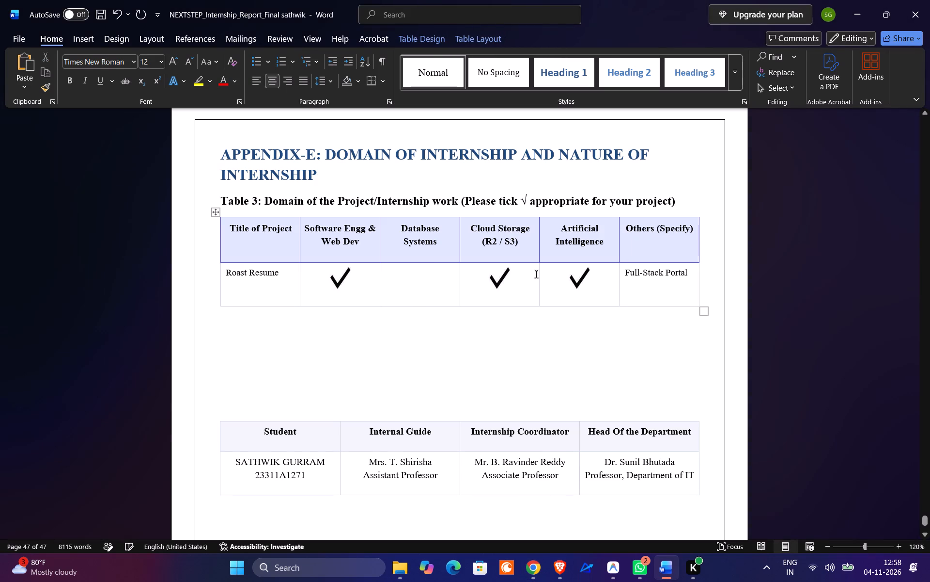
click(511, 263)
key(alt+Tab)
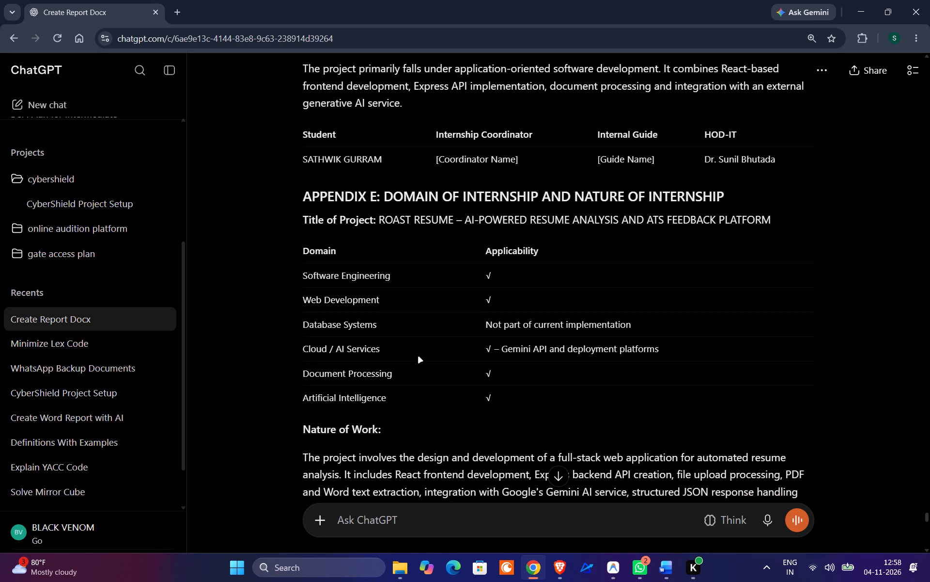
key(alt+Tab)
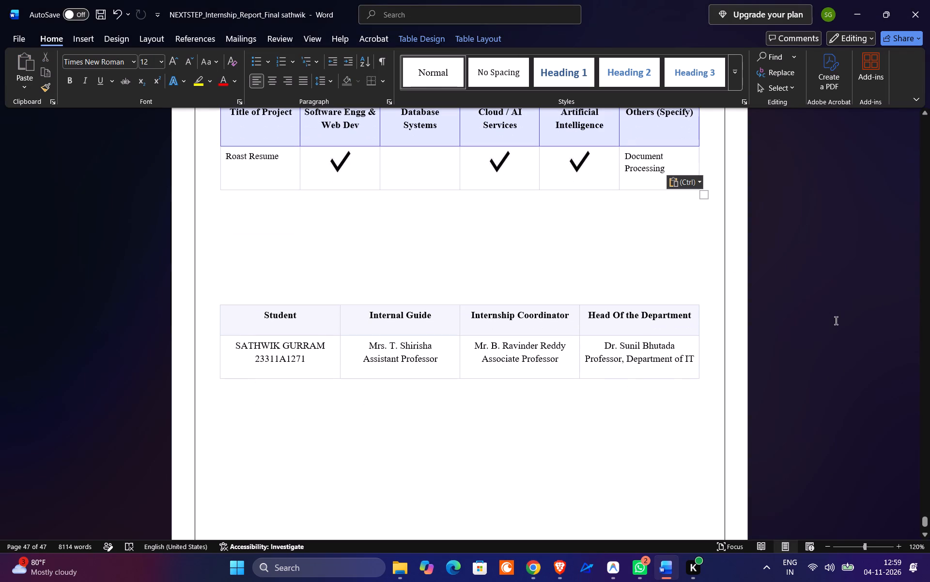
scroll(836, 325, down, 5)
scroll(836, 325, up, 6)
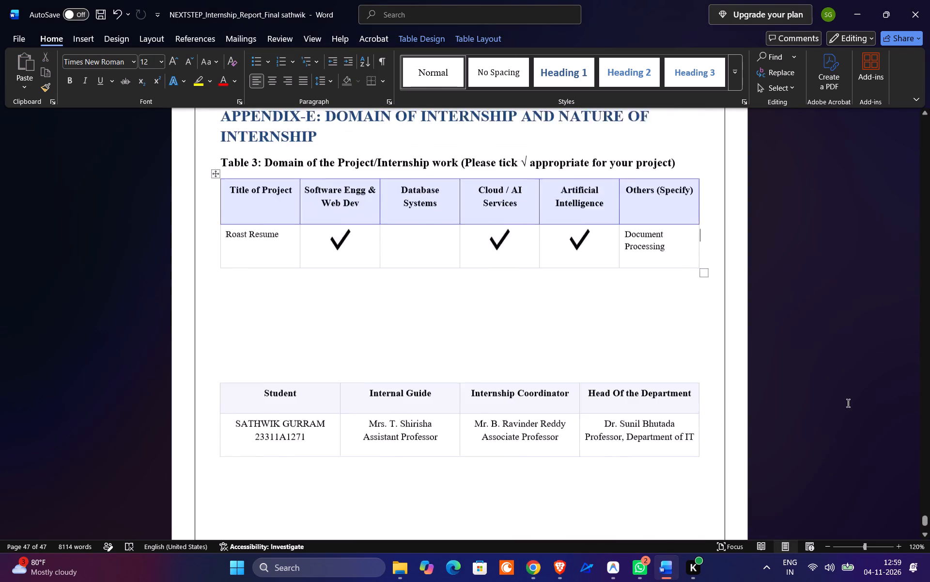
scroll(848, 403, up, 12)
scroll(848, 403, down, 10)
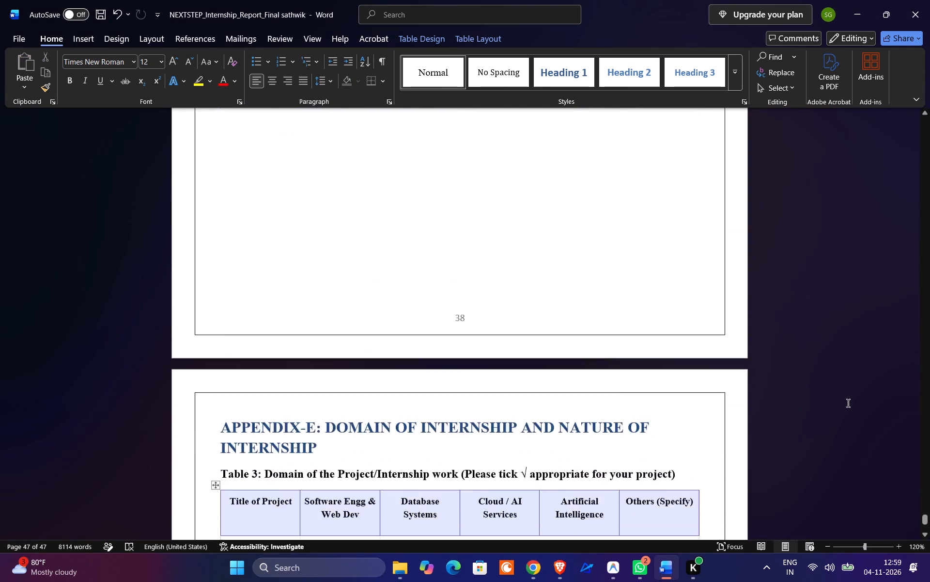
scroll(848, 403, down, 3)
key(alt+Tab)
scroll(848, 403, down, 1)
click(848, 403)
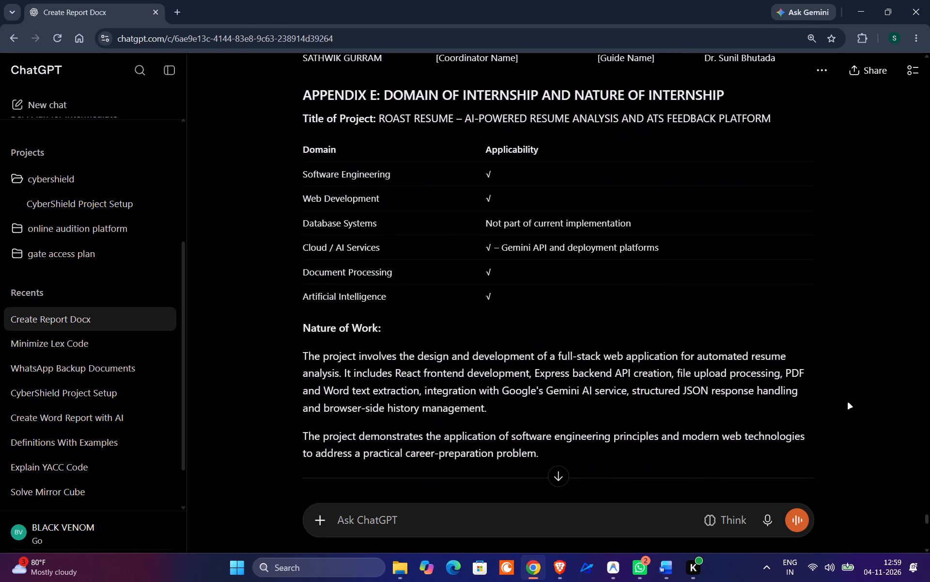
Replace the Internal Guide's name in APPENDIX-E's last table with the guide named in APPENDIX-D, including the "Dr." title.
key(alt+Tab)
drag(372, 367, 380, 369)
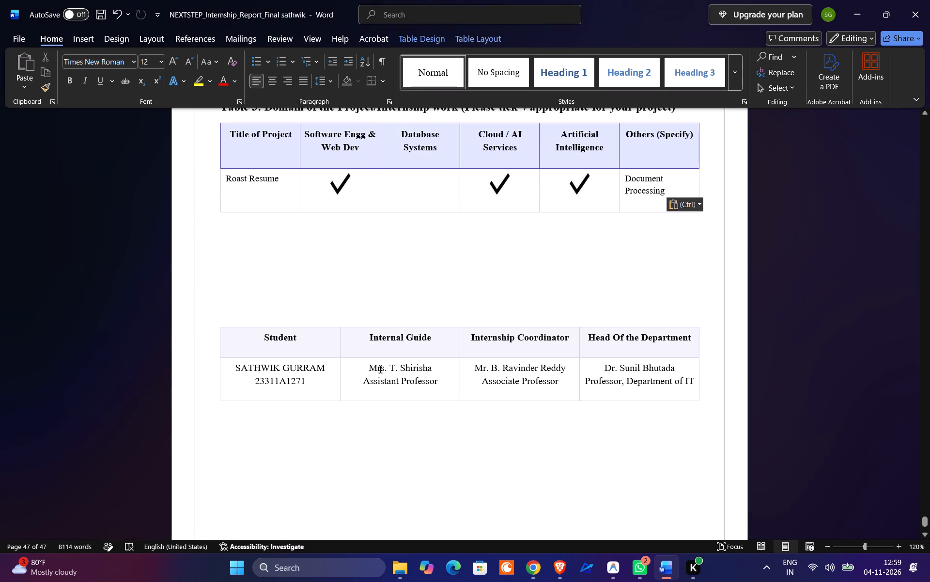
drag(380, 369, 438, 388)
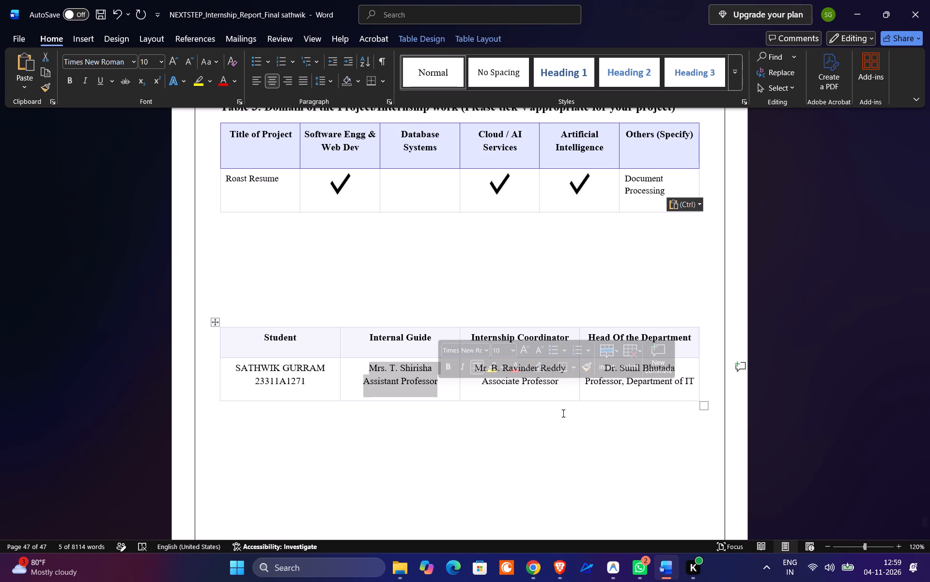
click(424, 377)
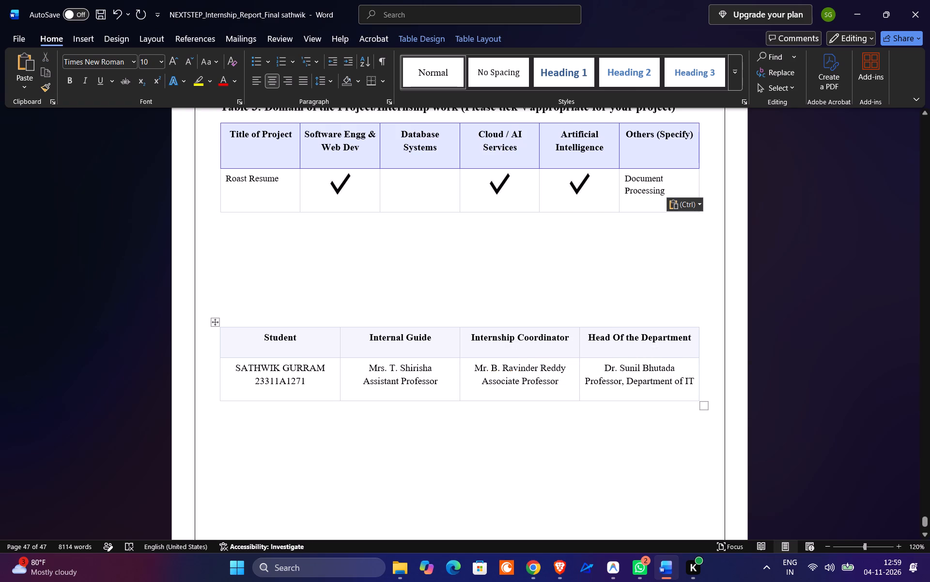
click(434, 371)
key(ctrl+BackSpace)
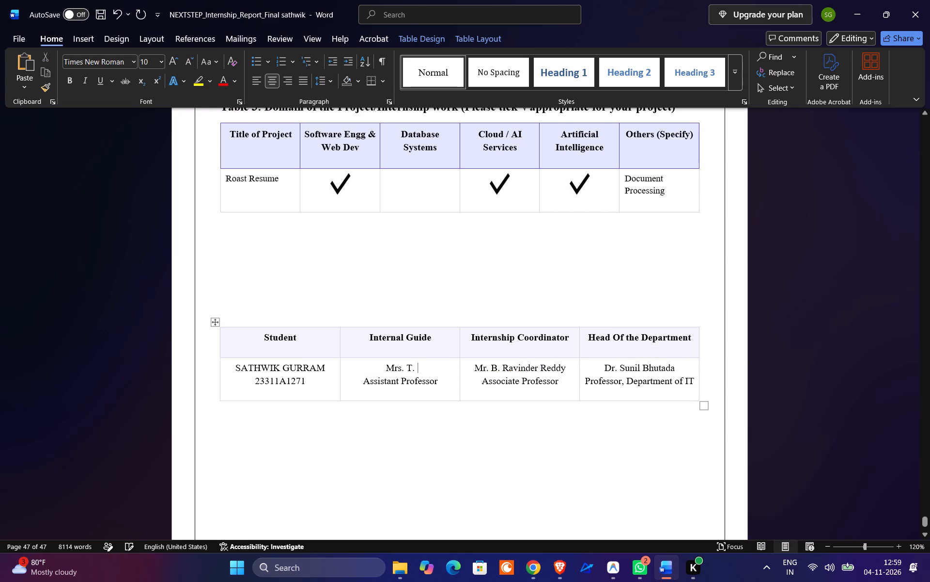
key(ctrl+BackSpace)
key(ctrl+BackSpace)
key(ctrl+BackSpace)
key(ctrl+BackSpace)
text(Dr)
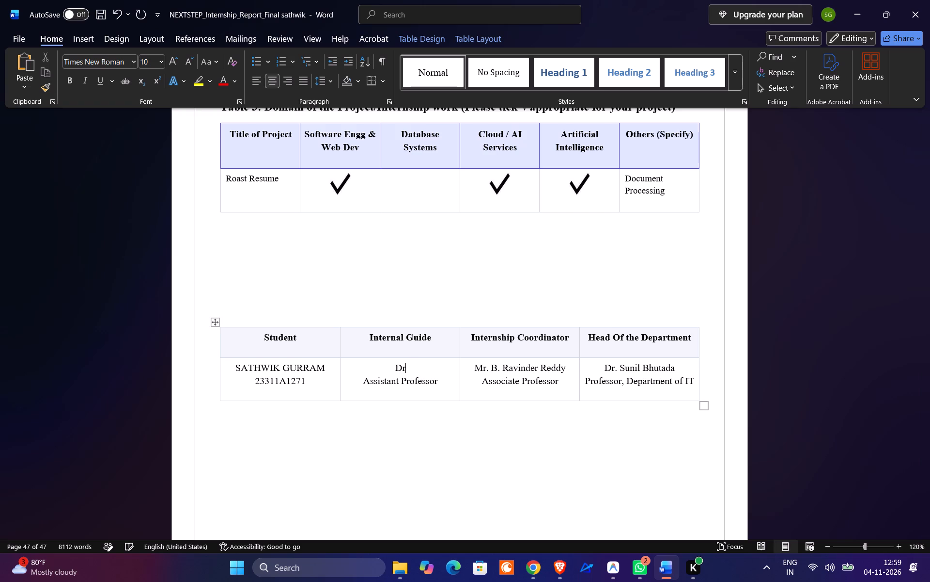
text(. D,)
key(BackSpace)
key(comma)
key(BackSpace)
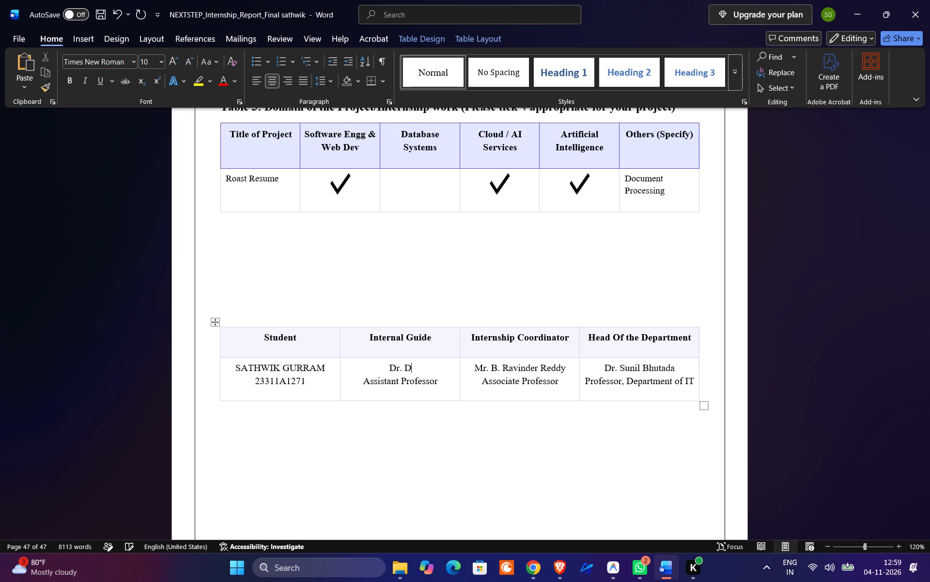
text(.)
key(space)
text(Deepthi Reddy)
click(831, 306)
Change the Internship Coordinator's title to "Dr" in the signature table on the certificate page.
scroll(831, 306, down, 9)
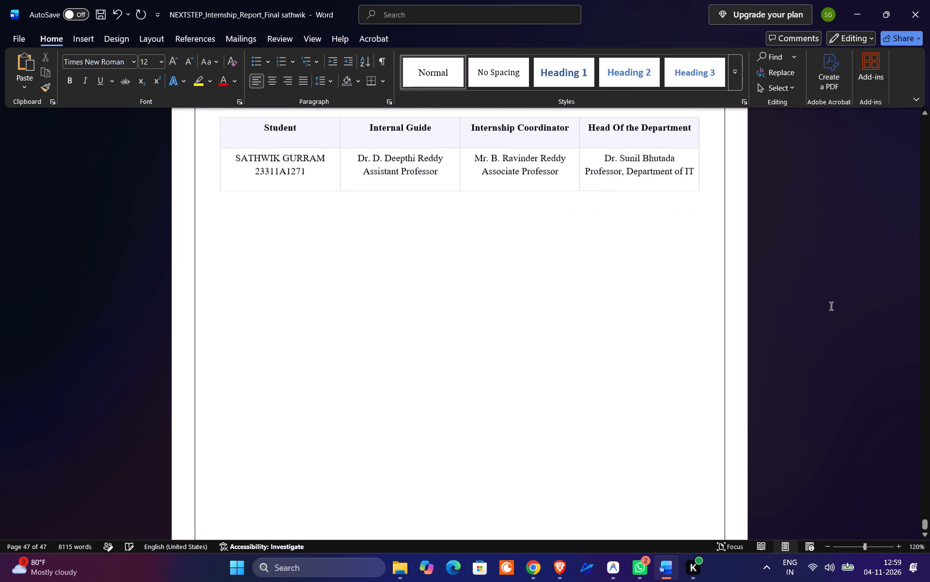
scroll(831, 306, down, 8)
scroll(831, 306, up, 18)
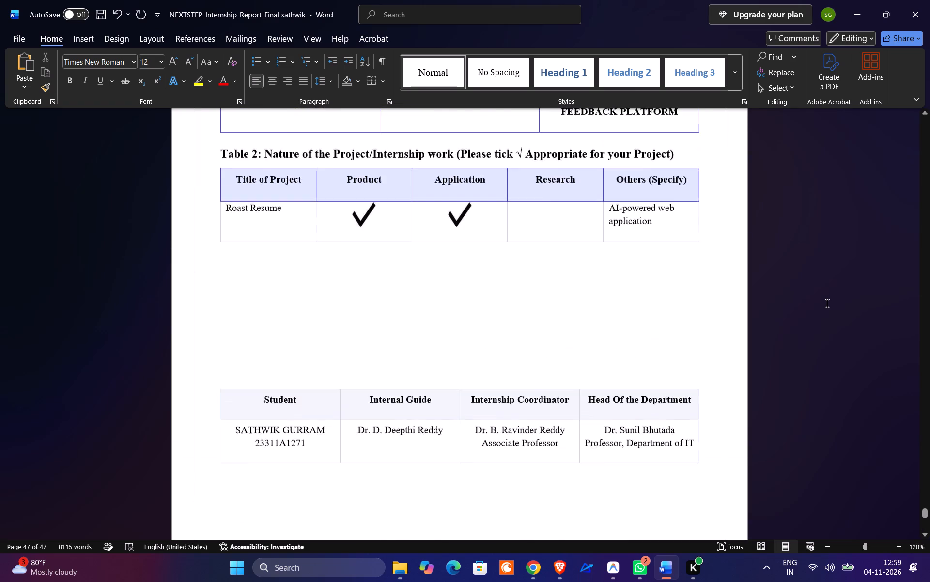
scroll(827, 303, up, 16)
scroll(828, 303, up, 20)
scroll(828, 303, up, 4)
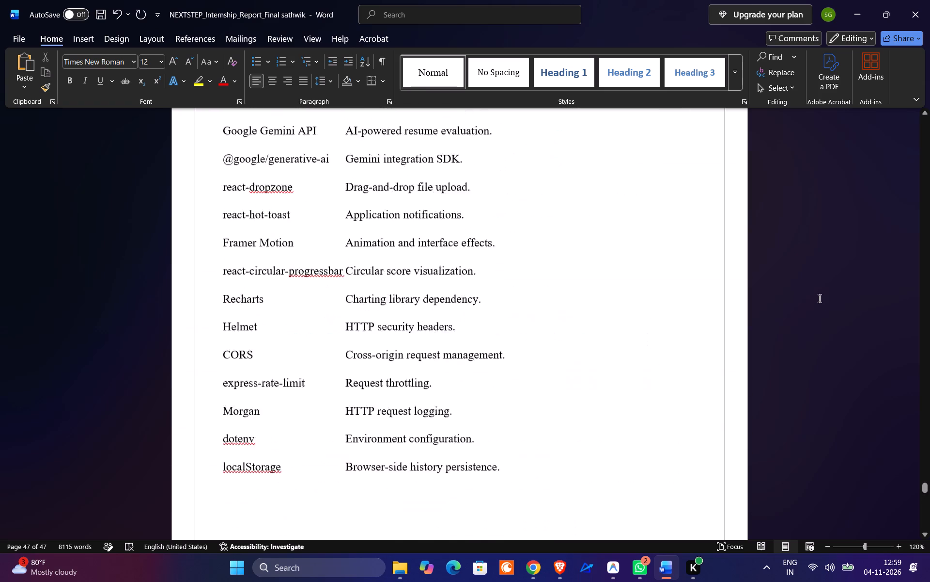
scroll(820, 298, up, 20)
scroll(820, 298, up, 13)
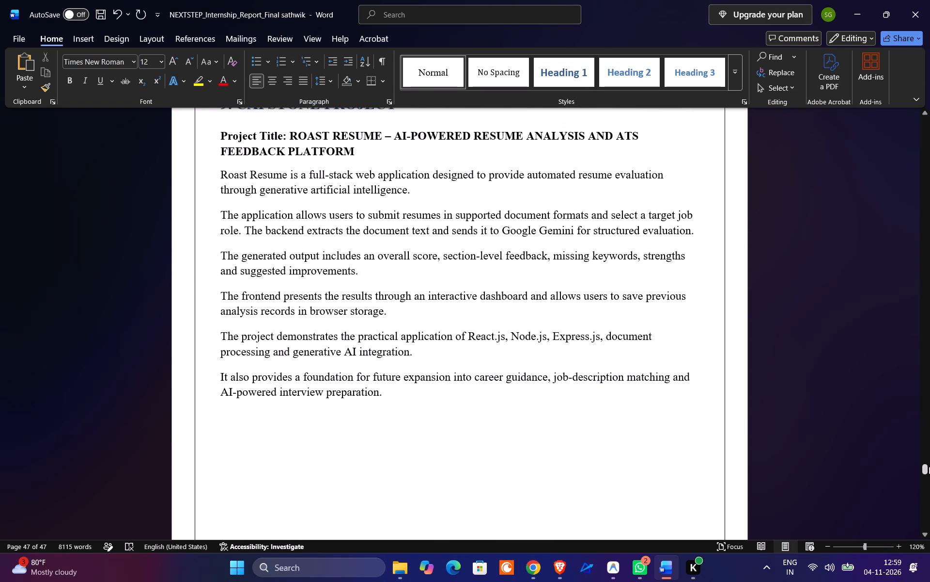
drag(929, 468, 929, 118)
scroll(742, 277, down, 7)
scroll(821, 253, down, 2)
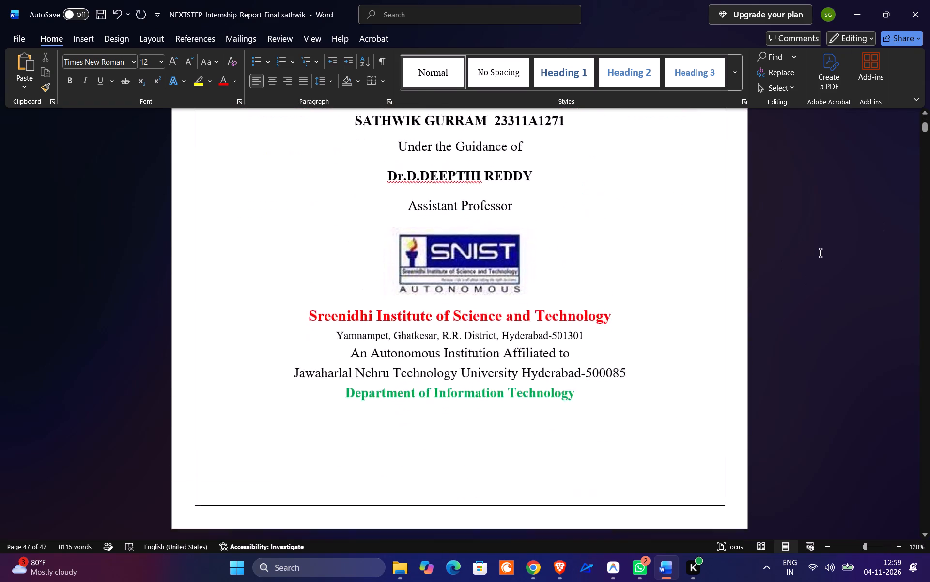
scroll(821, 253, down, 13)
scroll(821, 248, up, 3)
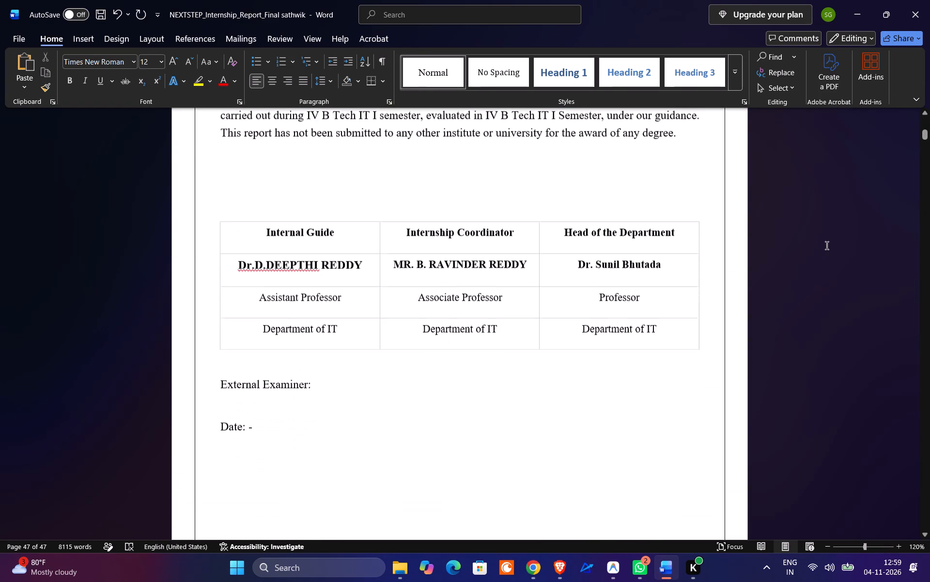
scroll(825, 242, up, 1)
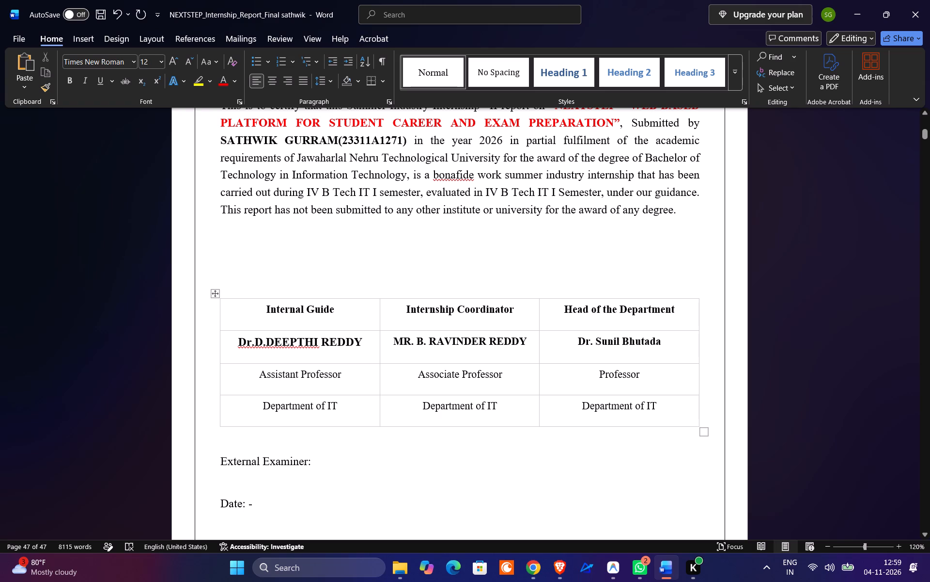
click(408, 338)
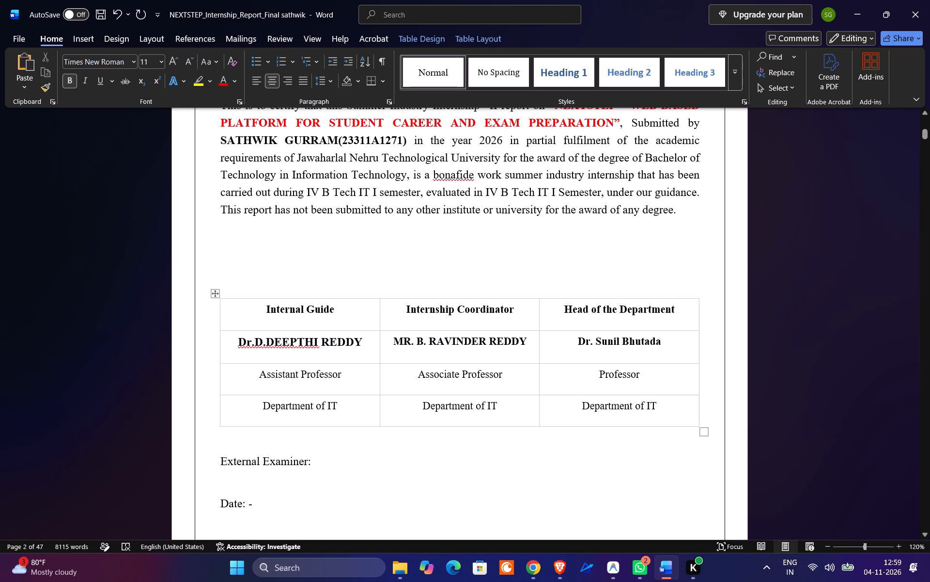
key(ctrl+BackSpace)
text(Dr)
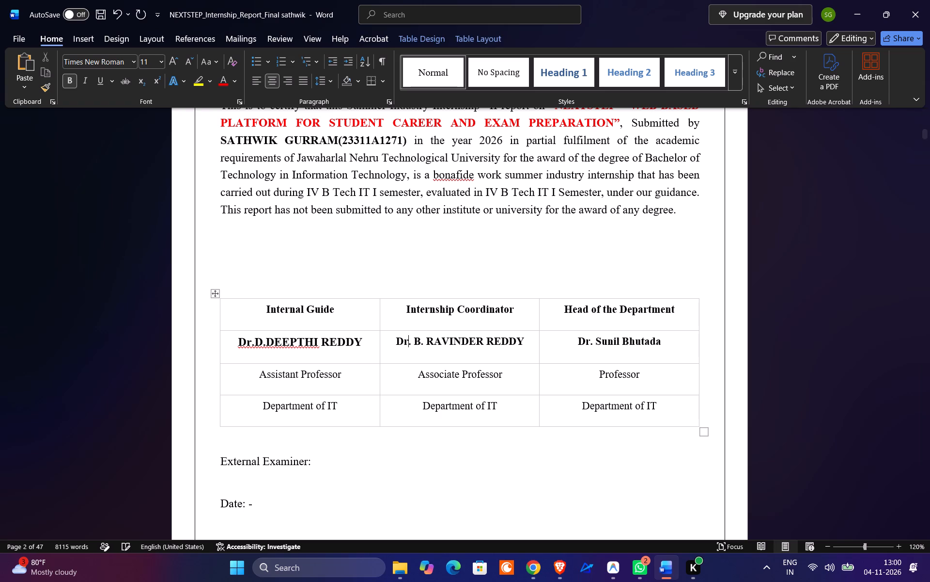
click(819, 311)
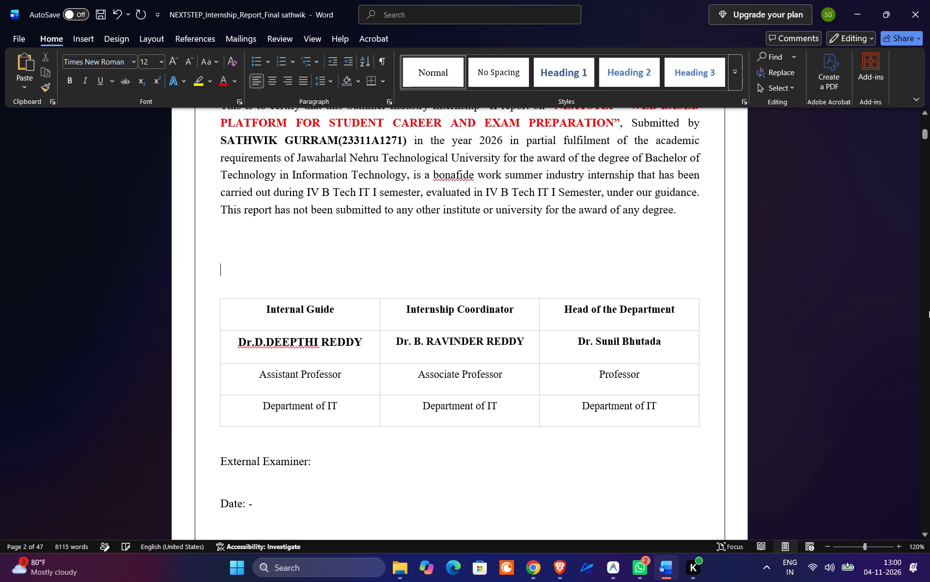
Copy "Assistant Professor" from the row below onto a new line beneath the Internal Guide's name in the certificate table.
scroll(854, 380, up, 2)
scroll(854, 380, down, 2)
click(340, 388)
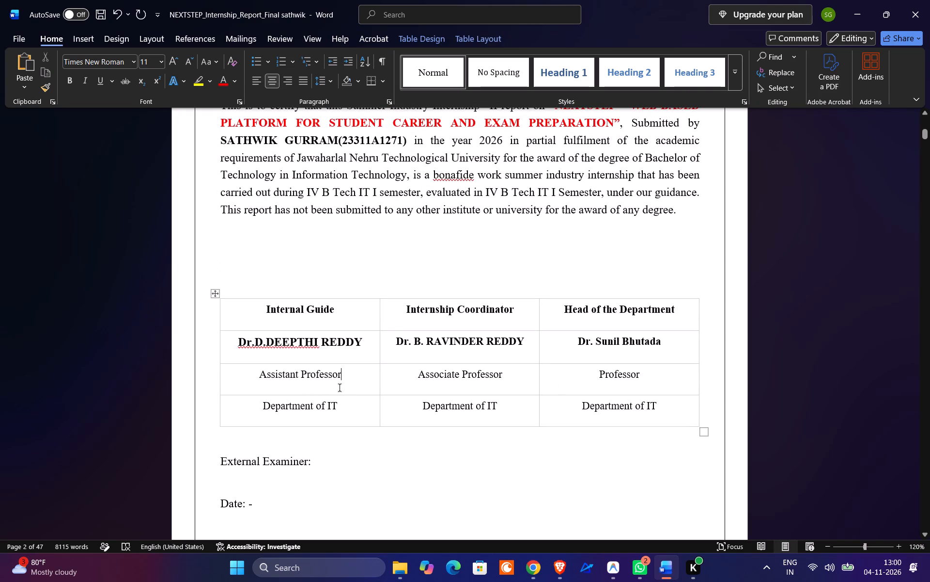
drag(341, 372, 225, 372)
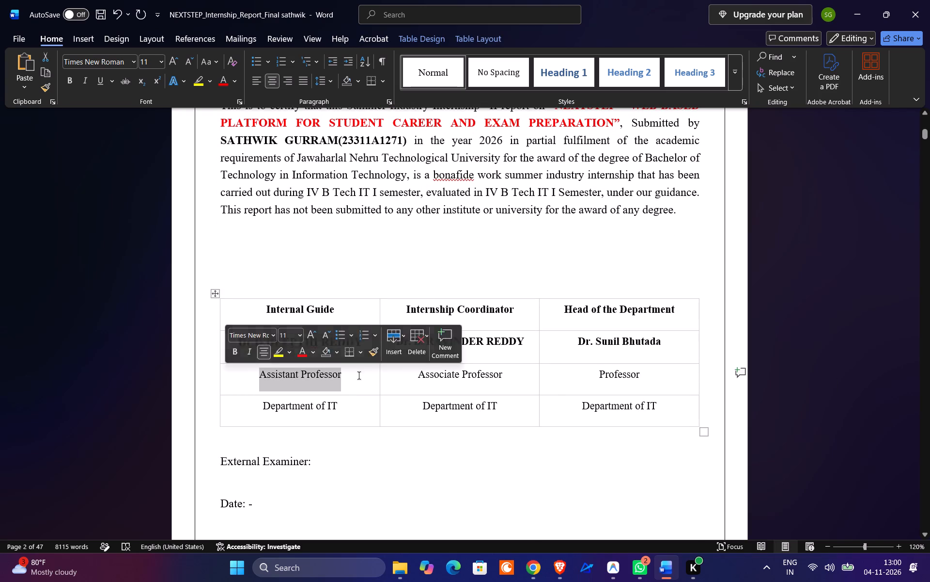
key(ctrl+c)
click(372, 346)
key(Return)
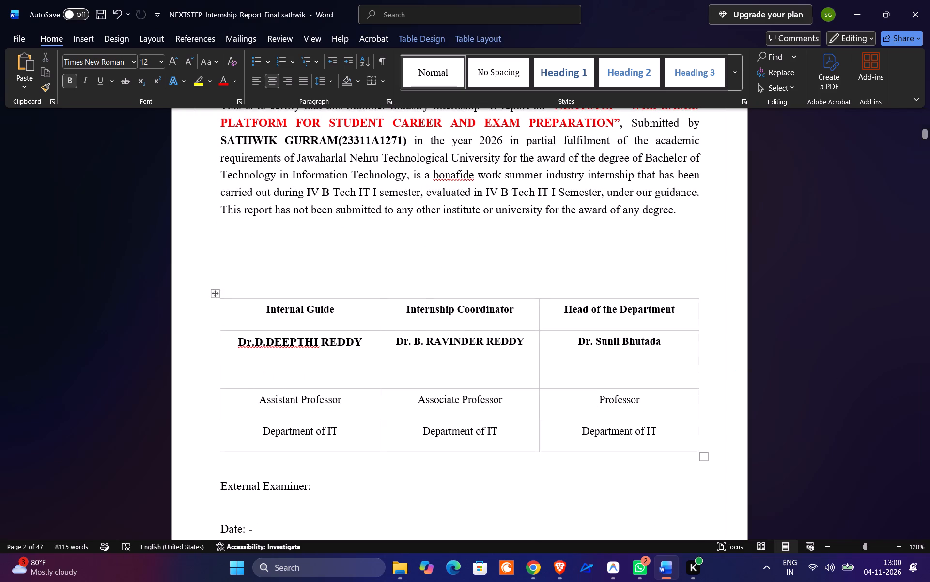
key(ctrl+v)
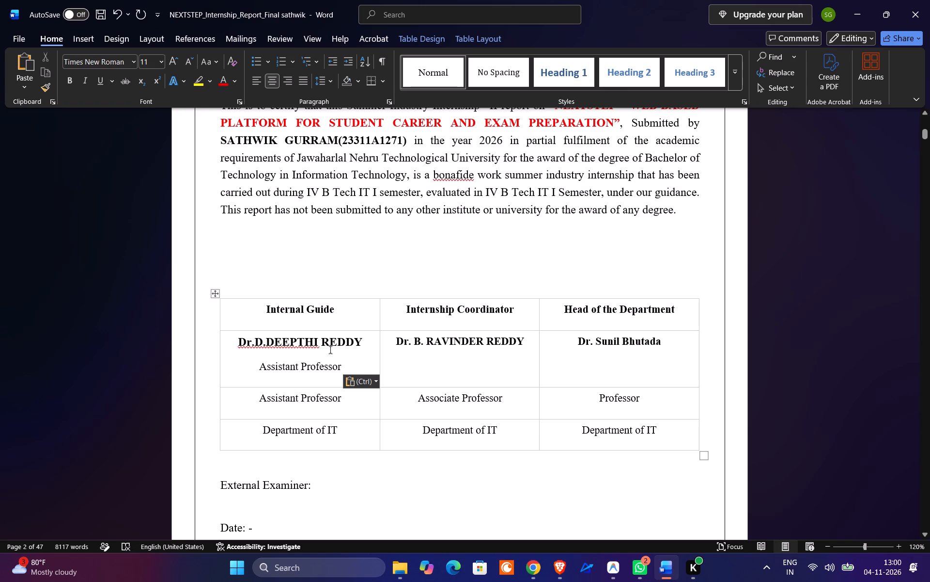
Remove the space after the paragraphs holding the Internal Guide's name and "Assistant Professor" in the name cell.
drag(344, 362, 226, 348)
click(330, 83)
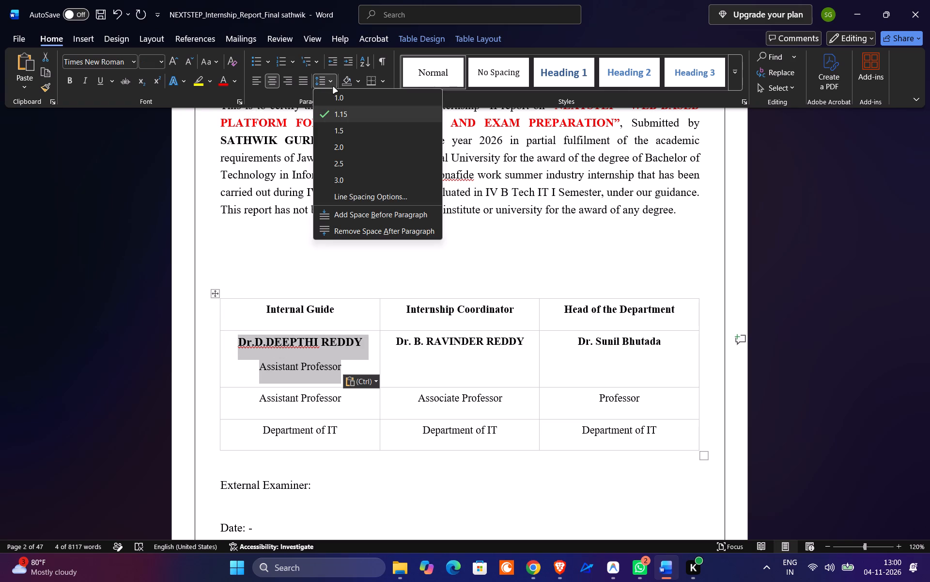
click(387, 237)
click(404, 388)
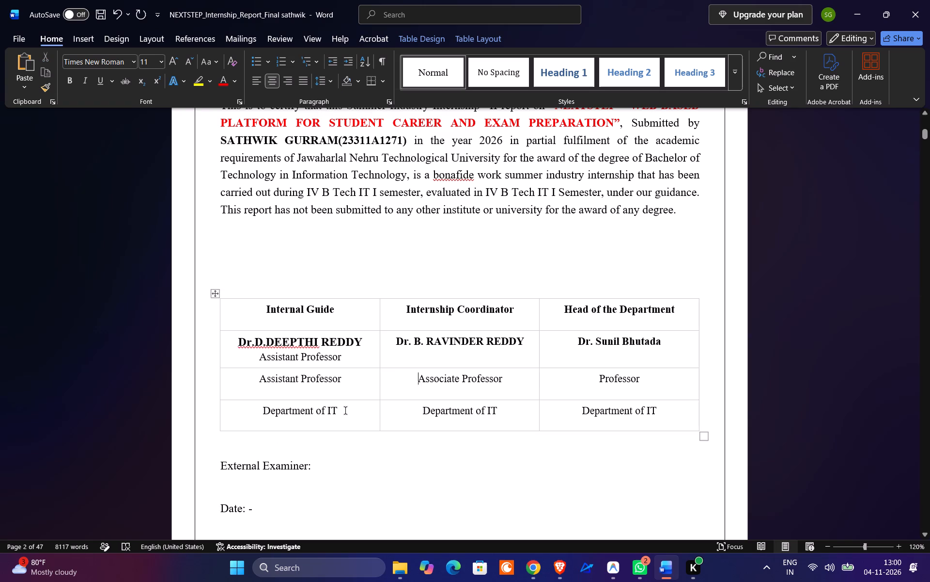
Copy "Department of IT" from the bottom row onto a new line beneath "Assistant Professor" in the Internal Guide's name cell.
drag(345, 410, 246, 412)
key(ctrl+c)
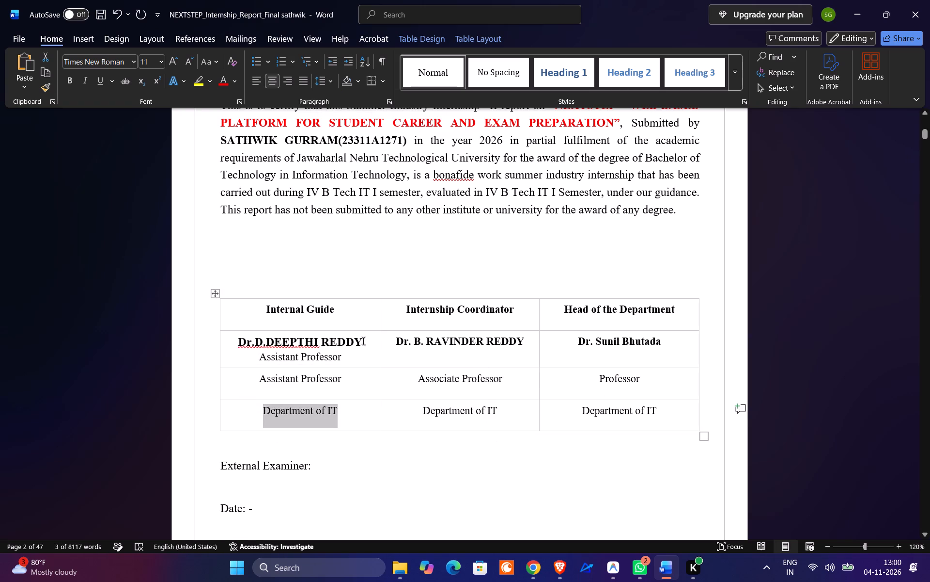
click(342, 360)
key(Return)
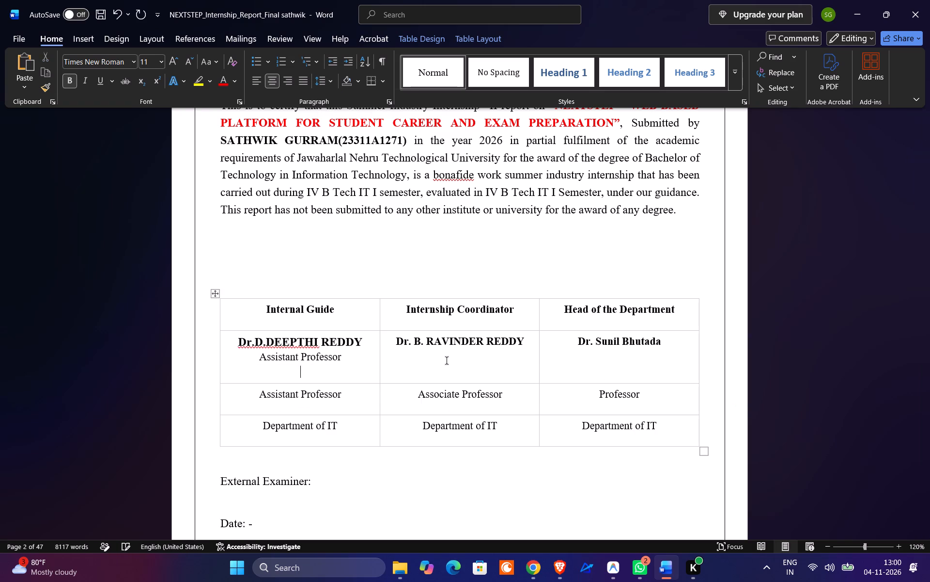
key(ctrl+v)
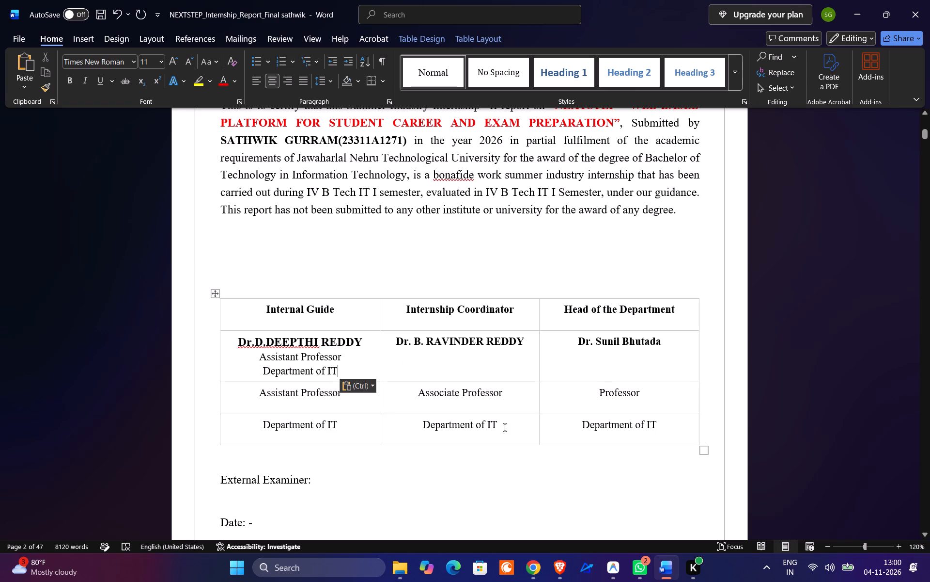
Copy "Associate Professor" from the row below for placement beneath the Internship Coordinator's name.
drag(517, 398, 411, 405)
key(ctrl+c)
click(536, 344)
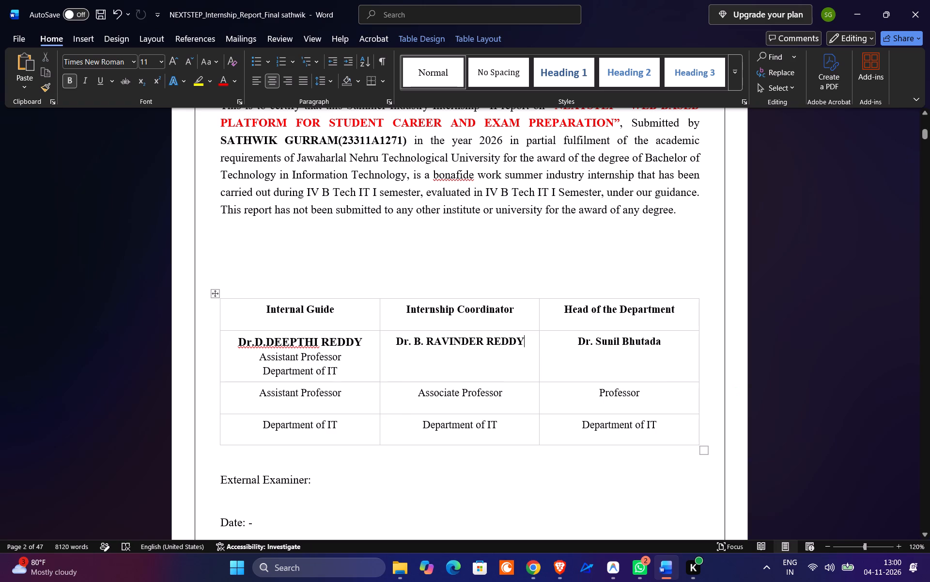
Paste "Associate Professor" onto a new line beneath the Internship Coordinator's name in the certificate table.
click(509, 371)
click(501, 360)
click(531, 344)
key(Return)
key(ctrl+v)
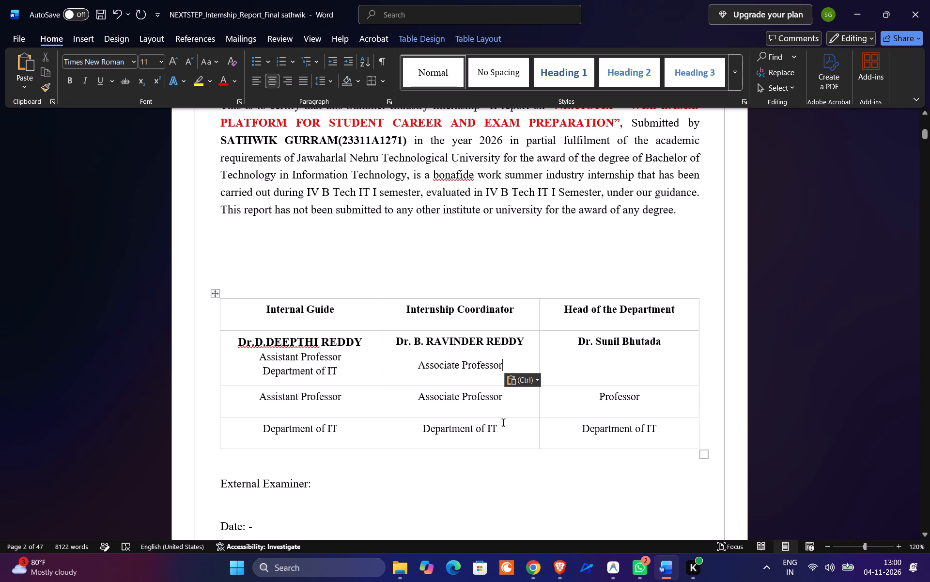
Copy "Department of IT" from the bottom row onto a new line beneath "Associate Professor" in the Internship Coordinator's name cell.
drag(498, 424, 435, 425)
key(ctrl+c)
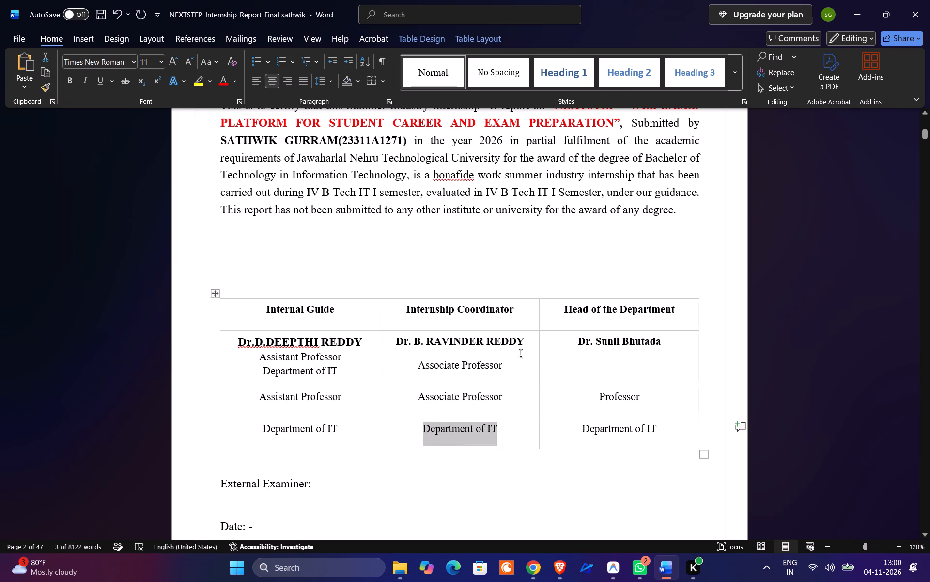
click(509, 369)
key(Return)
key(ctrl+v)
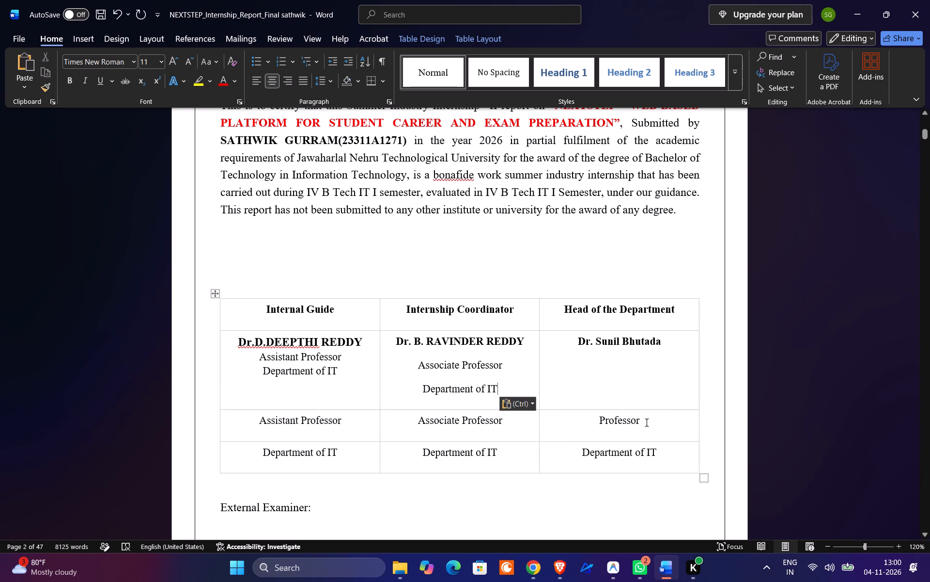
Move "Professor" from the row below onto a new line beneath the Head of the Department's name.
drag(647, 422, 571, 418)
drag(627, 427, 659, 359)
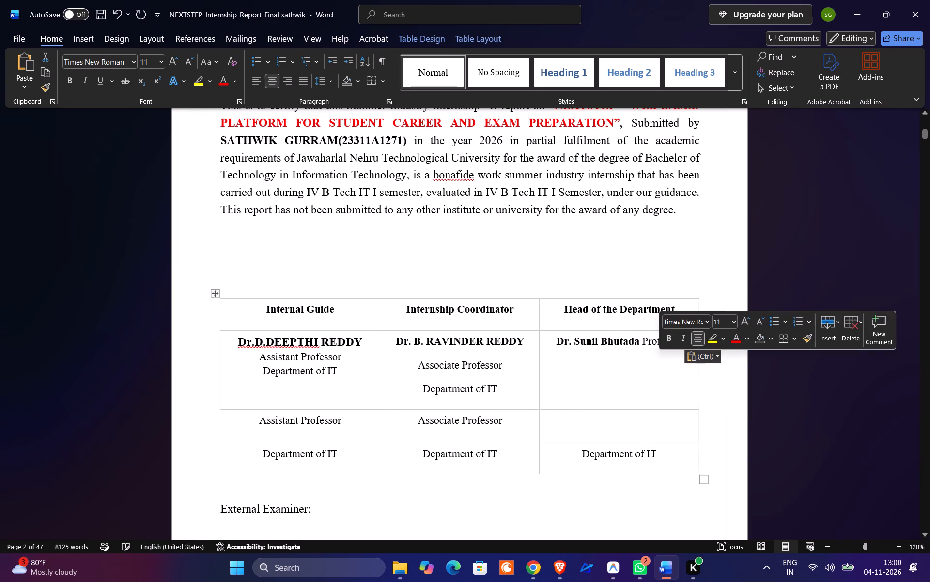
key(Left)
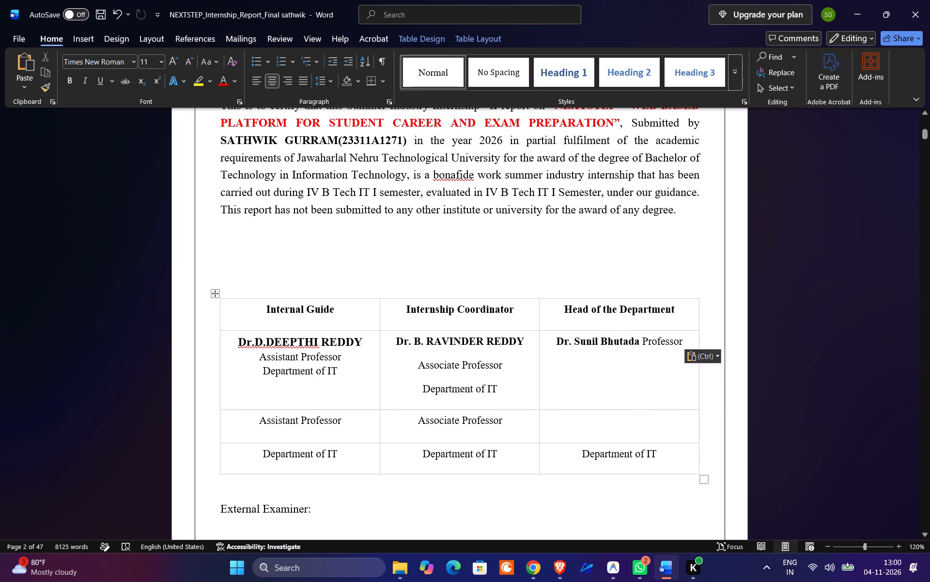
key(Return)
Copy "Department of IT" from the bottom row onto a new line beneath "Professor" in the Head of the Department's name cell.
click(606, 456)
drag(604, 454, 659, 449)
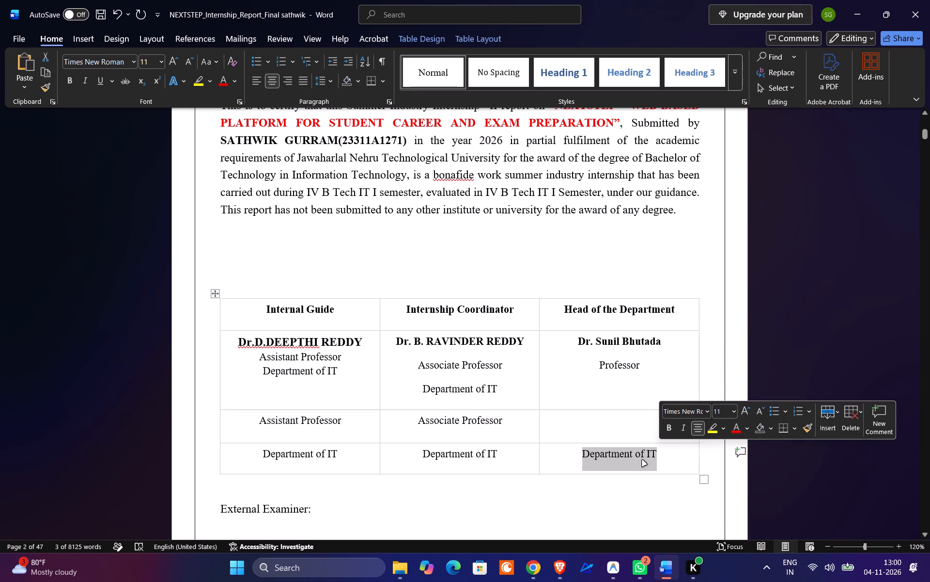
key(ctrl+c)
click(652, 350)
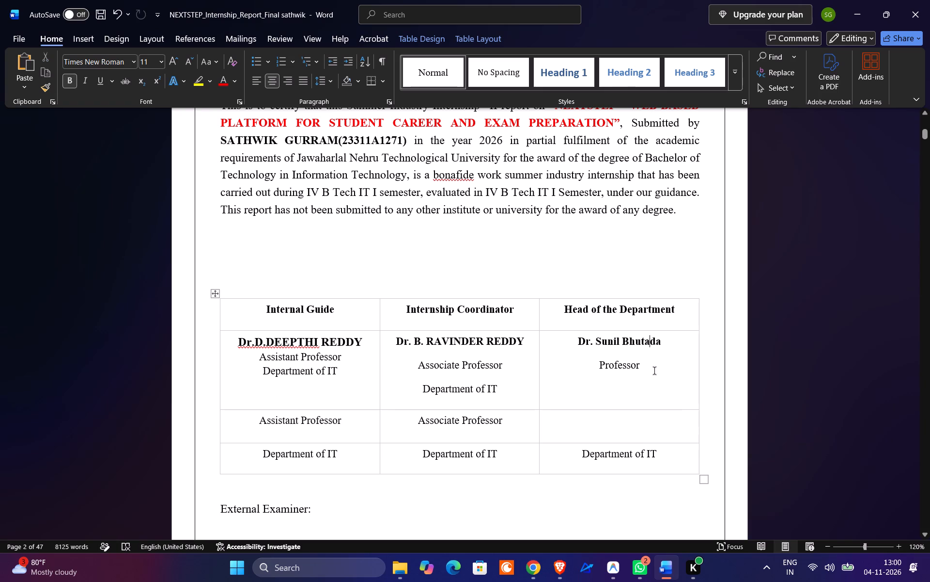
click(654, 371)
key(Return)
key(ctrl+v)
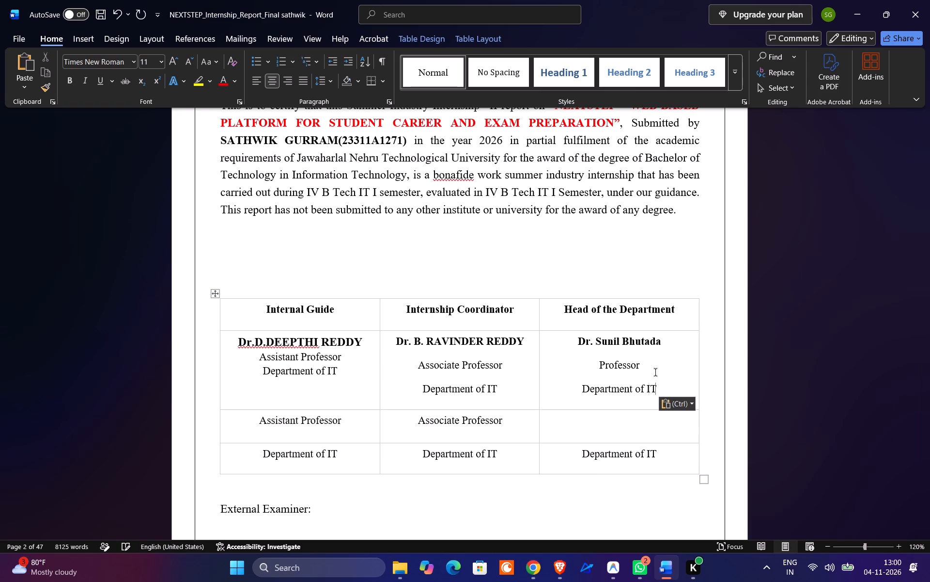
Open the line and paragraph spacing choices for the Internship Coordinator and Head of the Department name cells.
click(146, 347)
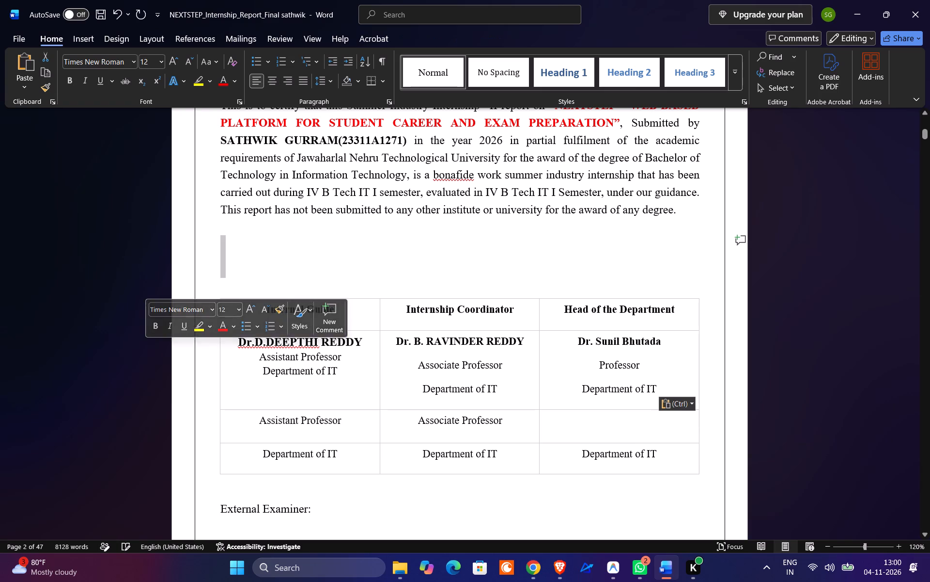
click(128, 330)
drag(391, 342, 639, 384)
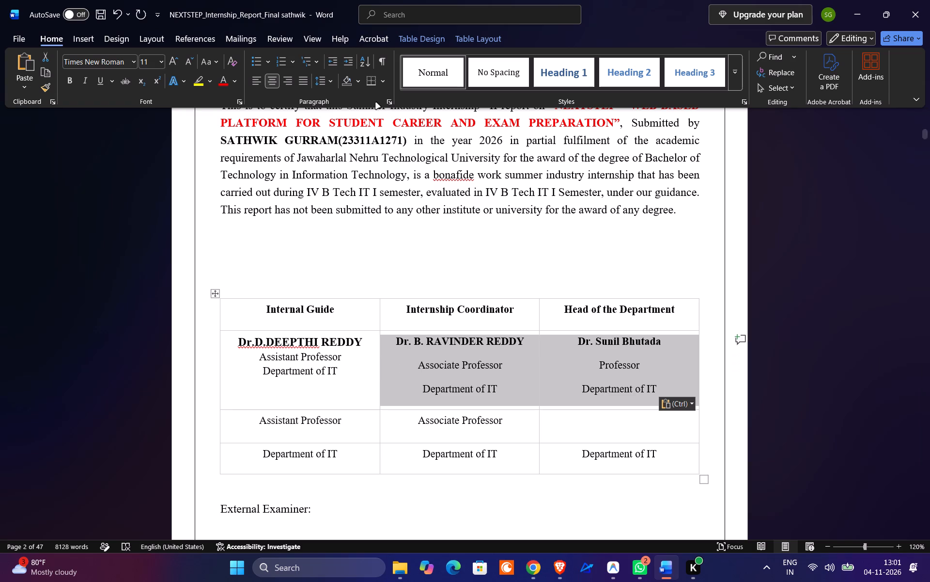
click(320, 80)
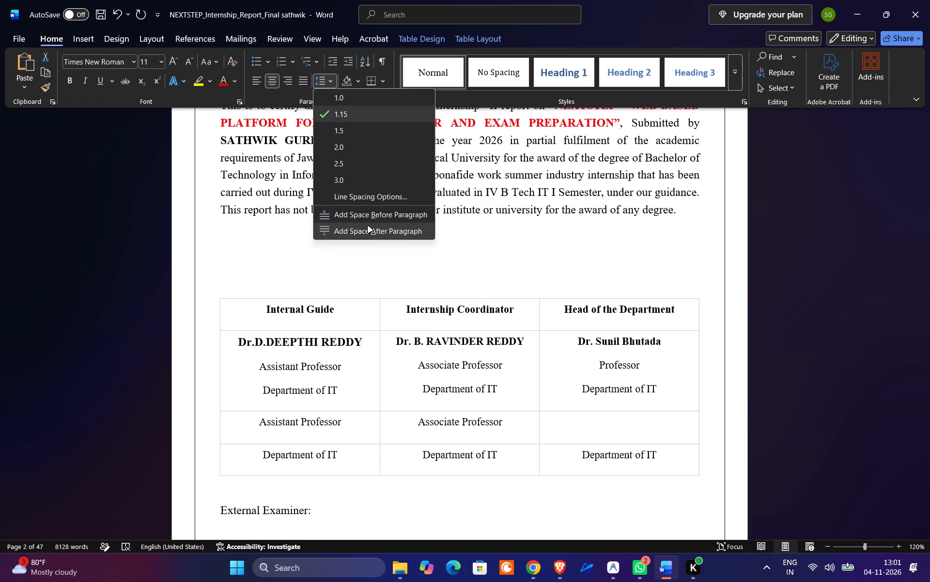
Remove the space after the name, "Associate Professor" and "Department of IT" paragraphs in the Internship Coordinator's cell.
click(885, 241)
click(498, 345)
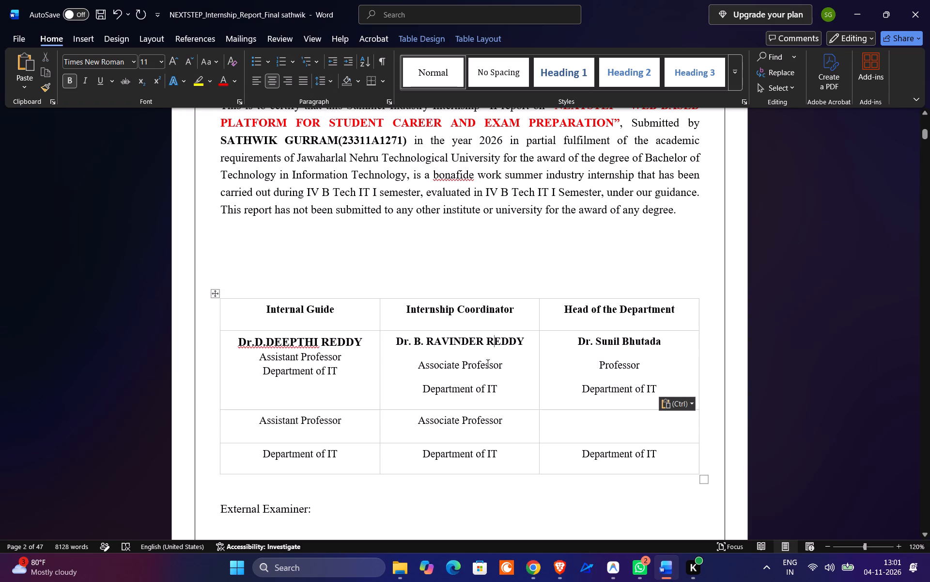
drag(533, 398, 526, 398)
drag(501, 389, 397, 341)
click(330, 85)
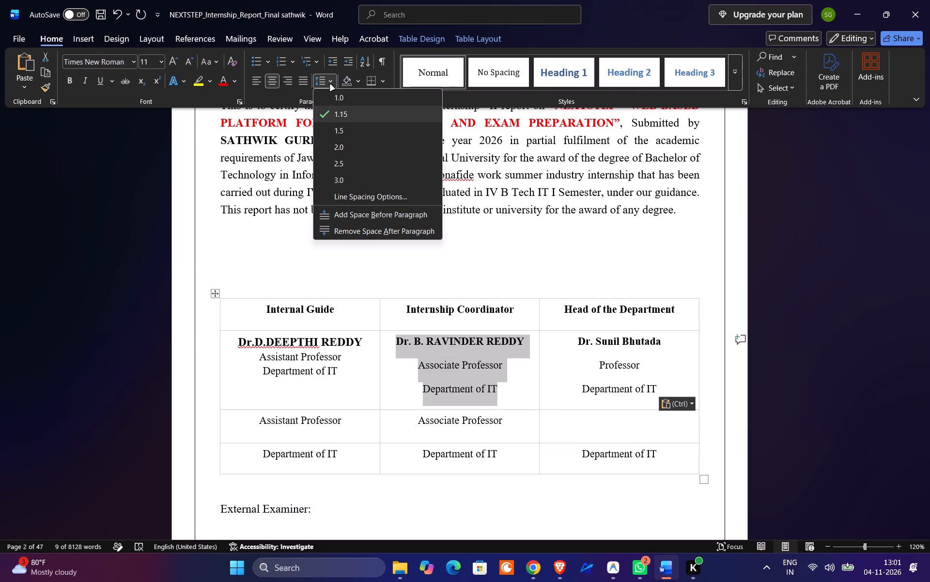
click(385, 224)
Remove the space after the name, "Professor" and "Department of IT" paragraphs in the Head of the Department's cell.
click(651, 390)
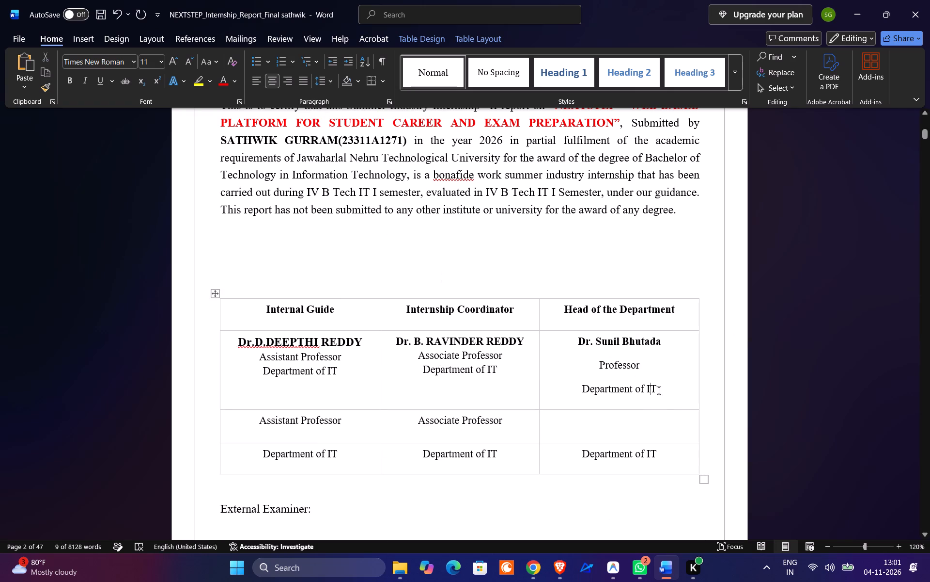
drag(660, 389, 564, 350)
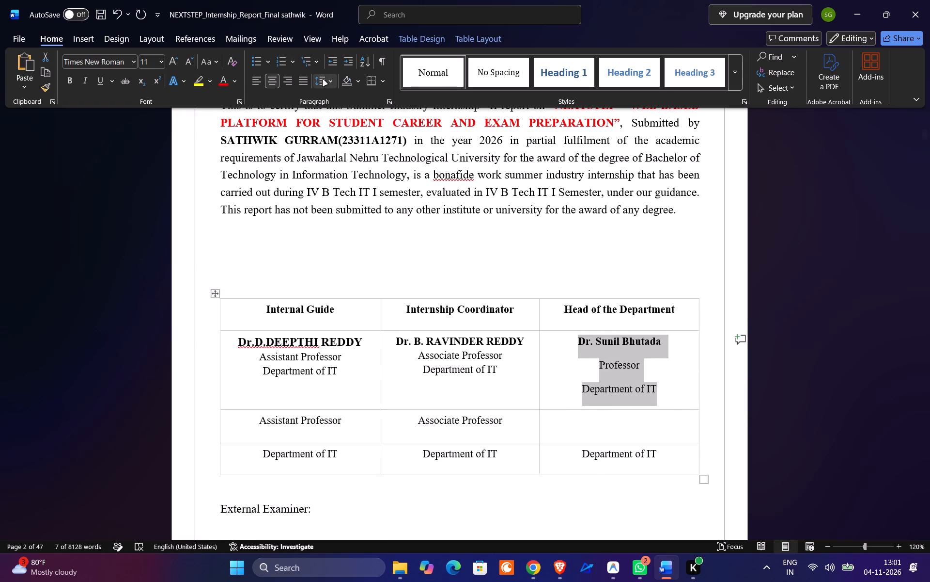
click(323, 80)
click(359, 225)
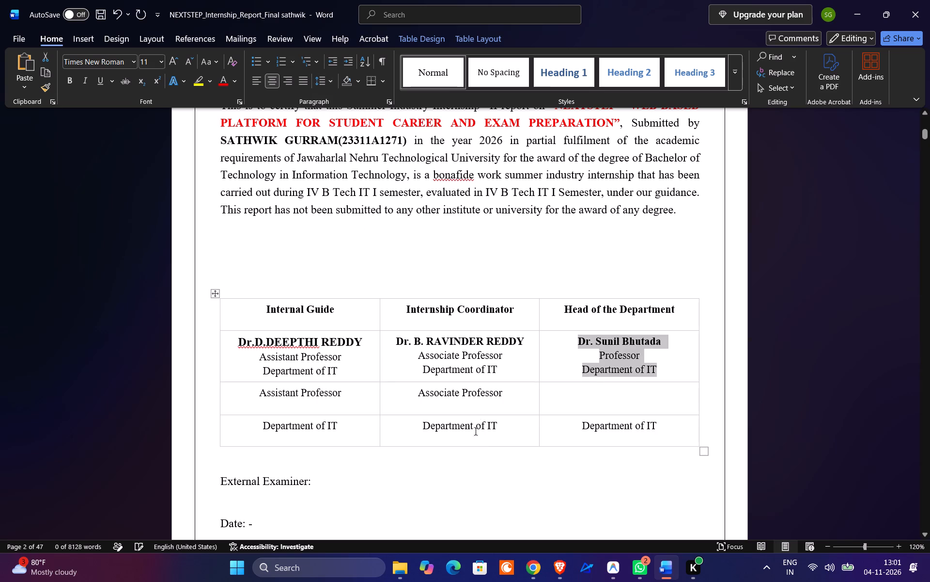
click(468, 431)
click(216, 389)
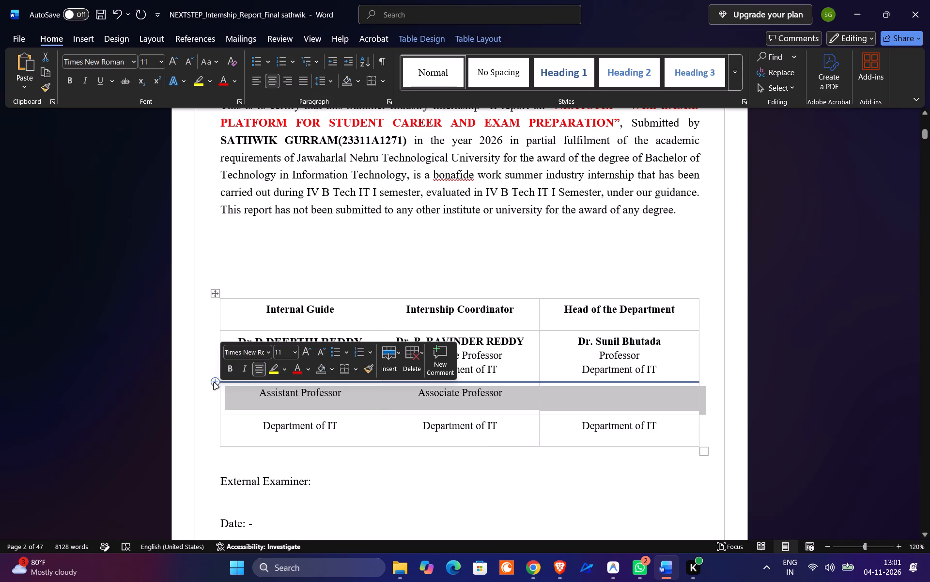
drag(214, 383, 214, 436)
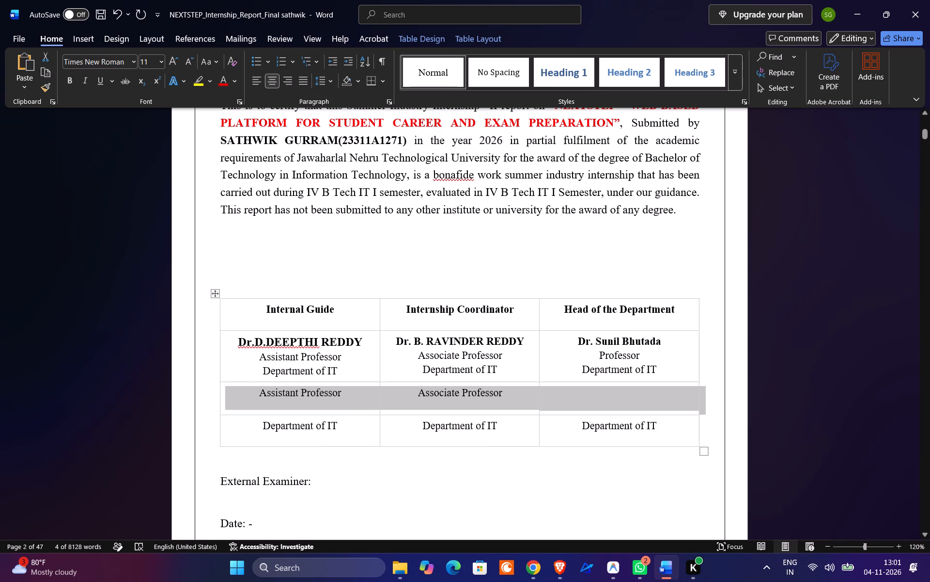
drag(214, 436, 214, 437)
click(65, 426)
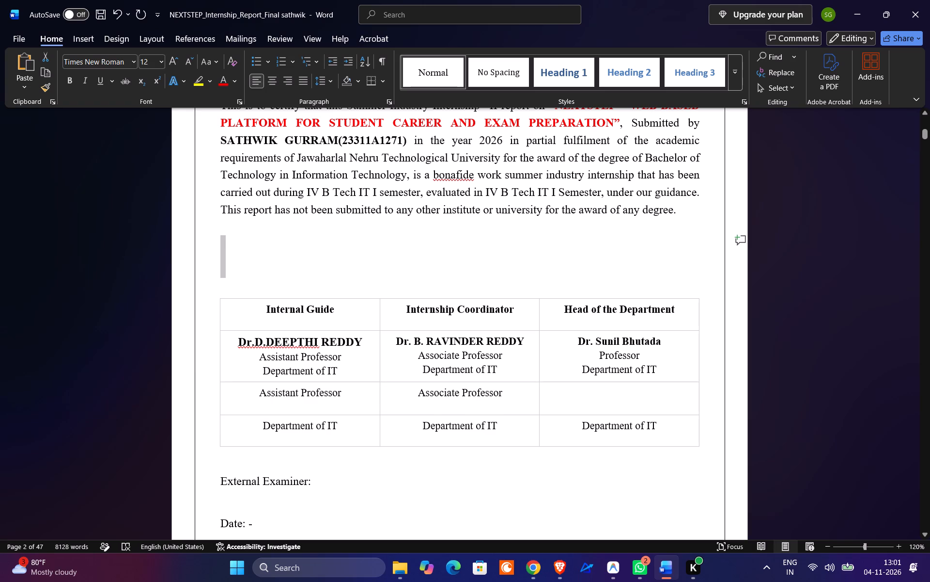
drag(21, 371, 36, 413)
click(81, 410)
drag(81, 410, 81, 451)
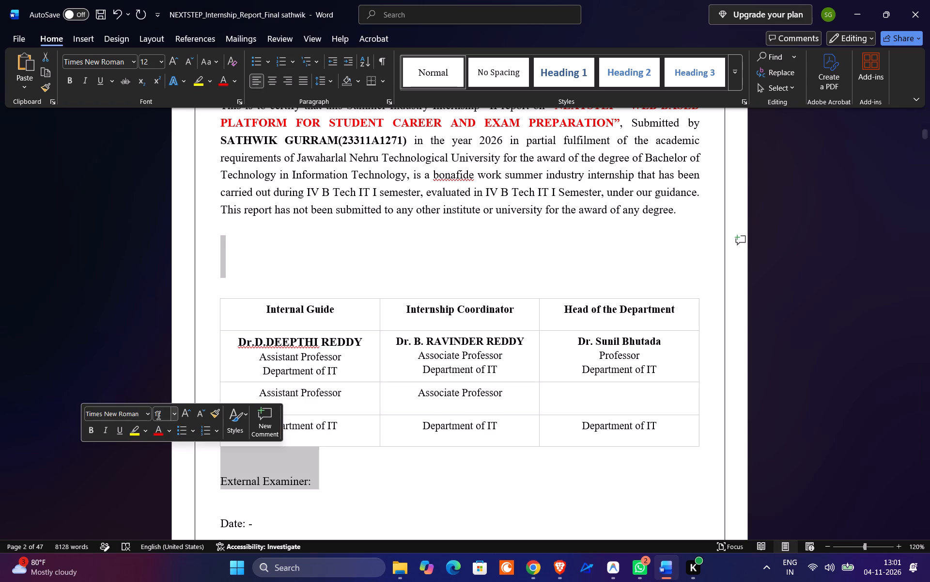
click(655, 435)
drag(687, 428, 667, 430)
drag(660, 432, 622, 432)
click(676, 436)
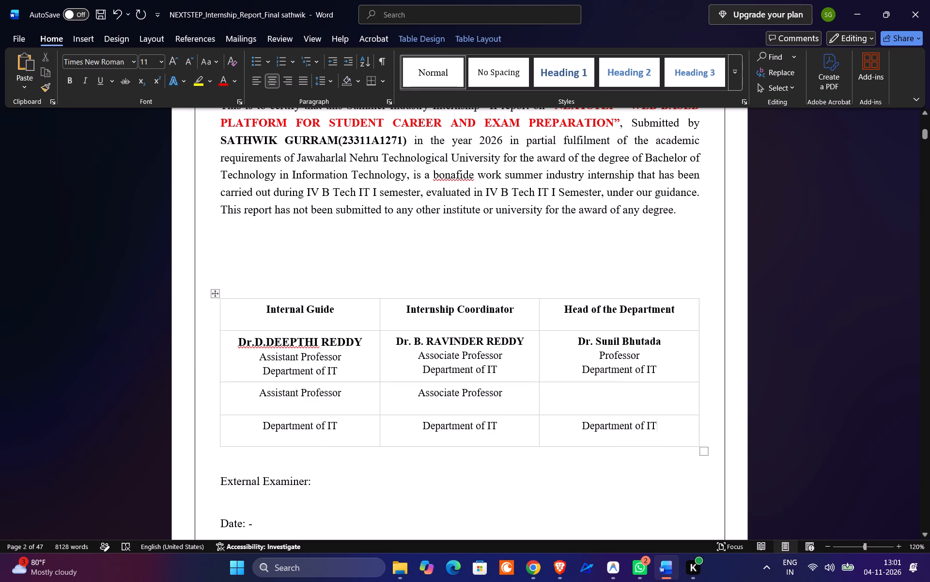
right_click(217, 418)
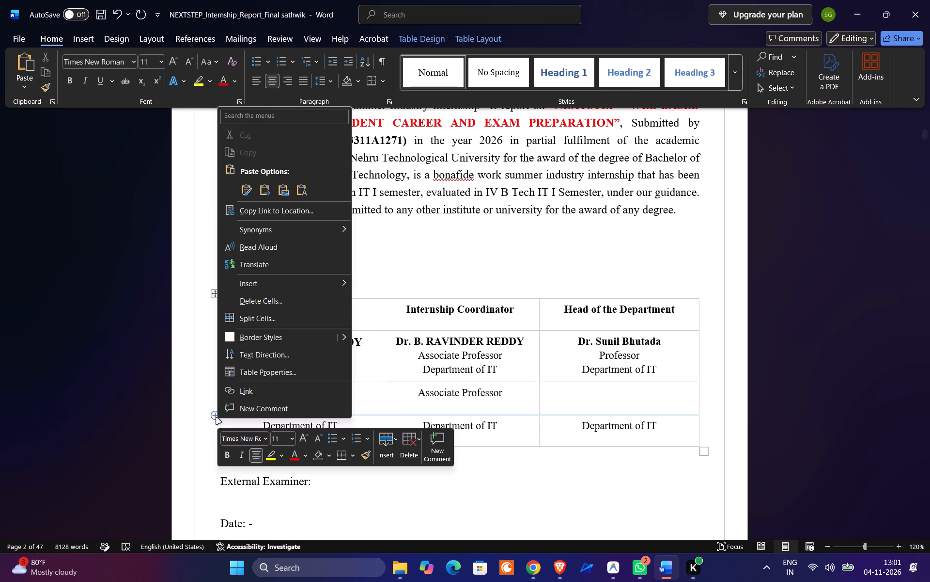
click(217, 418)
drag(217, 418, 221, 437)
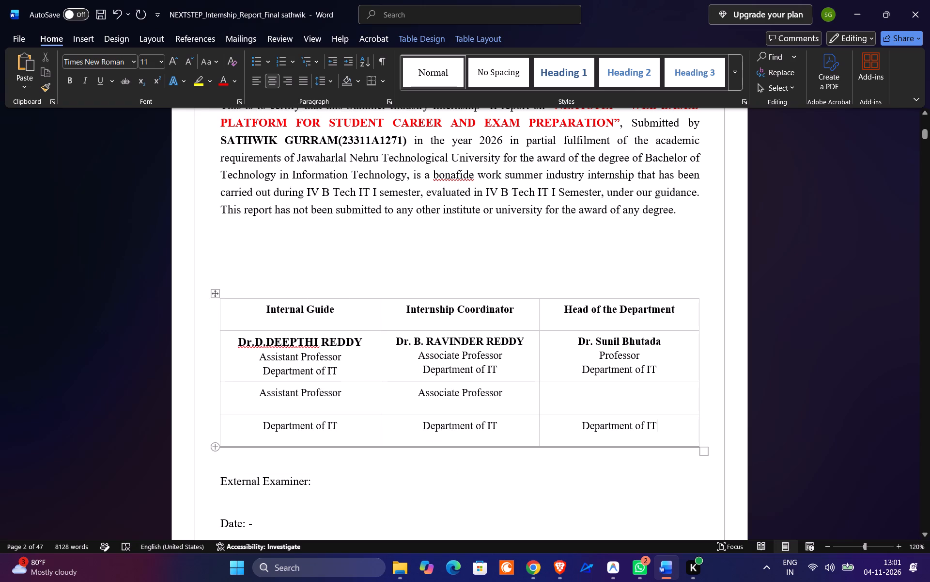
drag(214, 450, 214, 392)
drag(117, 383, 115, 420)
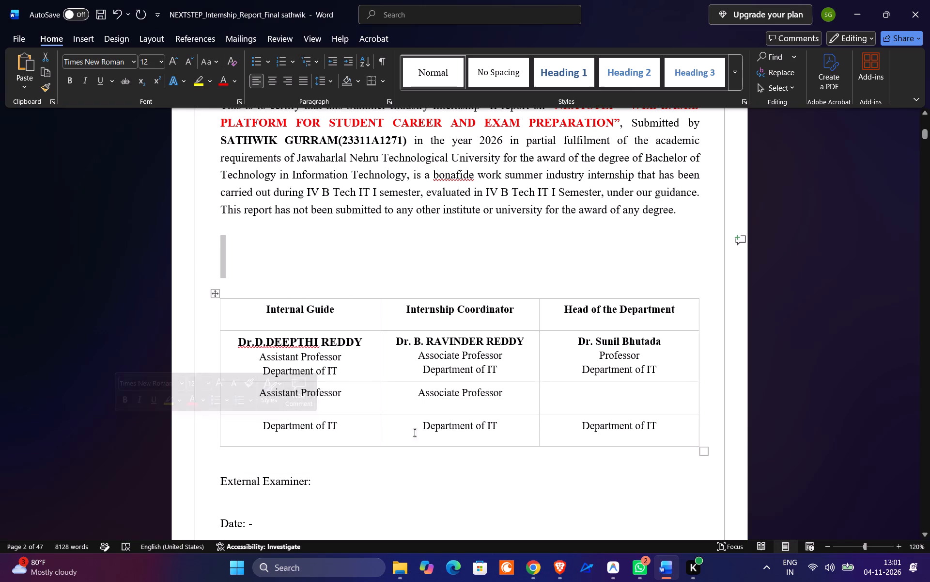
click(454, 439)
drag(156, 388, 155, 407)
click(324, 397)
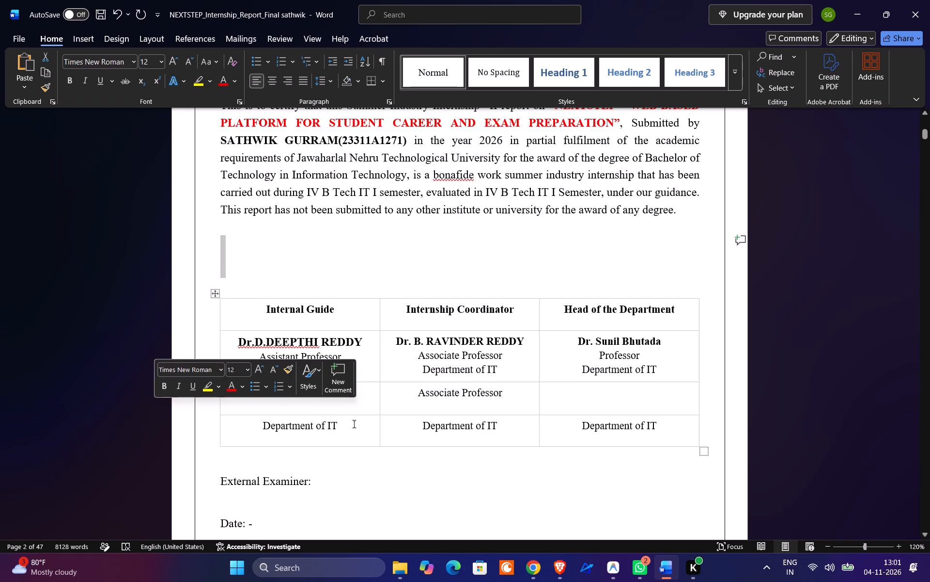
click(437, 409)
Delete the two bottom rows, holding the duplicate professor titles and "Department of IT", entirely from the certificate page's signature table.
drag(249, 395, 536, 440)
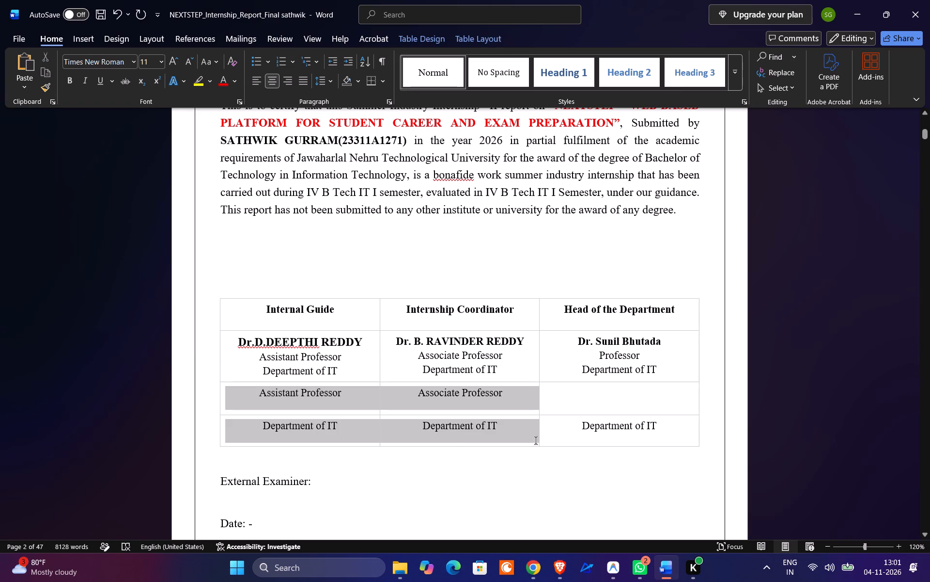
drag(536, 440, 655, 440)
key(BackSpace)
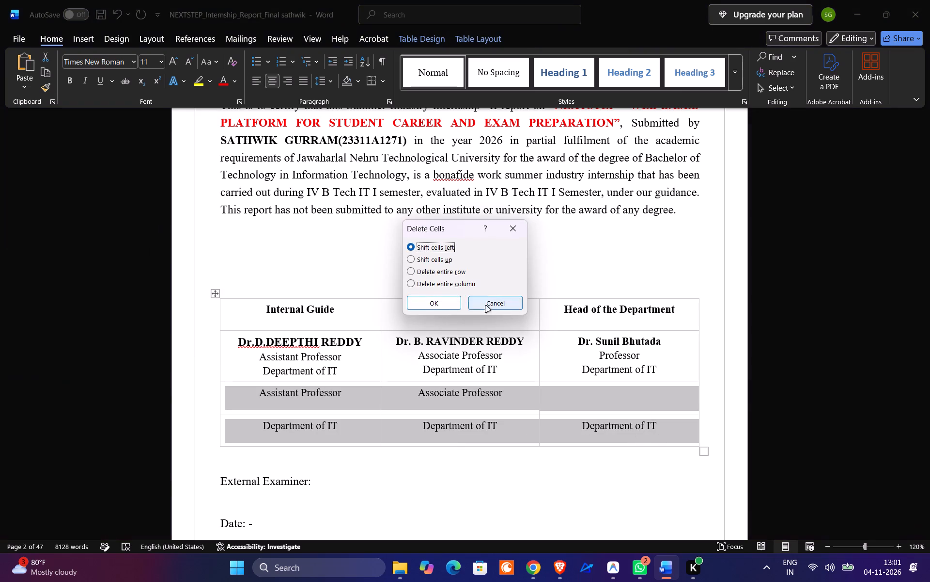
click(451, 274)
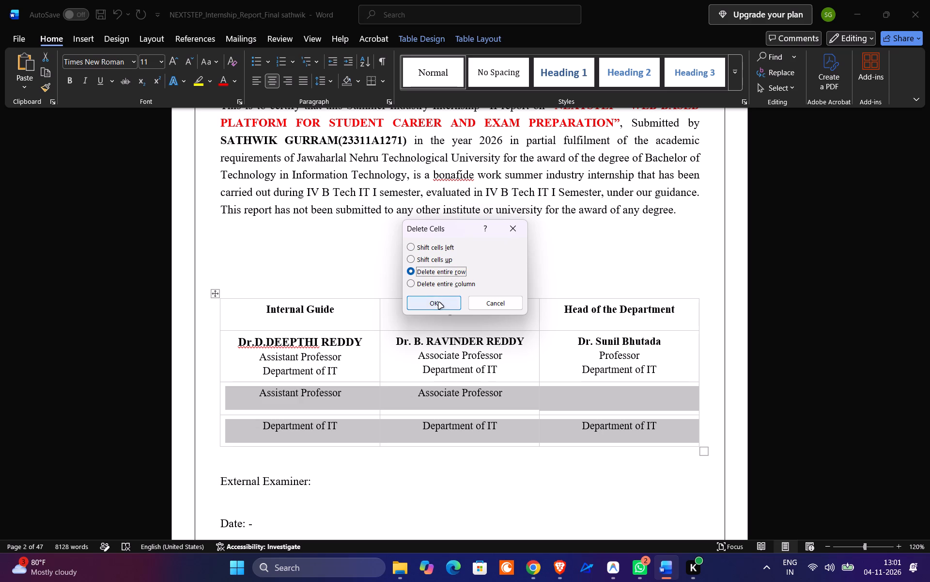
click(437, 304)
click(821, 303)
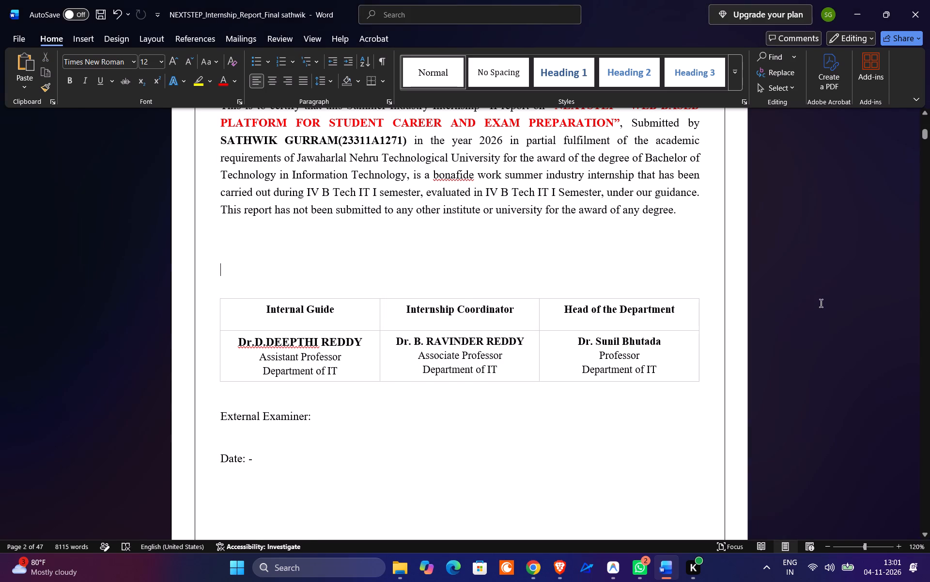
scroll(821, 303, up, 2)
scroll(838, 398, down, 5)
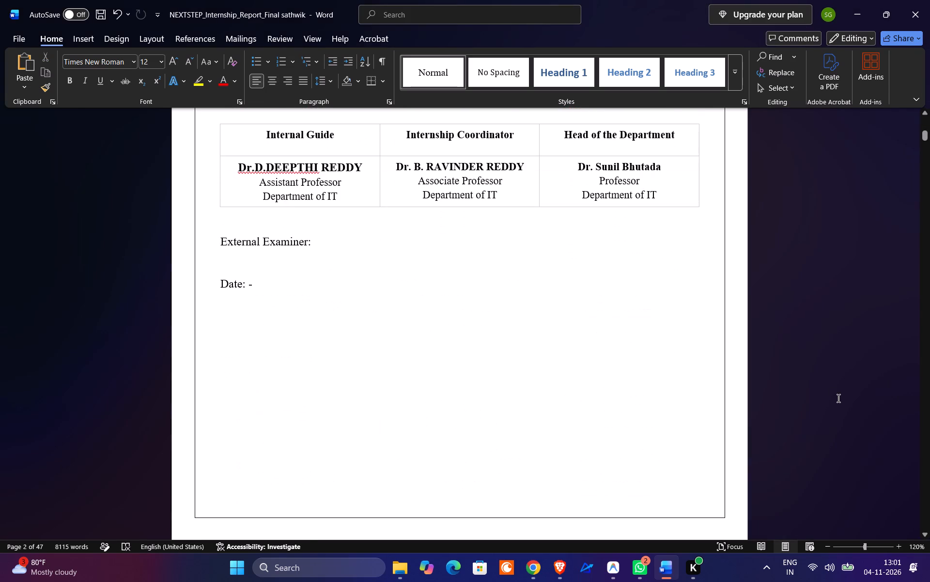
scroll(838, 398, down, 20)
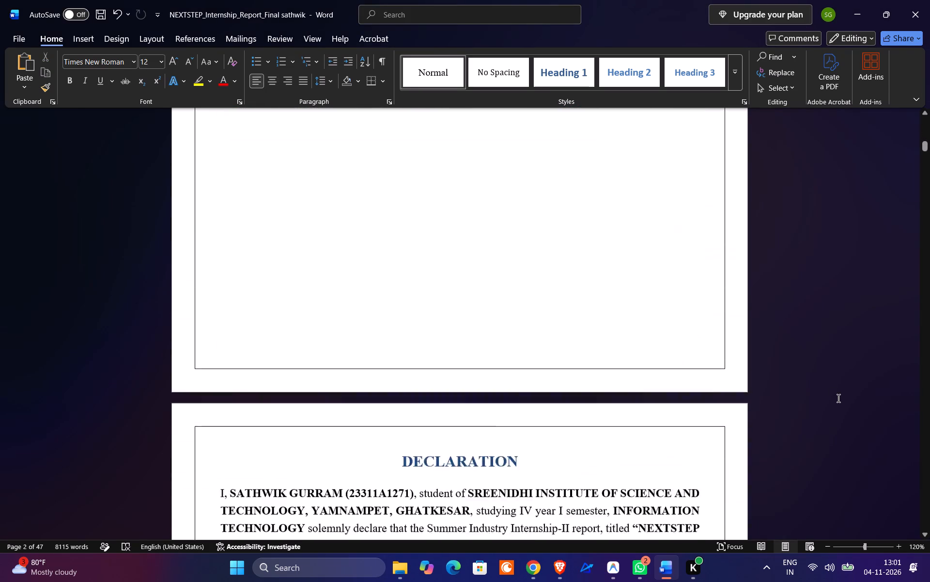
scroll(838, 398, down, 2)
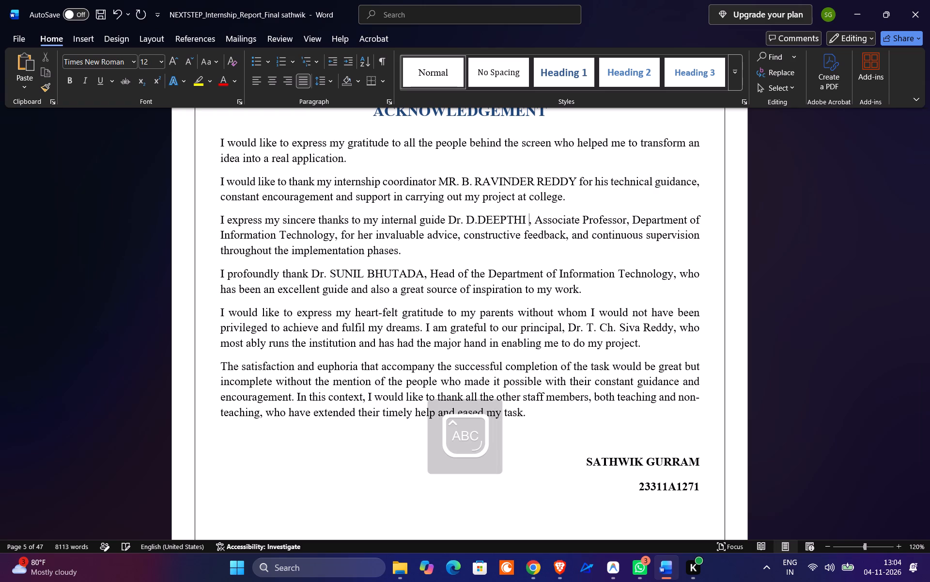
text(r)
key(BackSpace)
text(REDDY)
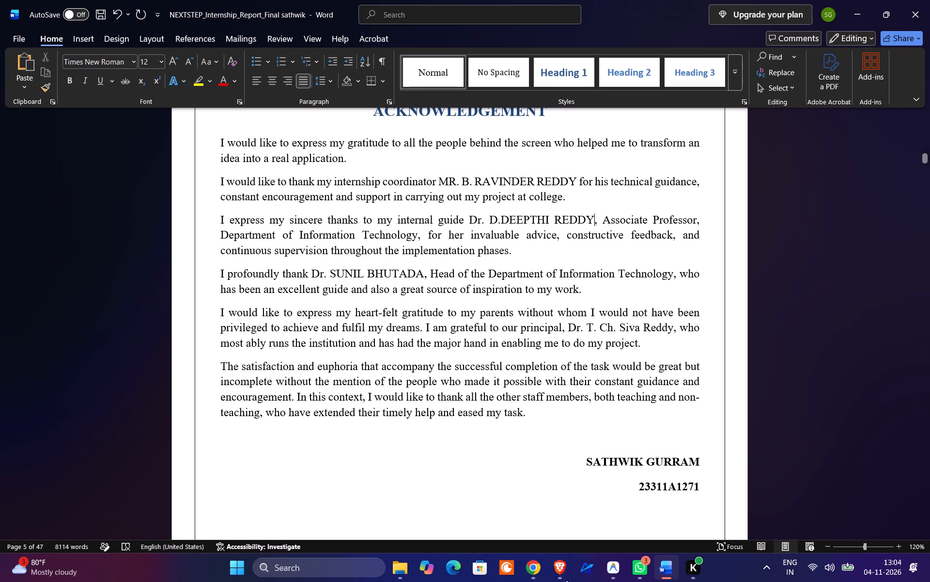
click(533, 574)
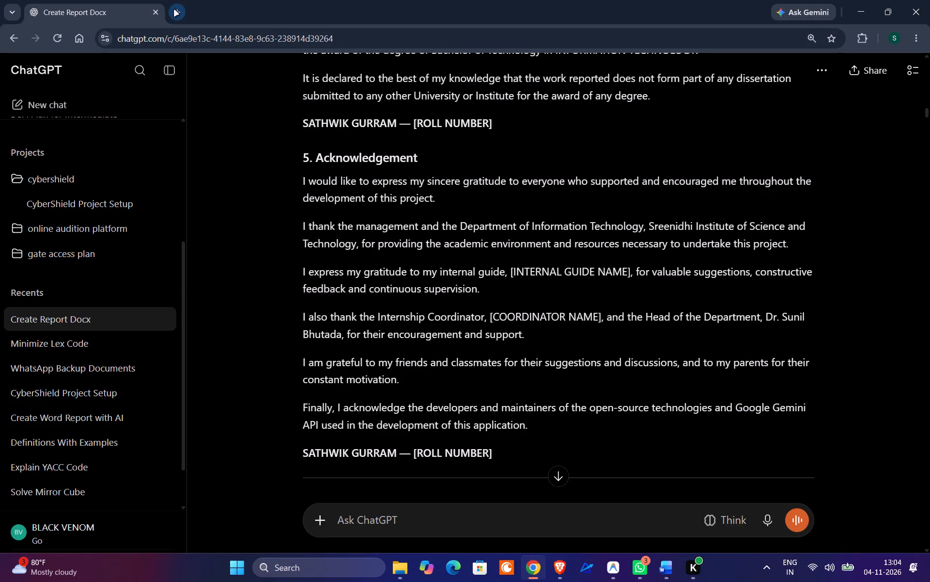
click(174, 10)
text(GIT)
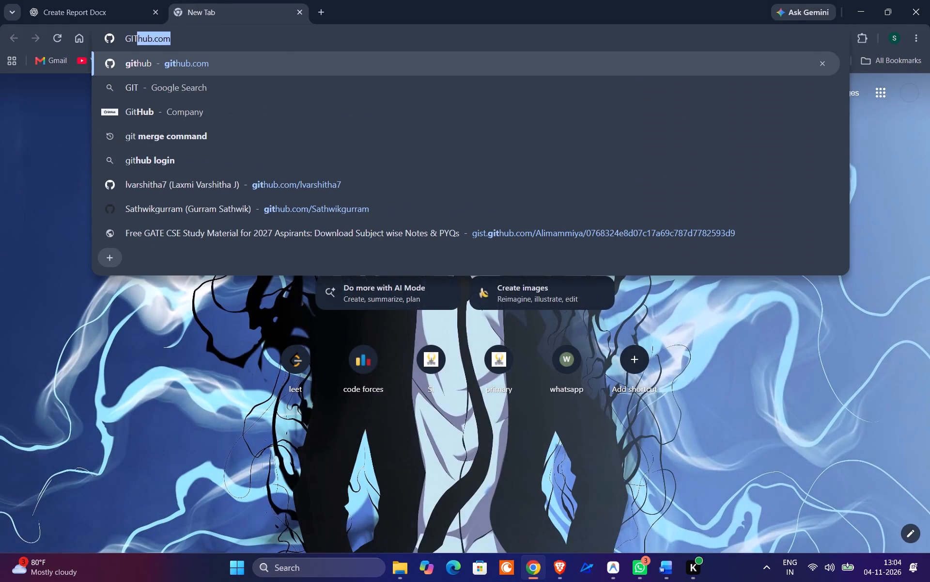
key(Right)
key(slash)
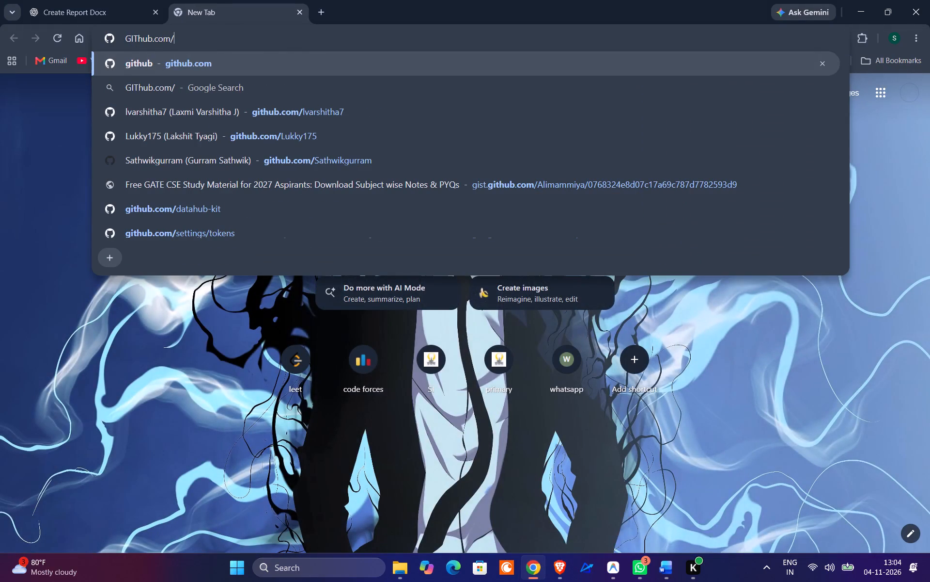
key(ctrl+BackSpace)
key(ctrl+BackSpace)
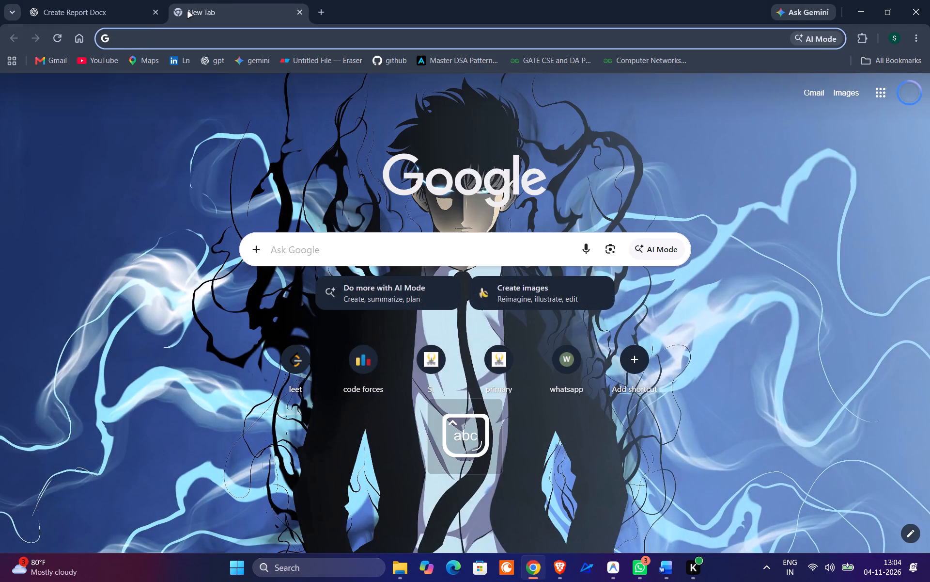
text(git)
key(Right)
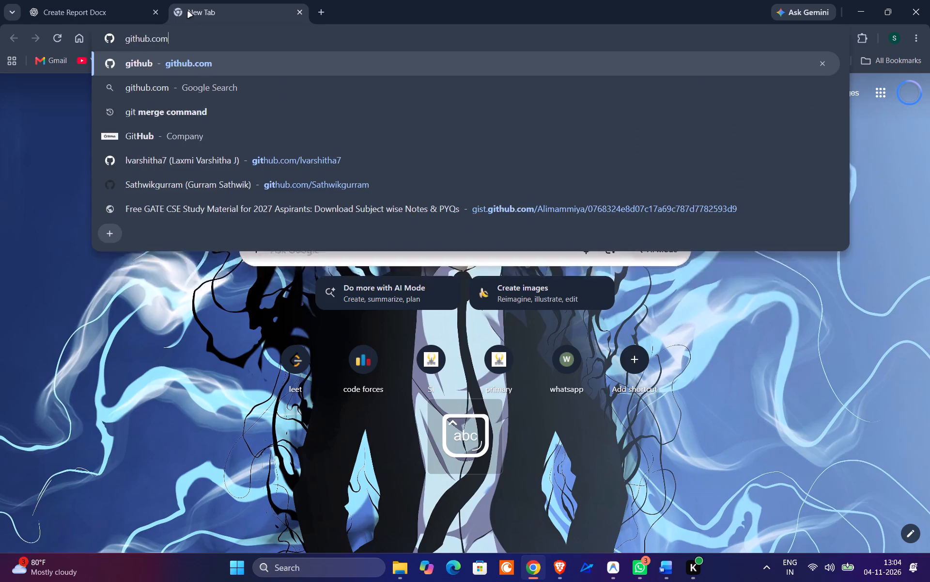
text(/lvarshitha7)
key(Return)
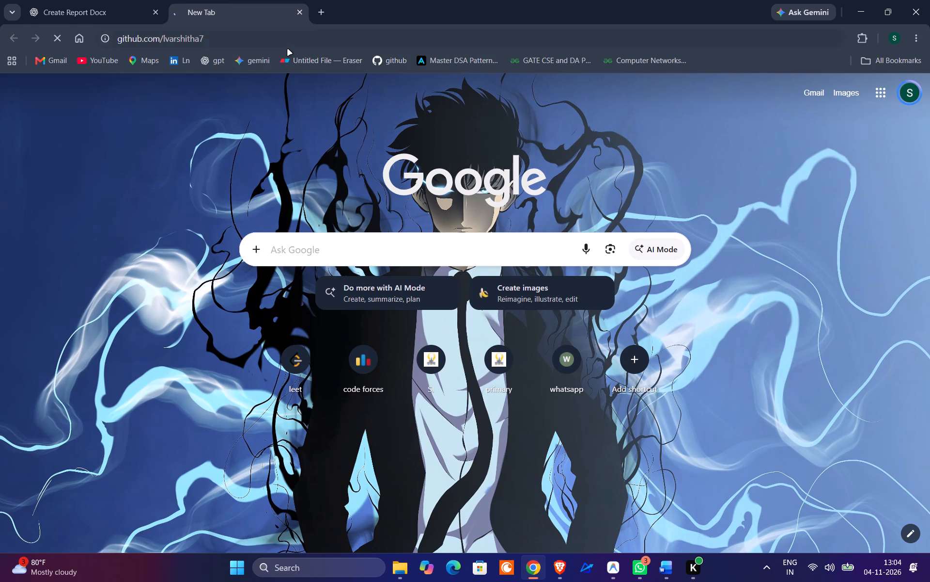
click(261, 32)
click(261, 32)
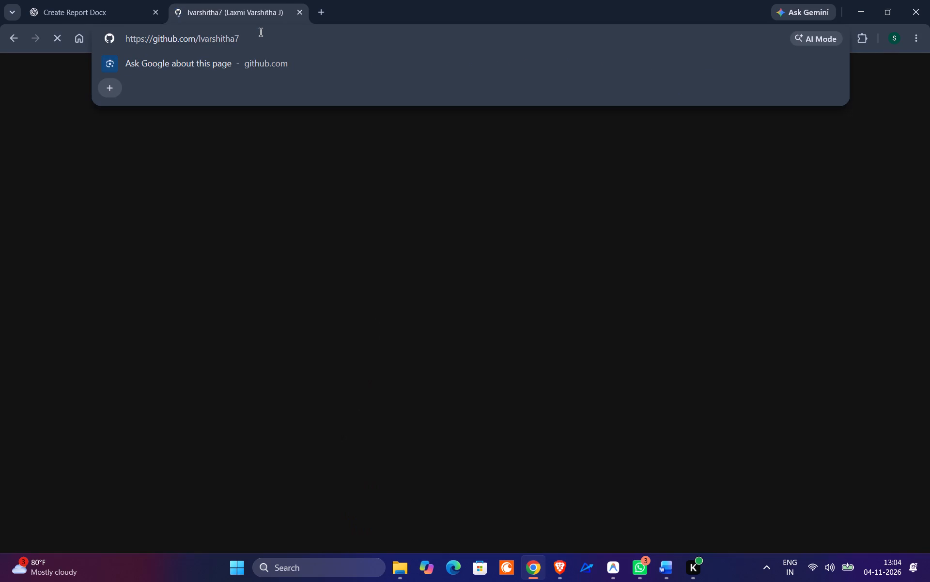
click(0, 380)
Open the Roast-Resume repository from the profile's repositories and launch its live demo at roast-resume.netlify.app.
click(95, 94)
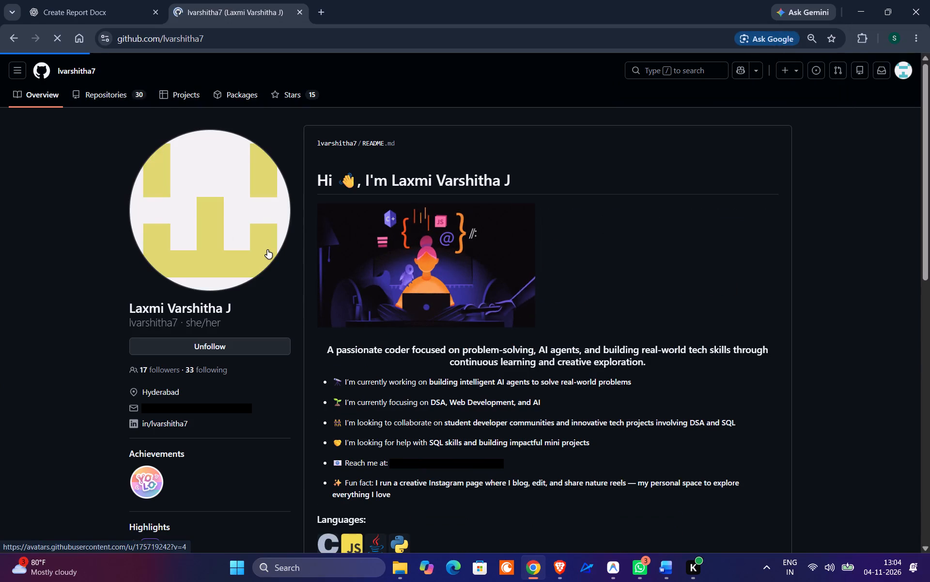
scroll(504, 240, down, 4)
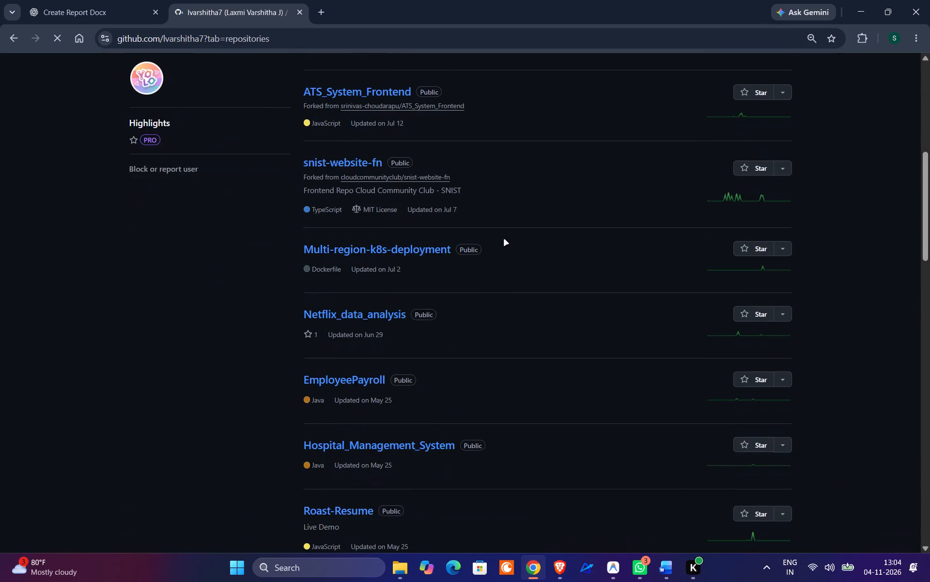
scroll(504, 240, down, 1)
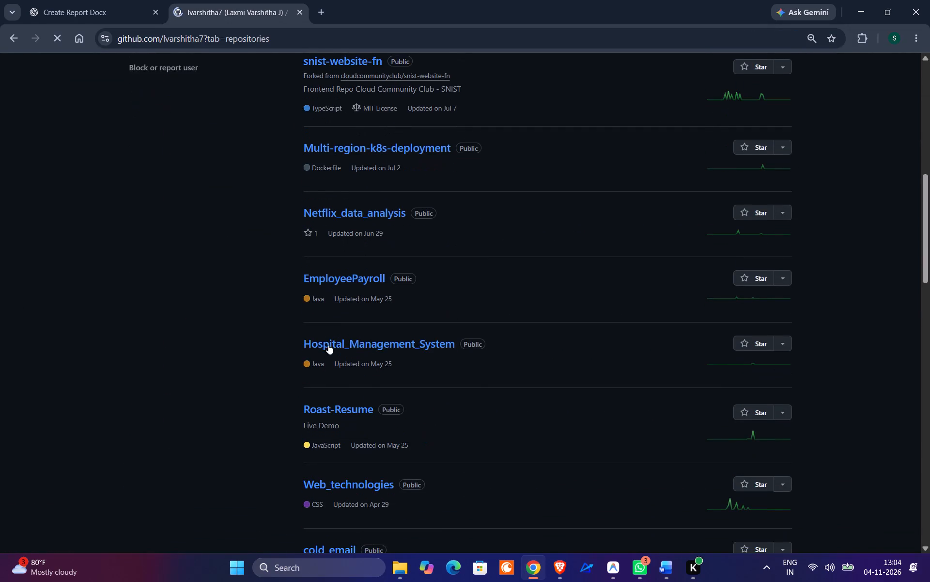
click(352, 406)
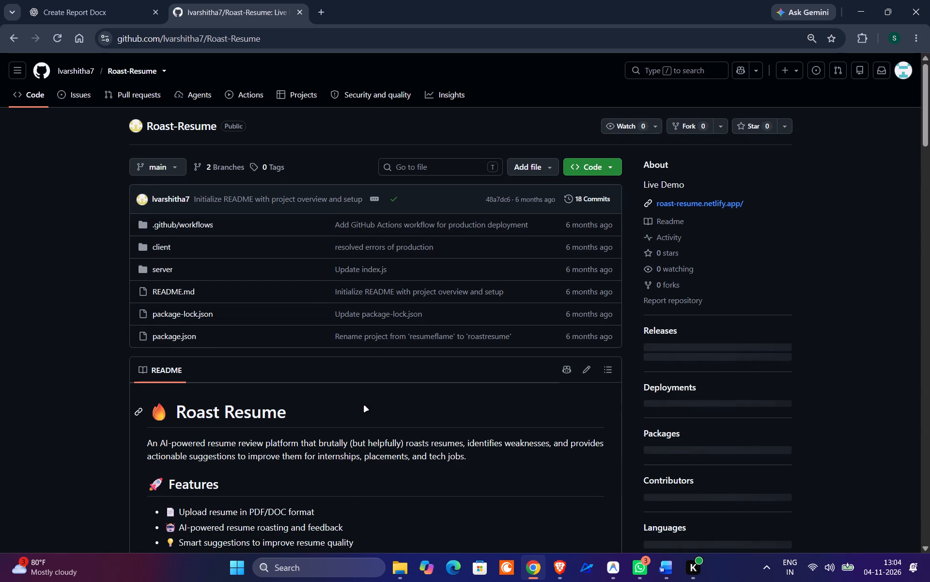
click(676, 207)
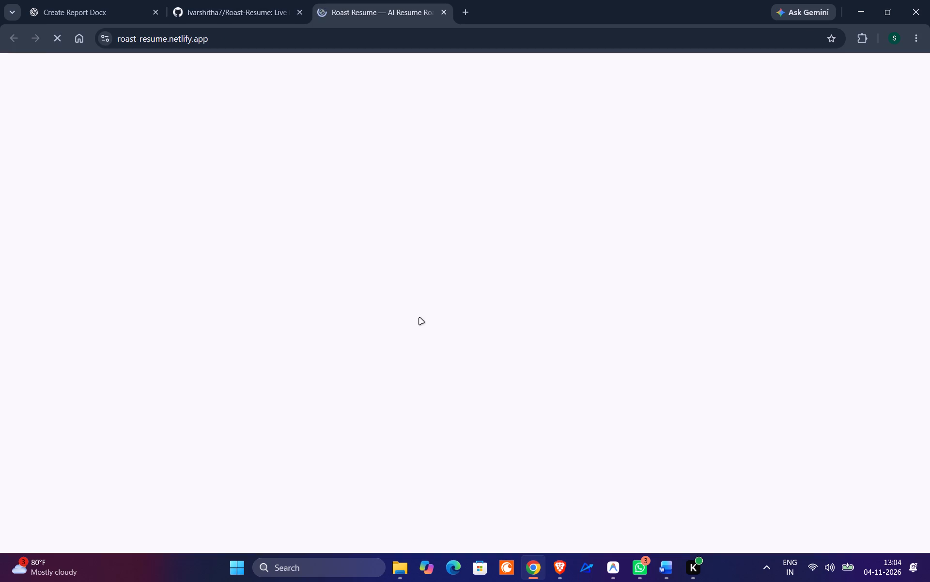
scroll(420, 317, down, 1)
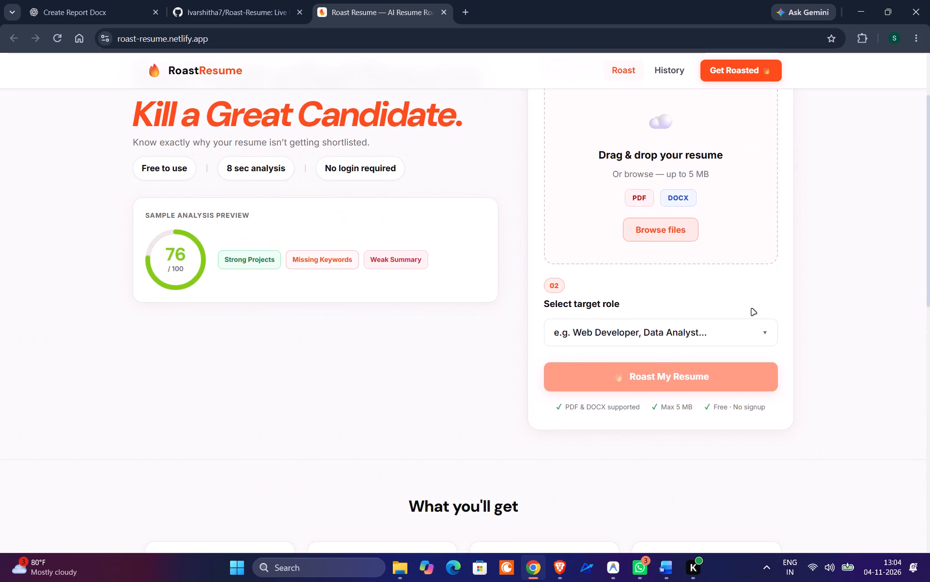
scroll(752, 310, up, 2)
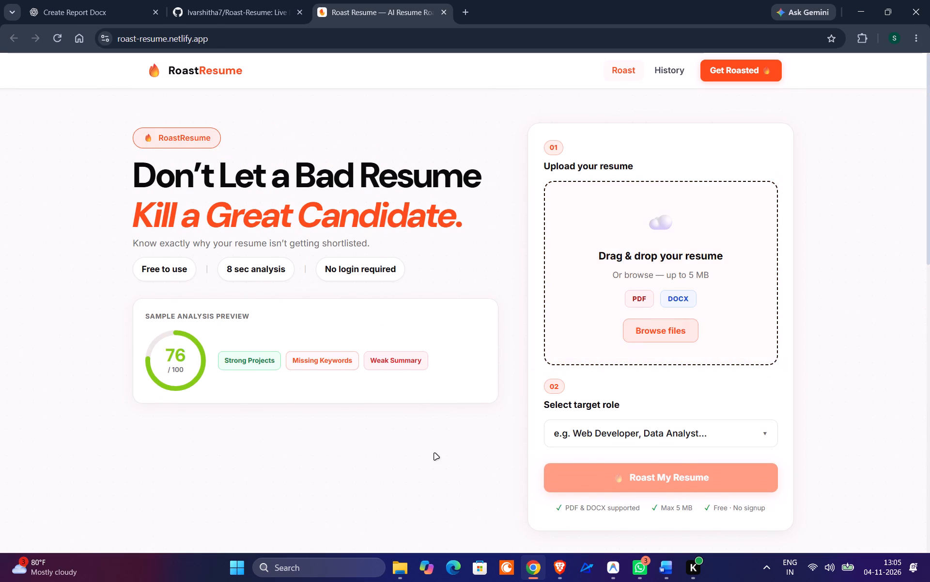
scroll(802, 465, down, 2)
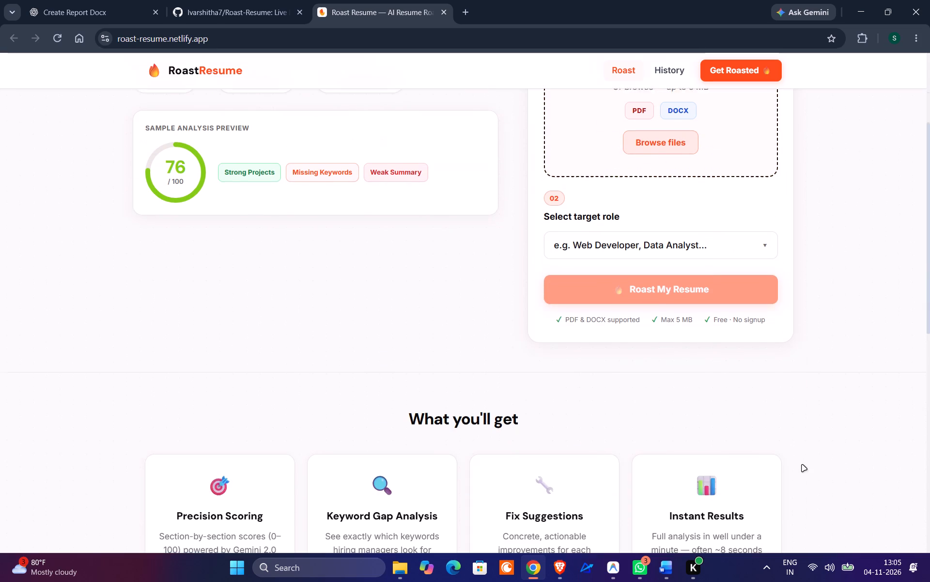
scroll(802, 465, down, 7)
scroll(801, 464, up, 14)
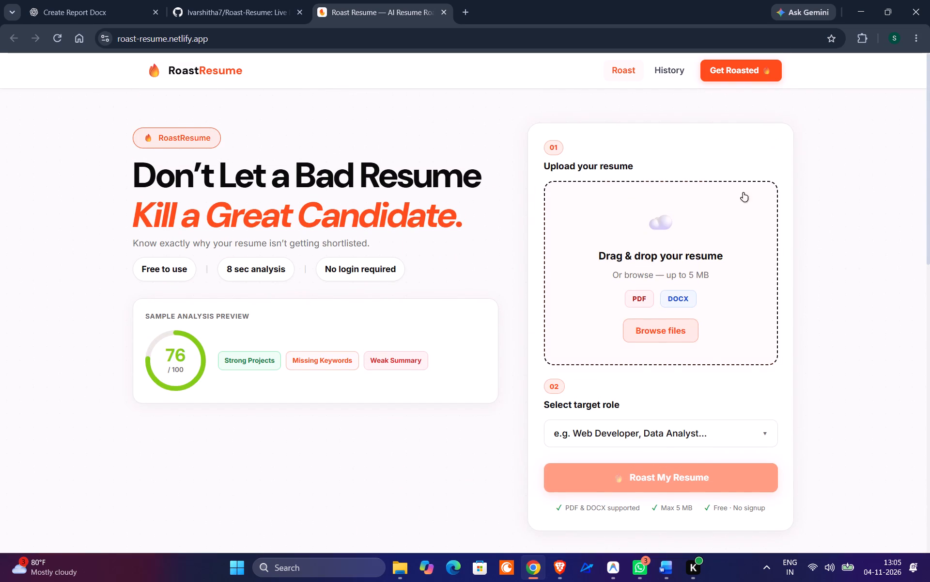
click(749, 71)
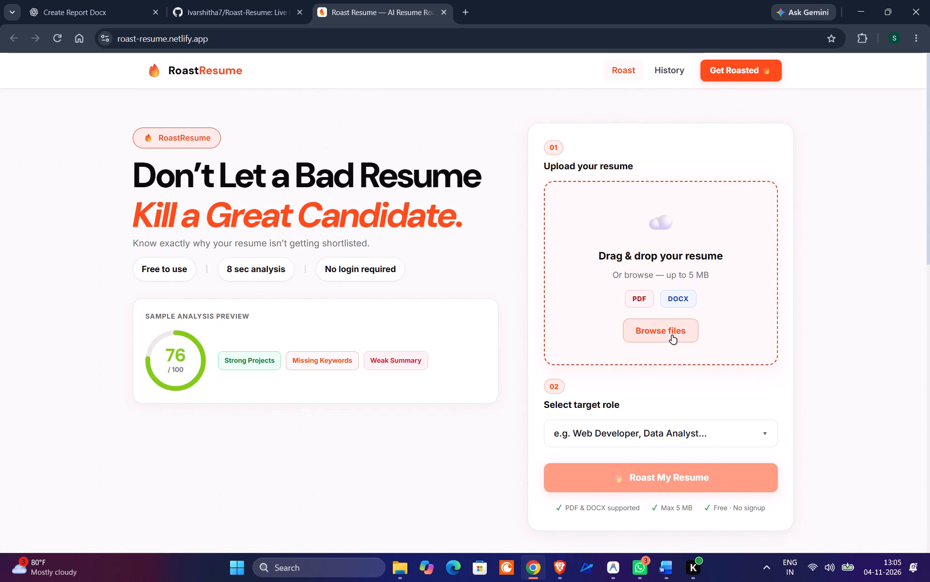
scroll(672, 335, down, 1)
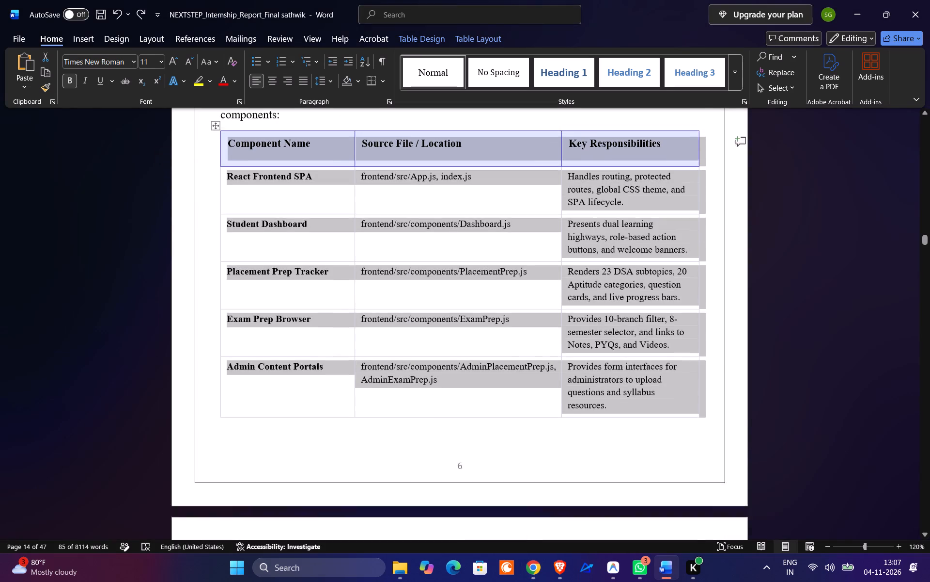
drag(167, 382, 171, 365)
scroll(171, 365, down, 8)
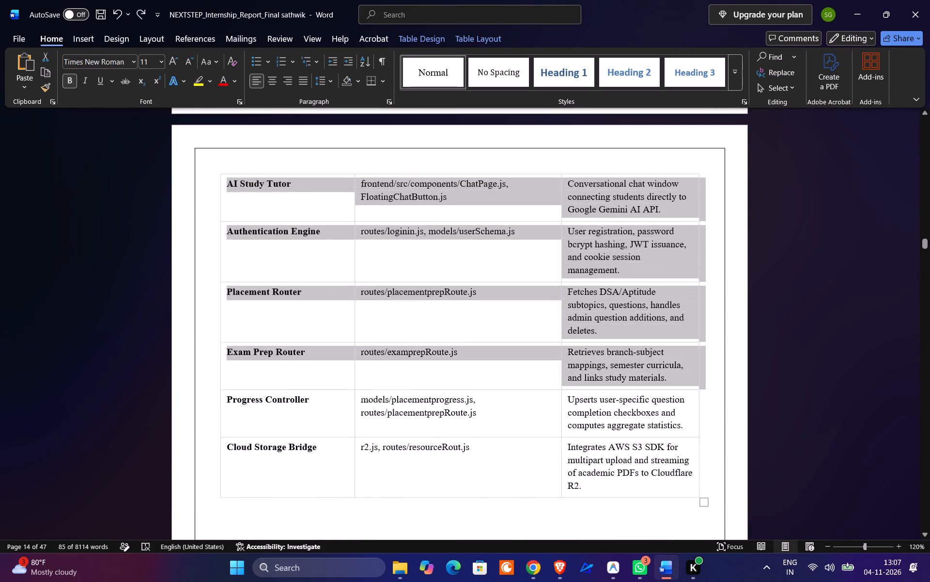
scroll(171, 365, down, 2)
drag(171, 365, 167, 259)
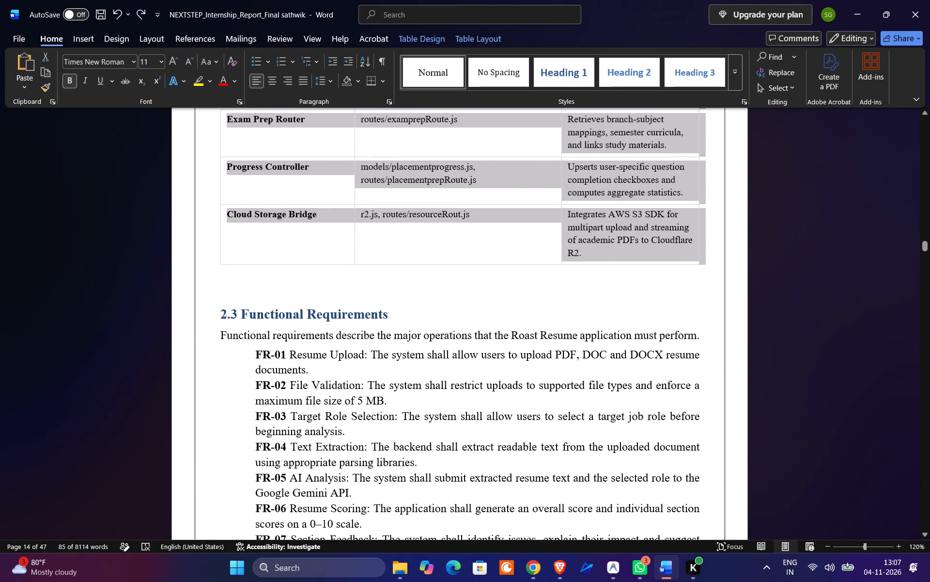
drag(167, 259, 166, 268)
key(ctrl+v)
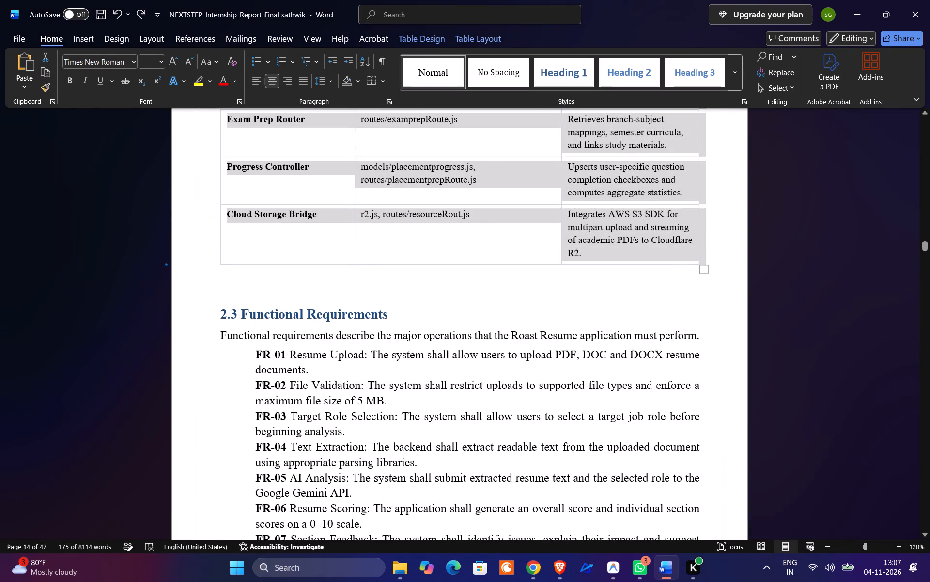
scroll(518, 319, up, 11)
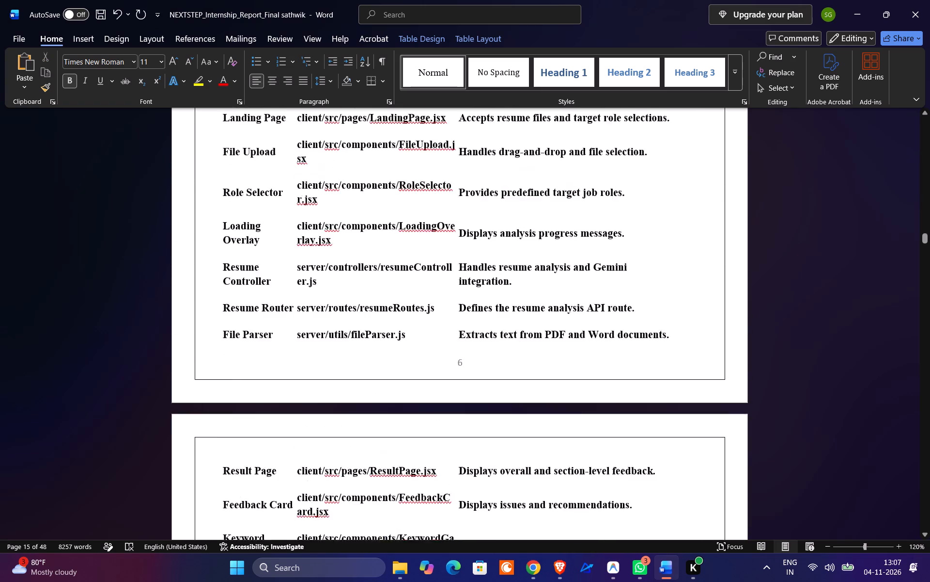
scroll(518, 336, up, 4)
scroll(233, 368, down, 1)
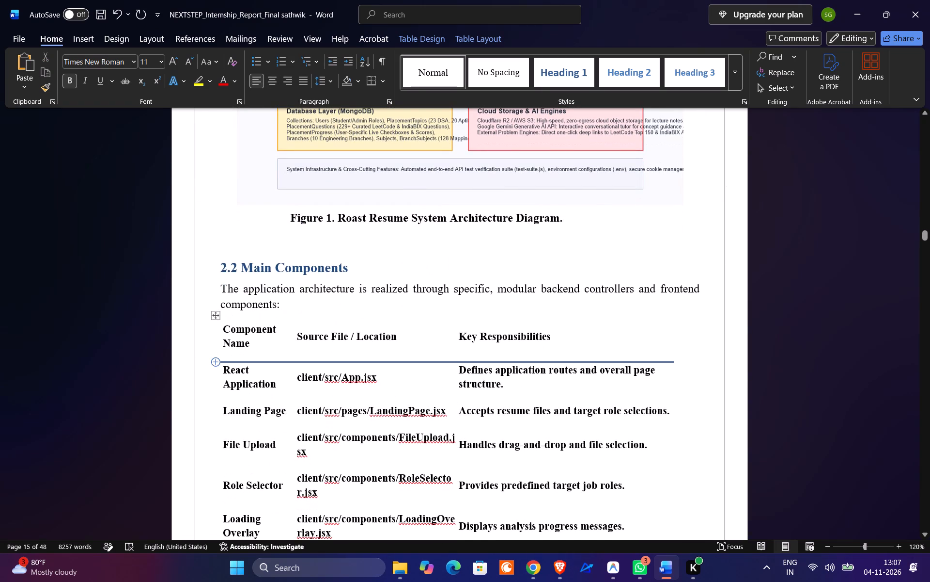
scroll(221, 332, down, 9)
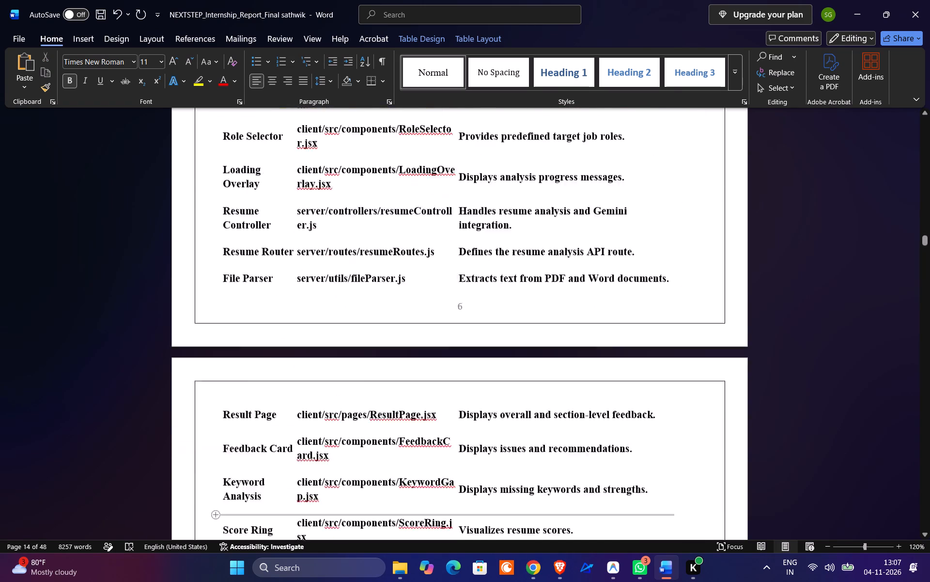
scroll(221, 332, down, 1)
scroll(265, 456, down, 2)
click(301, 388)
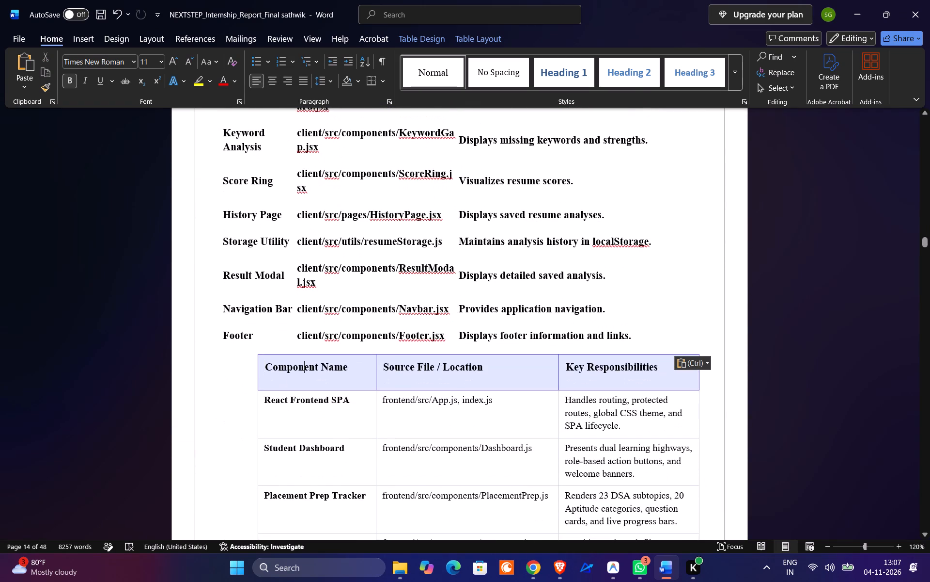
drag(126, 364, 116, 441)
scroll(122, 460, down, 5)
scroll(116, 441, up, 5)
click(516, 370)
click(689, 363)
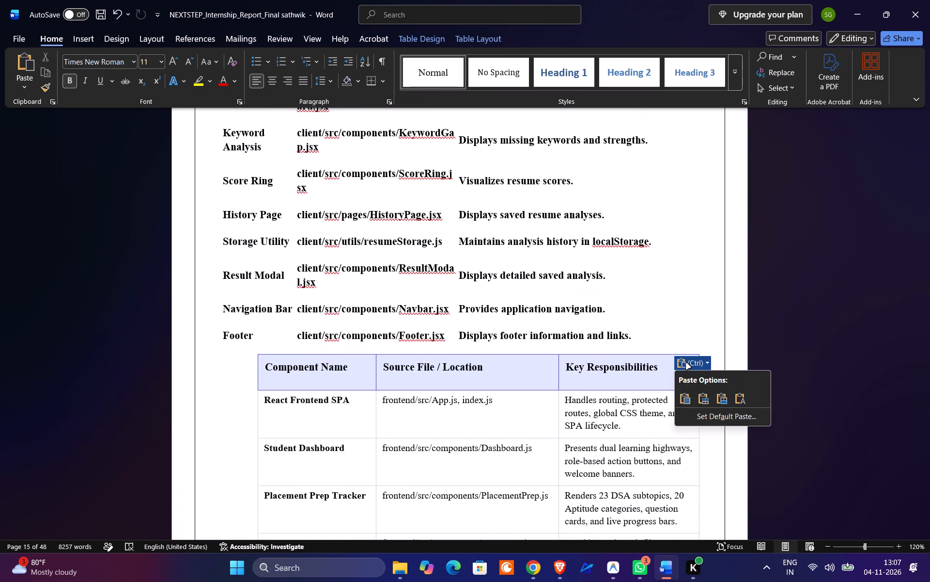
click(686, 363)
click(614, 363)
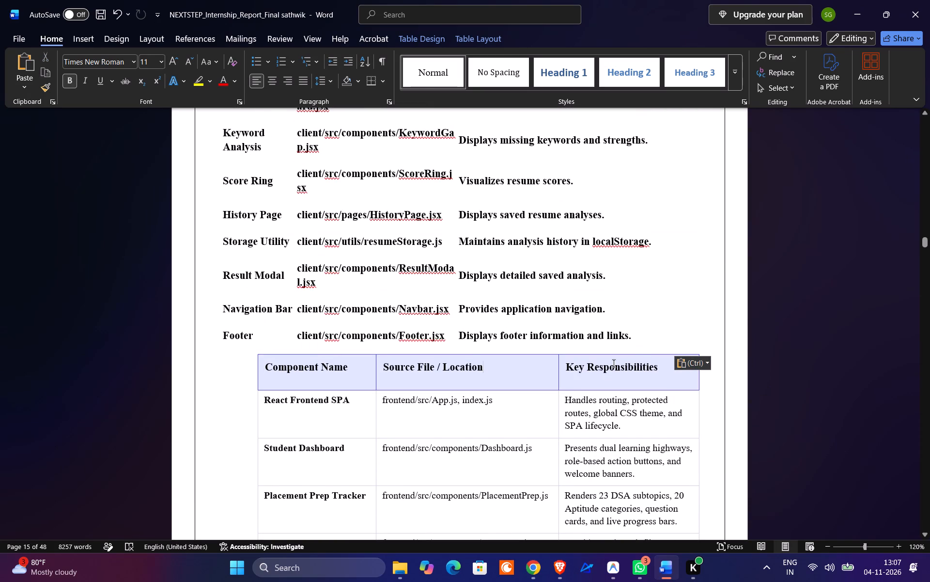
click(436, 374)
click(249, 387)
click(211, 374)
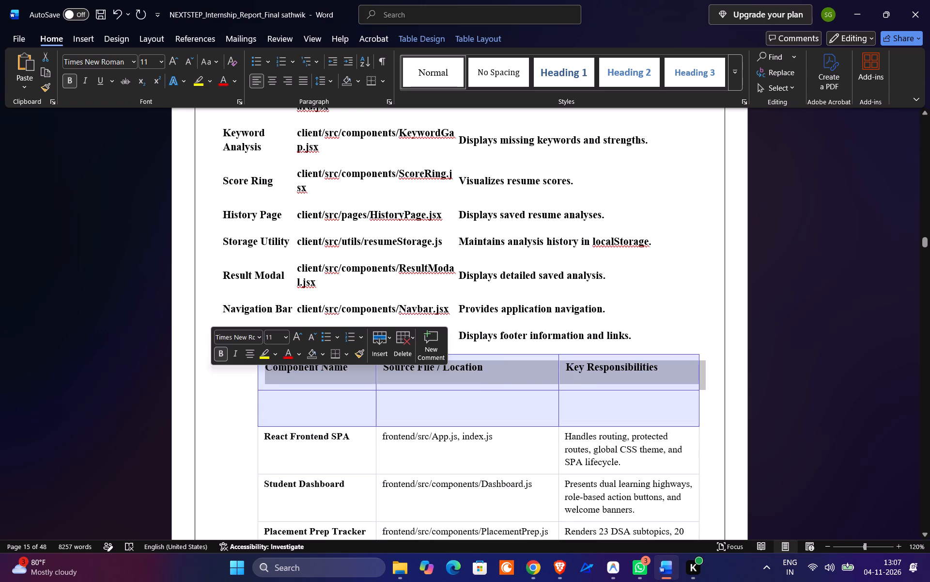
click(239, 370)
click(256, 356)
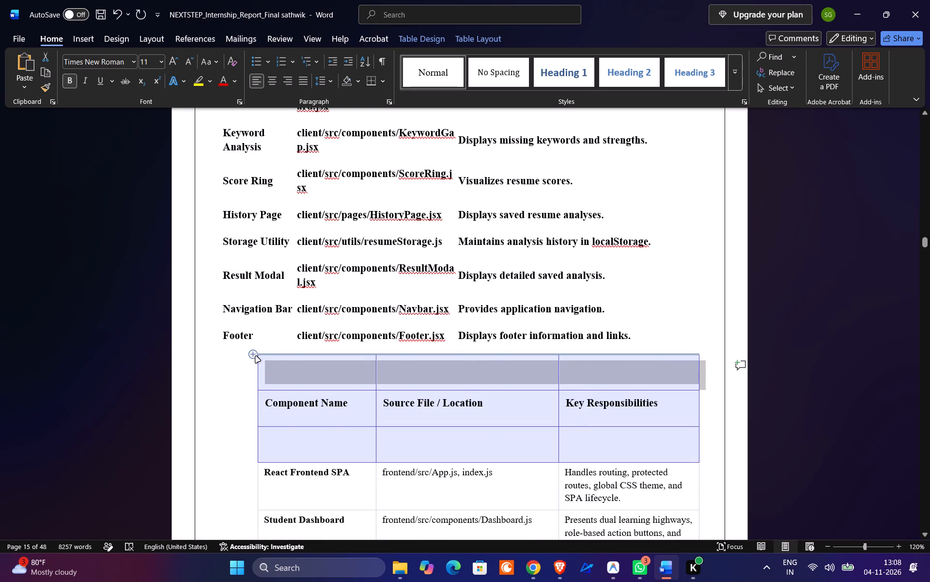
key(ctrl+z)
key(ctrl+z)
Delete the leftover old components table below the pasted Footer row, including its contents and all of its rows.
drag(108, 370, 69, 373)
scroll(90, 501, down, 5)
scroll(69, 373, down, 4)
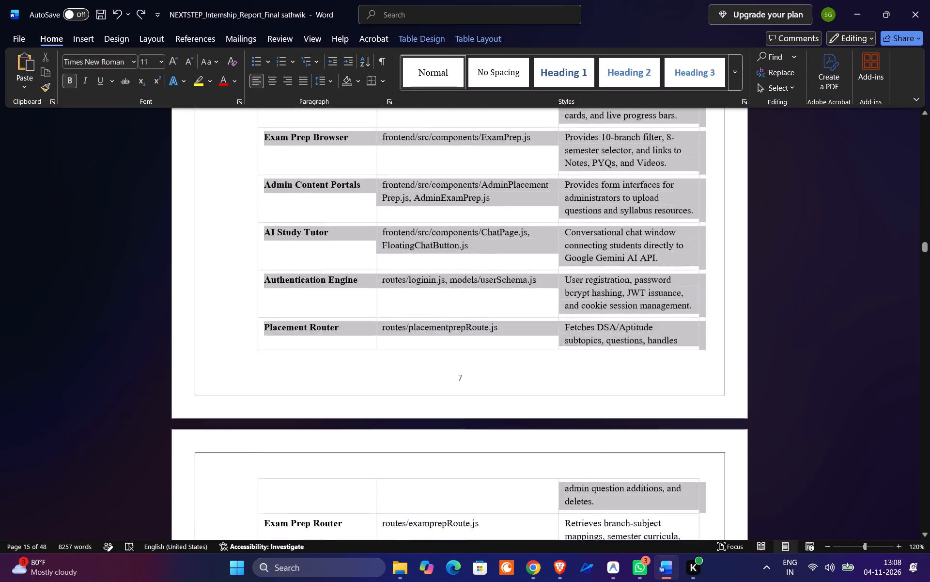
drag(69, 373, 69, 361)
scroll(69, 361, down, 3)
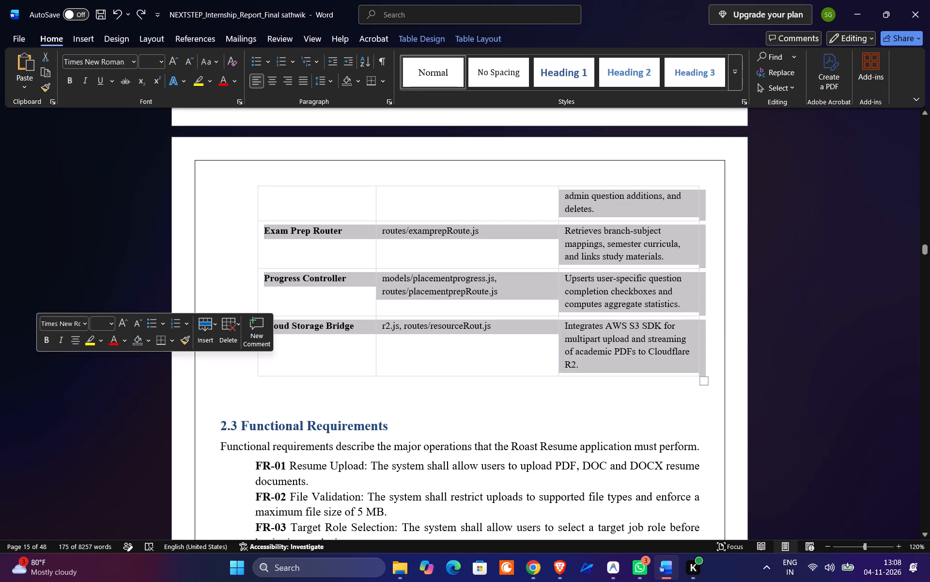
key(Delete)
scroll(86, 339, up, 7)
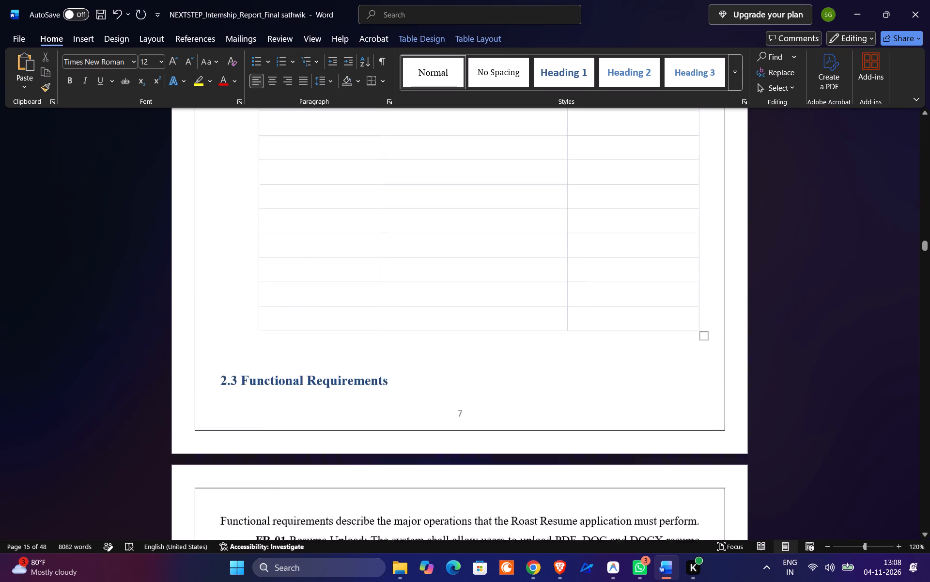
scroll(112, 356, up, 4)
key(BackSpace)
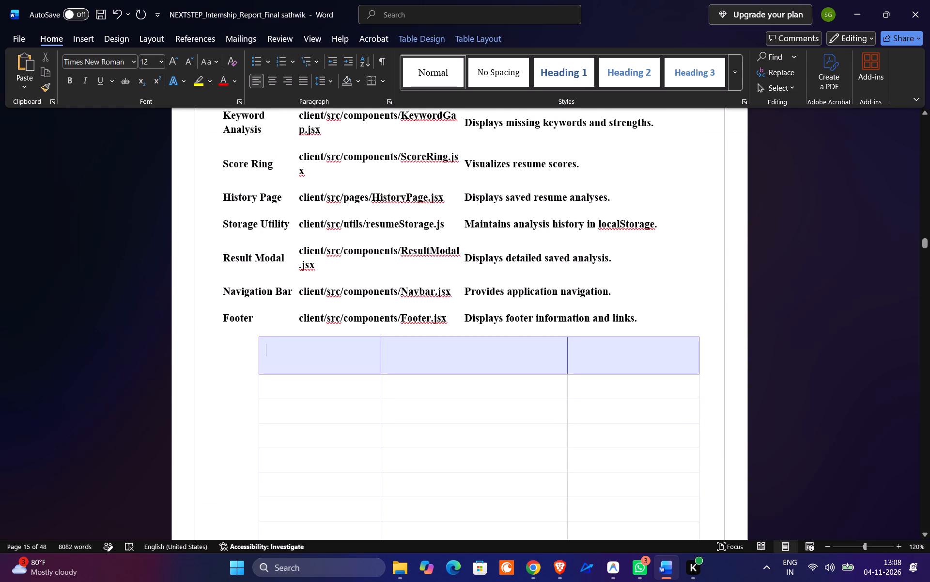
drag(237, 350, 713, 387)
scroll(380, 504, down, 4)
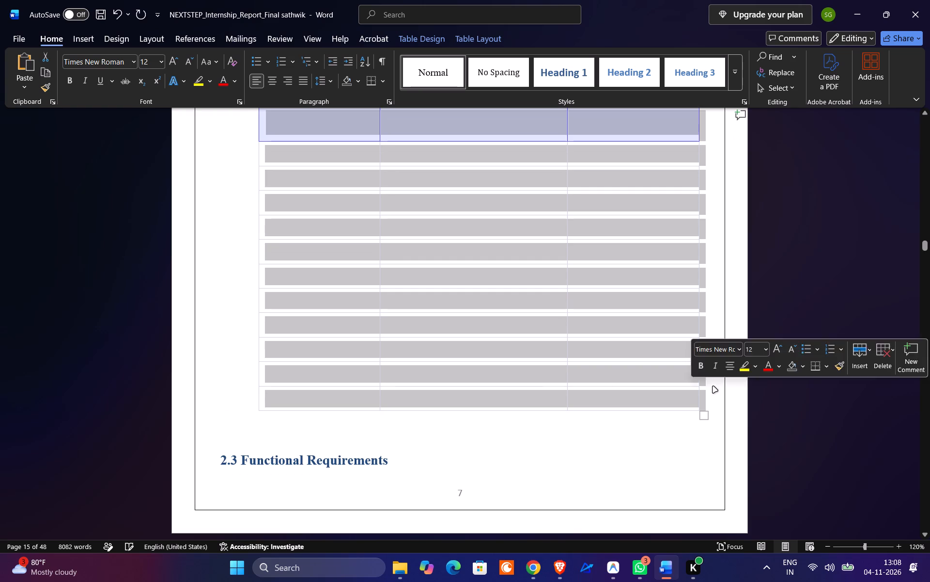
right_click(420, 327)
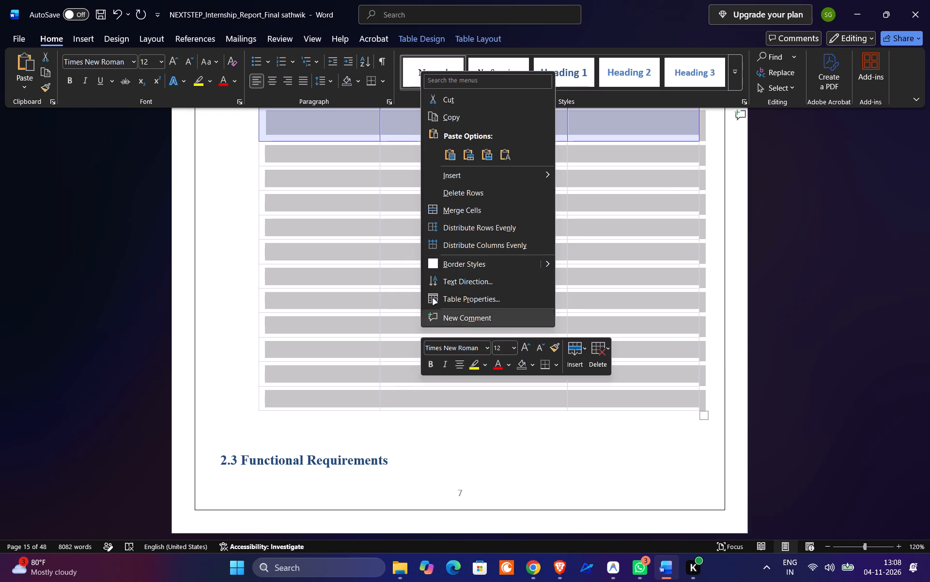
click(513, 193)
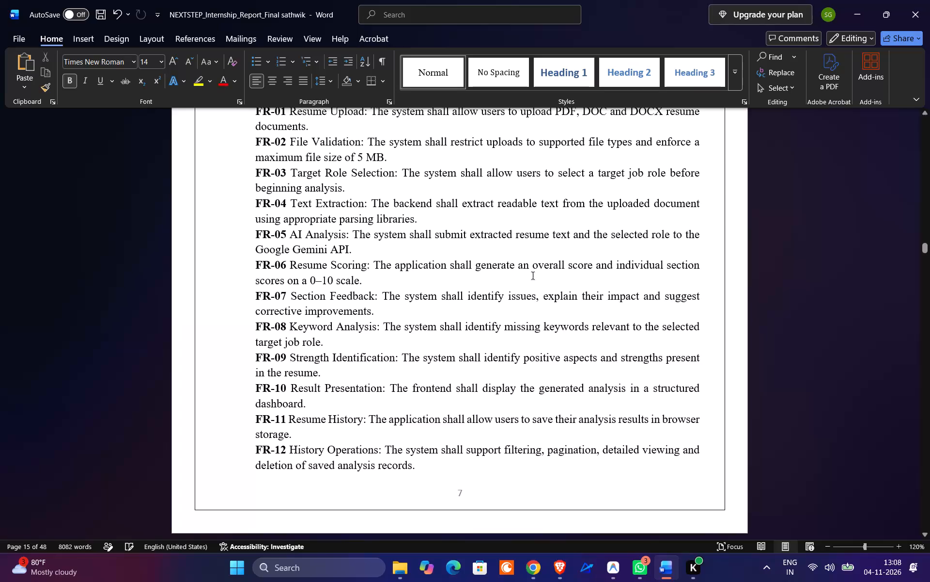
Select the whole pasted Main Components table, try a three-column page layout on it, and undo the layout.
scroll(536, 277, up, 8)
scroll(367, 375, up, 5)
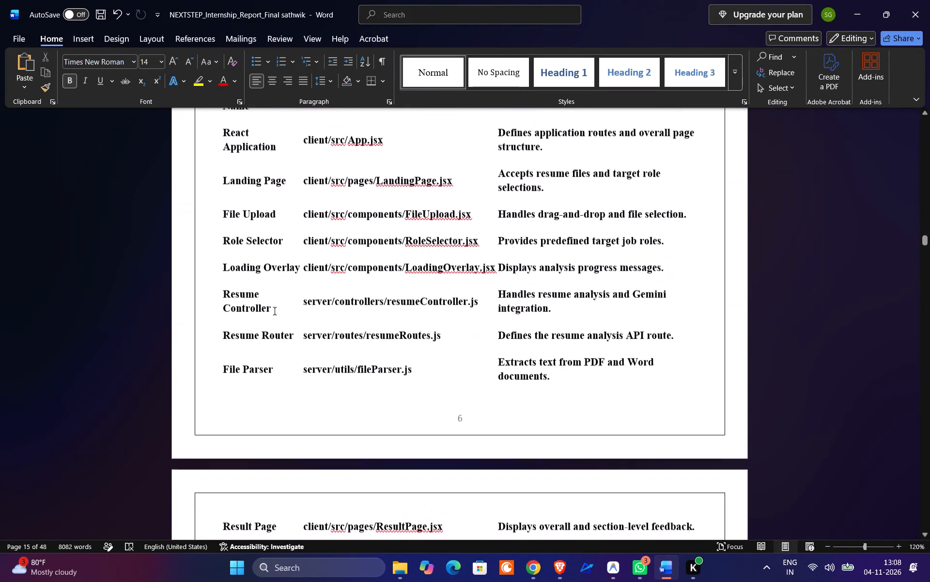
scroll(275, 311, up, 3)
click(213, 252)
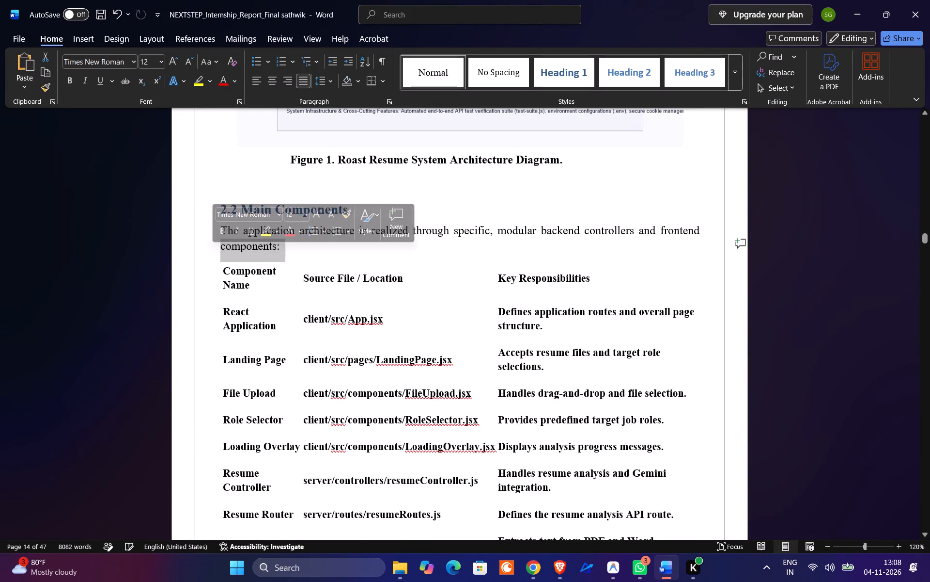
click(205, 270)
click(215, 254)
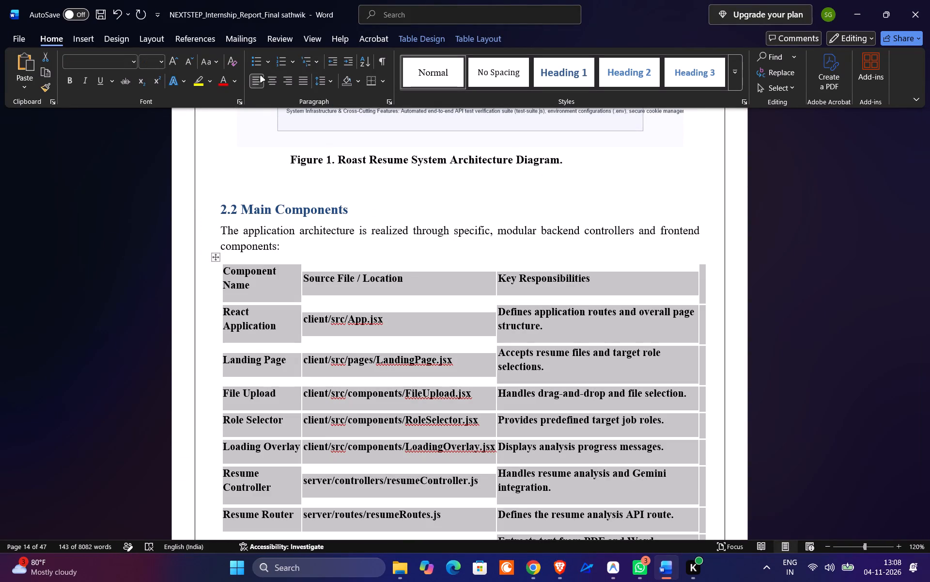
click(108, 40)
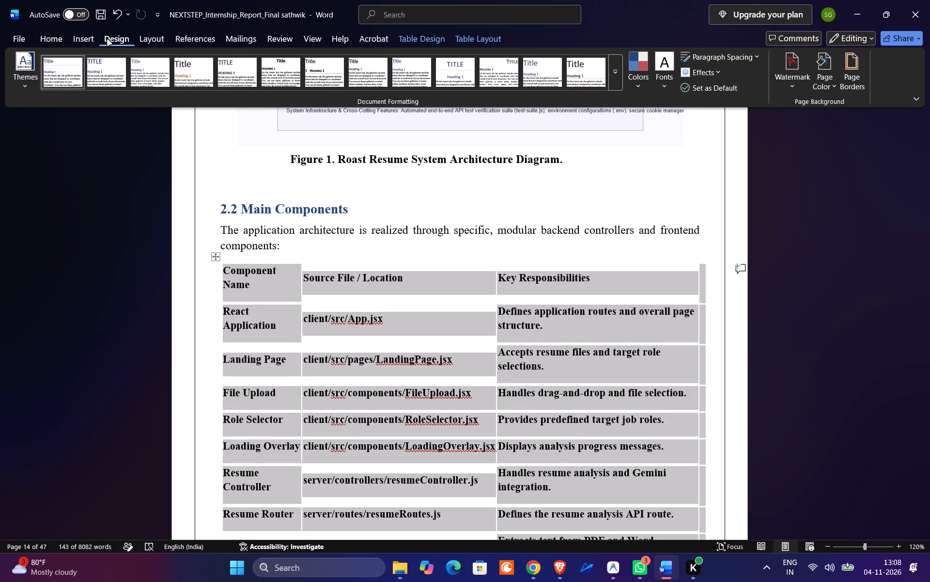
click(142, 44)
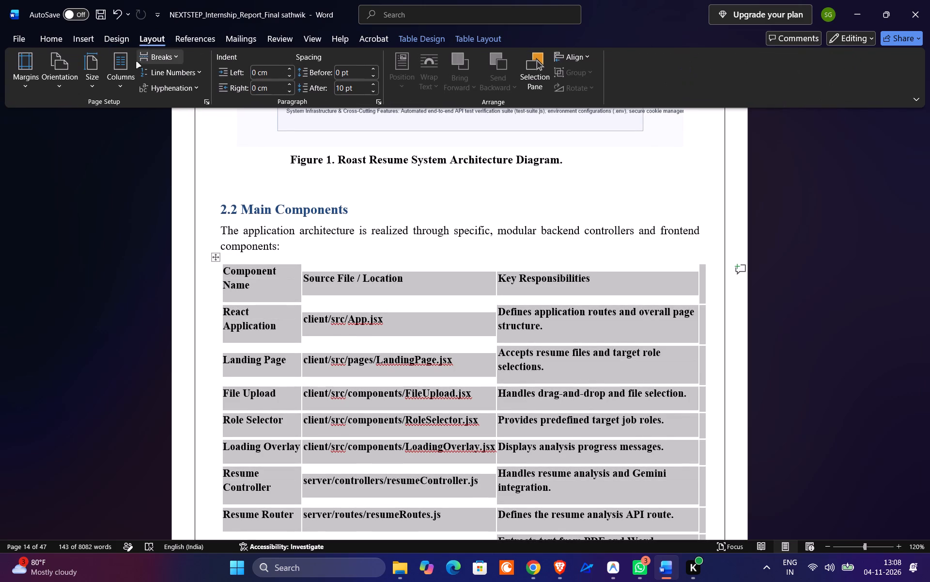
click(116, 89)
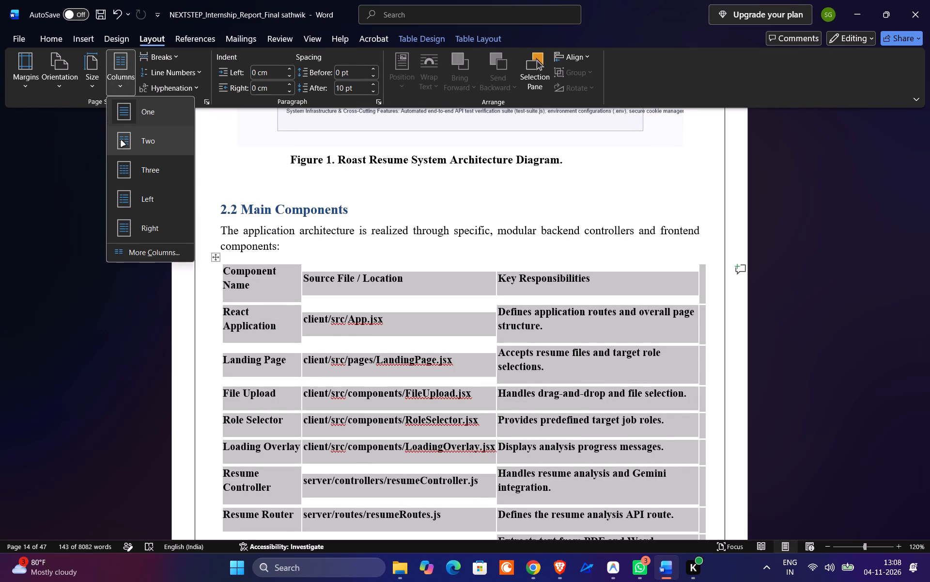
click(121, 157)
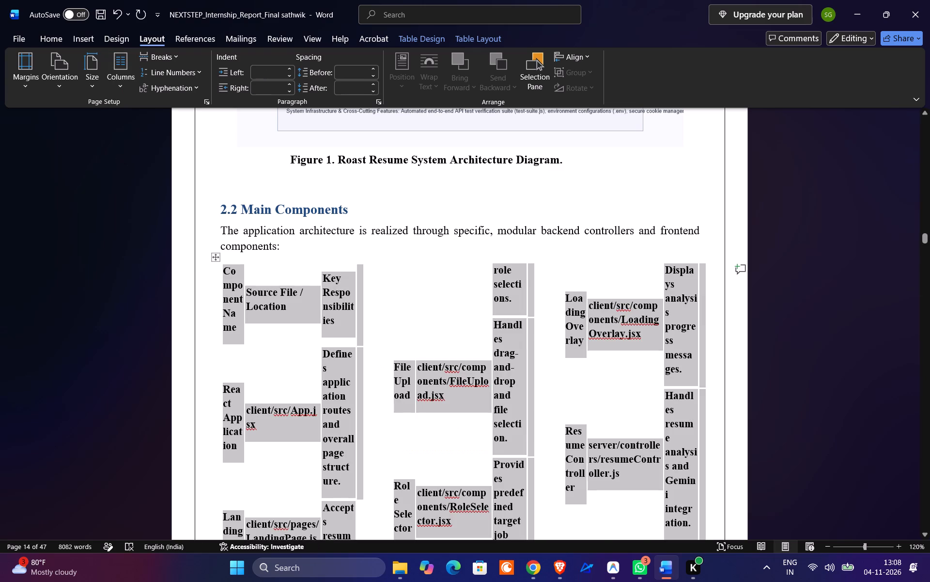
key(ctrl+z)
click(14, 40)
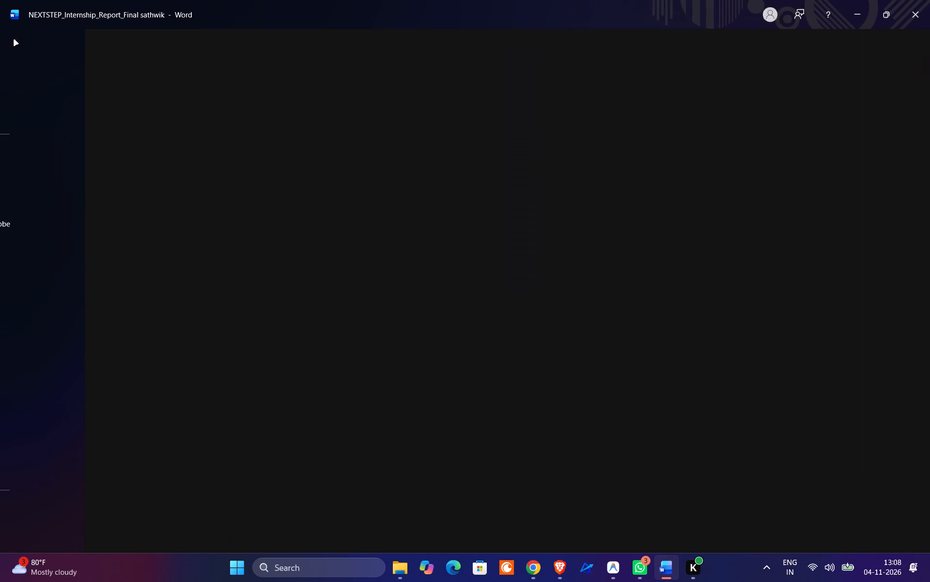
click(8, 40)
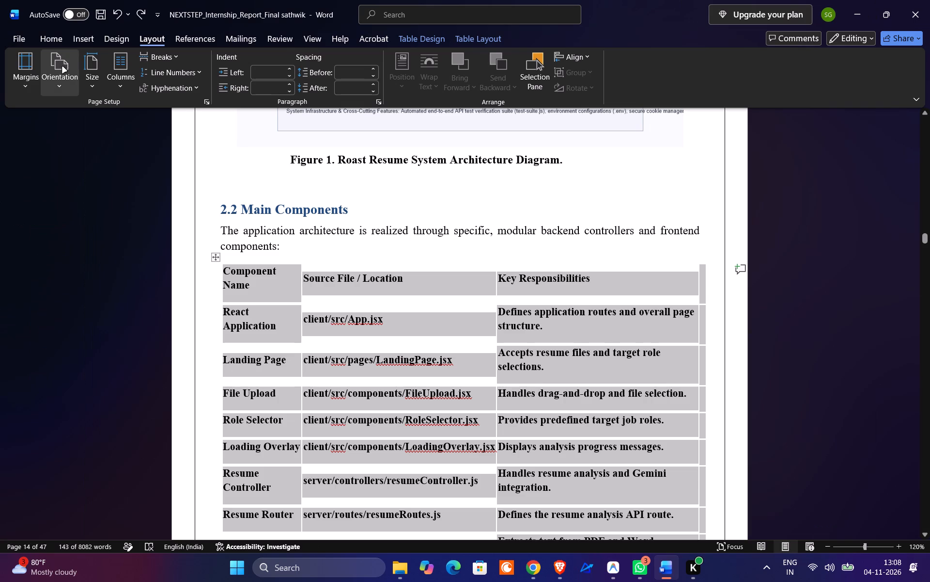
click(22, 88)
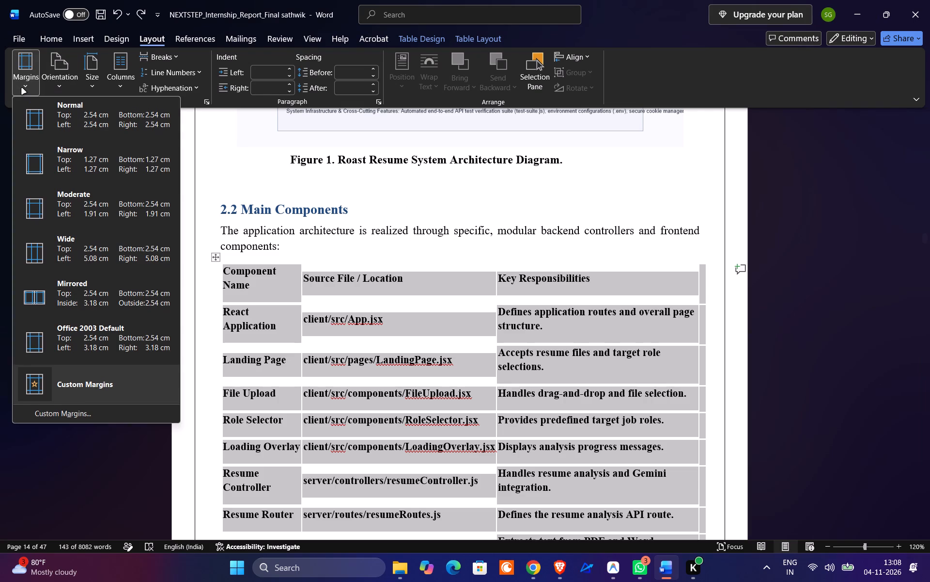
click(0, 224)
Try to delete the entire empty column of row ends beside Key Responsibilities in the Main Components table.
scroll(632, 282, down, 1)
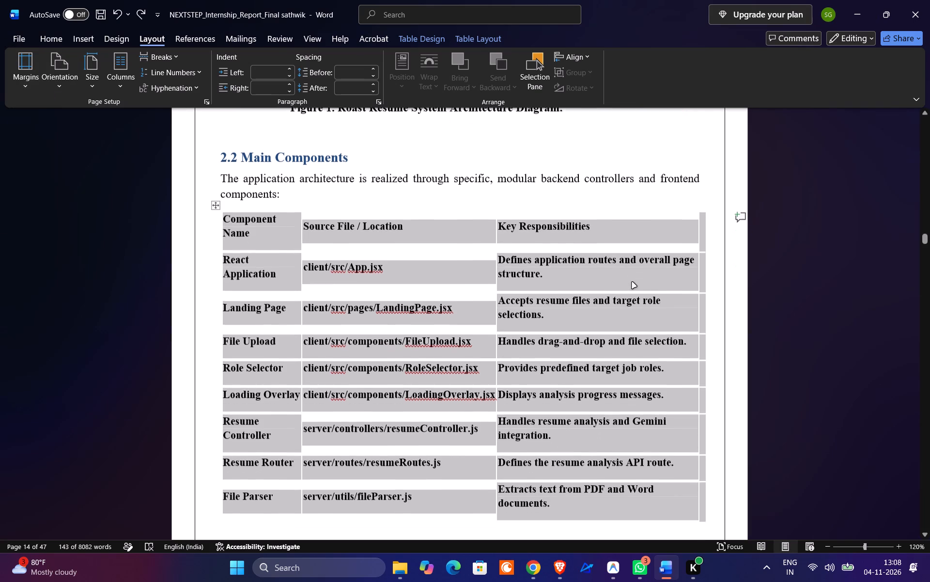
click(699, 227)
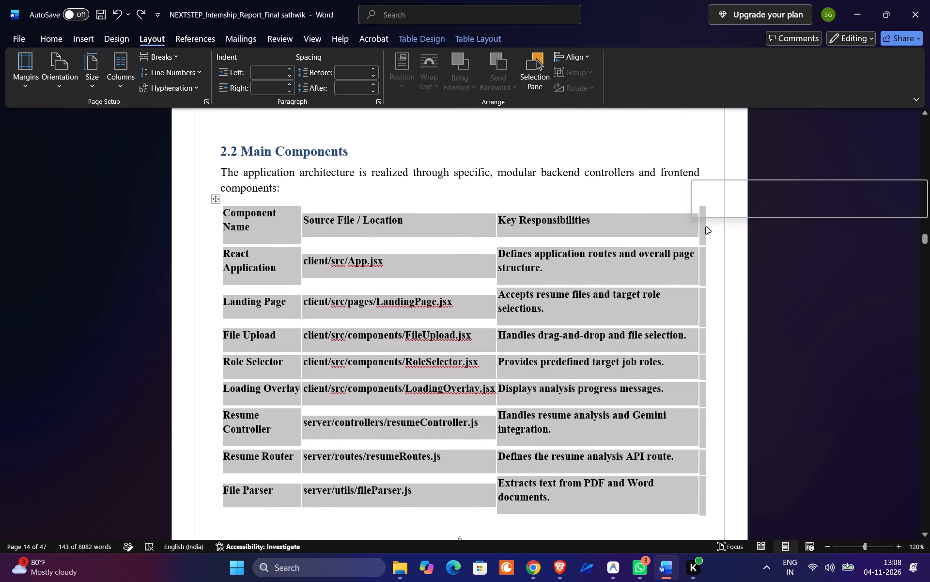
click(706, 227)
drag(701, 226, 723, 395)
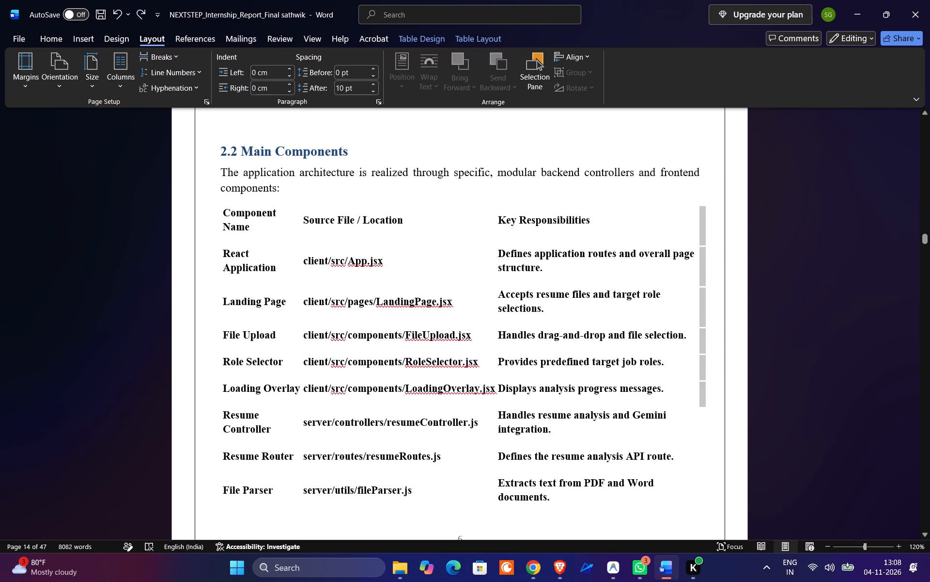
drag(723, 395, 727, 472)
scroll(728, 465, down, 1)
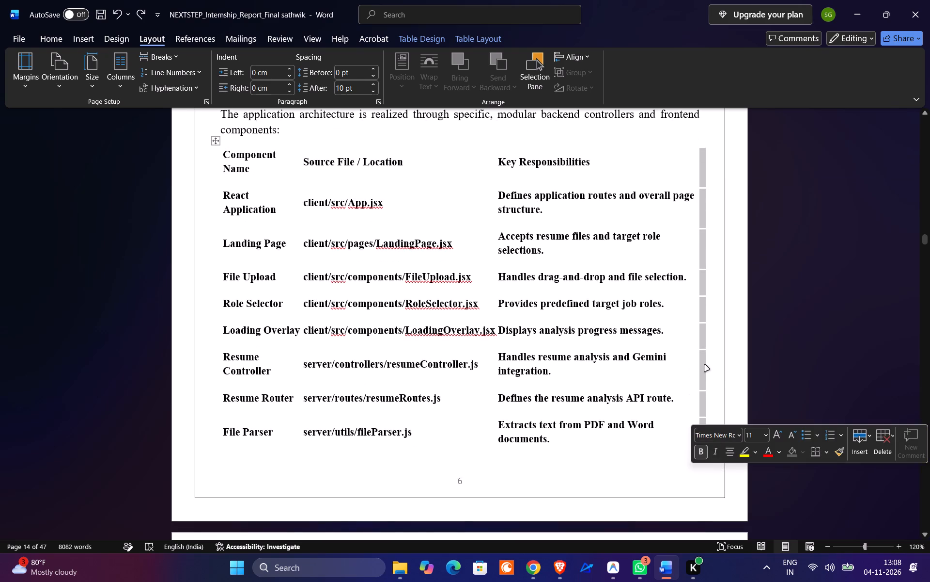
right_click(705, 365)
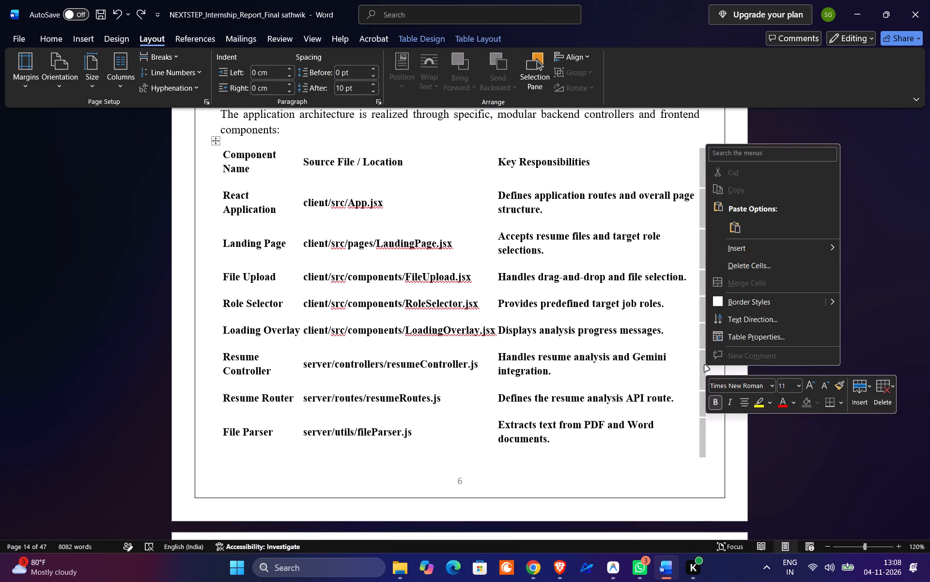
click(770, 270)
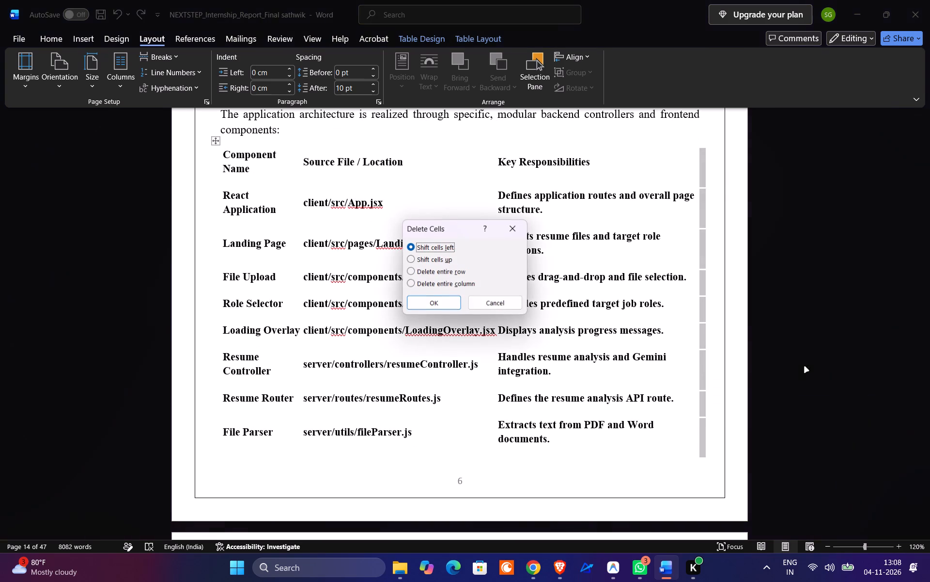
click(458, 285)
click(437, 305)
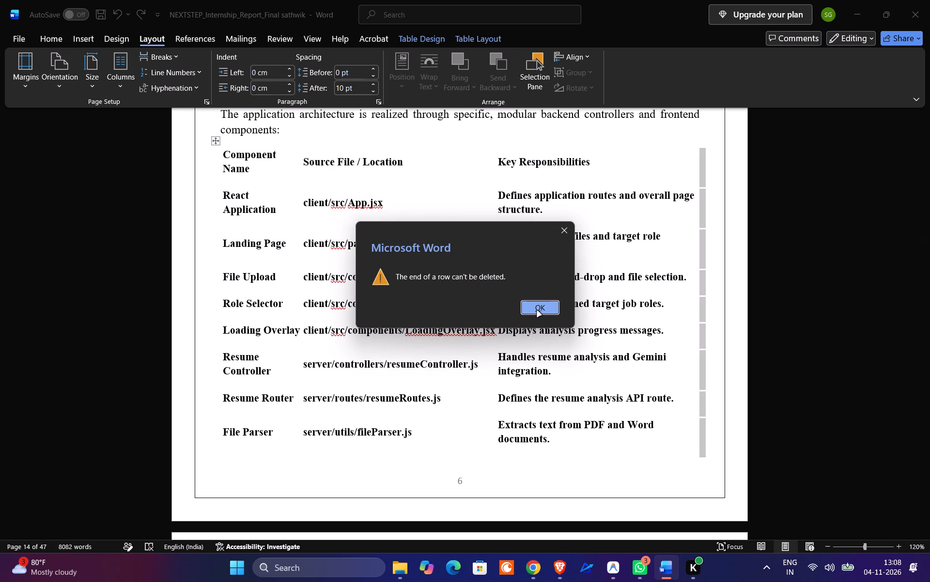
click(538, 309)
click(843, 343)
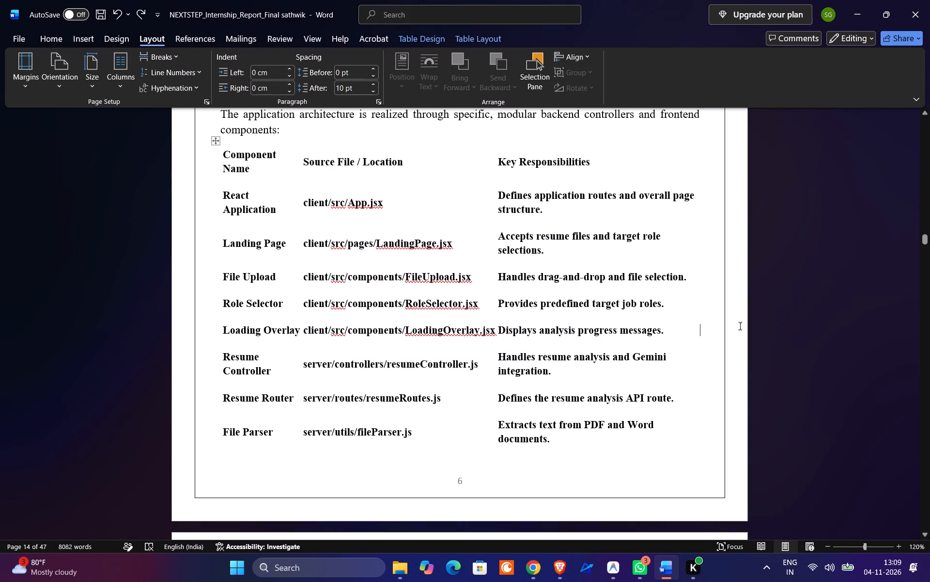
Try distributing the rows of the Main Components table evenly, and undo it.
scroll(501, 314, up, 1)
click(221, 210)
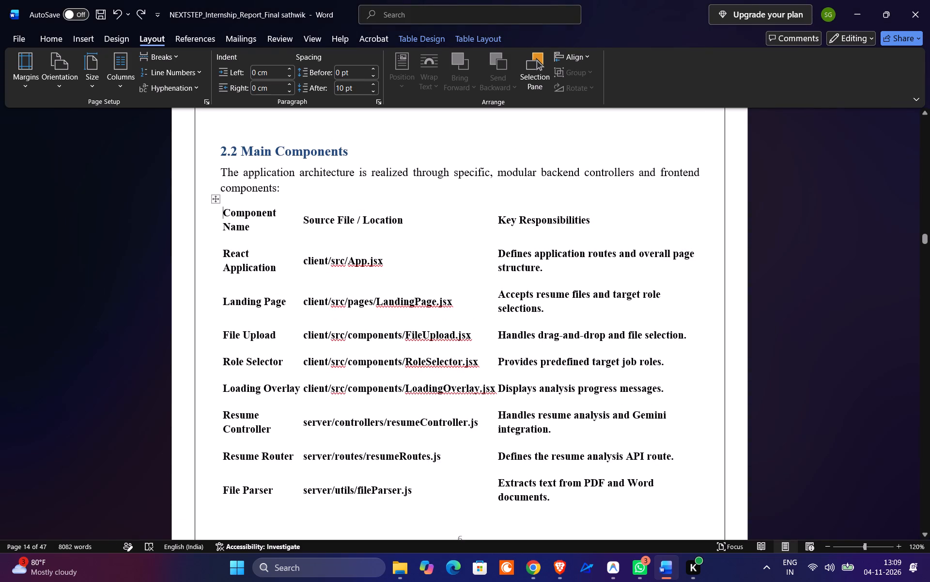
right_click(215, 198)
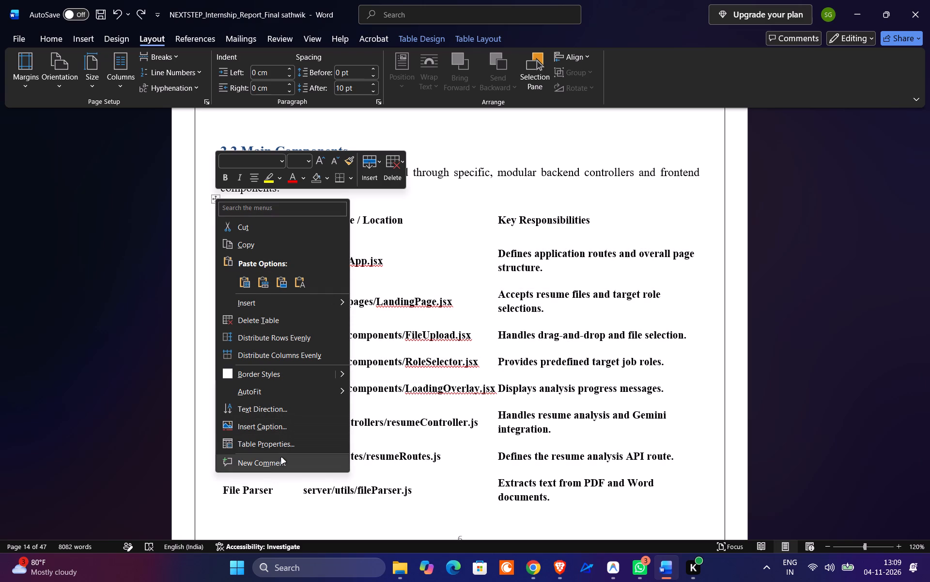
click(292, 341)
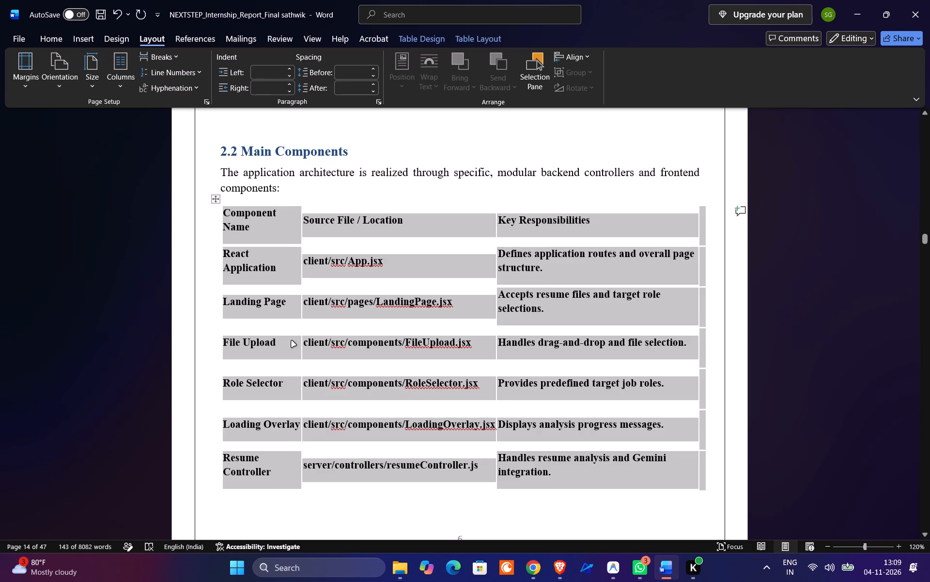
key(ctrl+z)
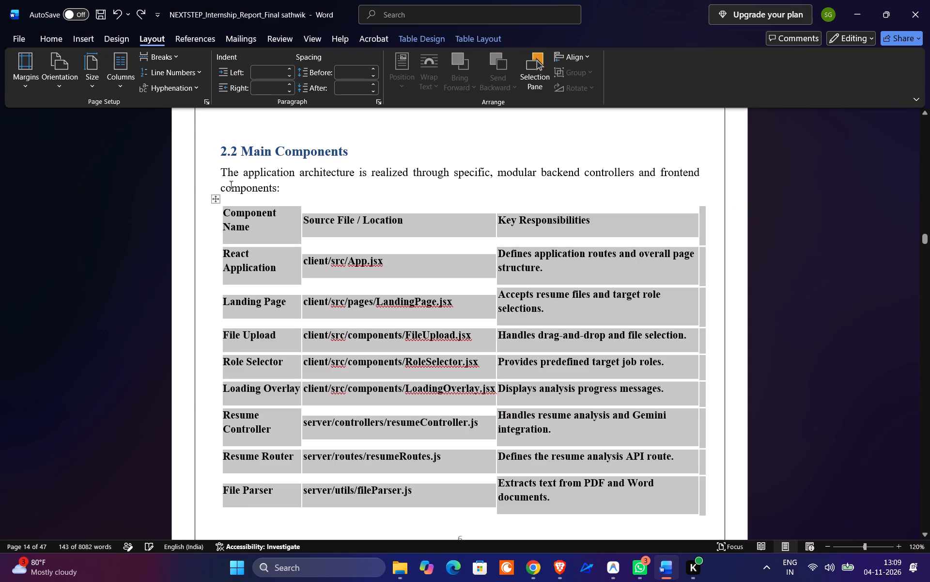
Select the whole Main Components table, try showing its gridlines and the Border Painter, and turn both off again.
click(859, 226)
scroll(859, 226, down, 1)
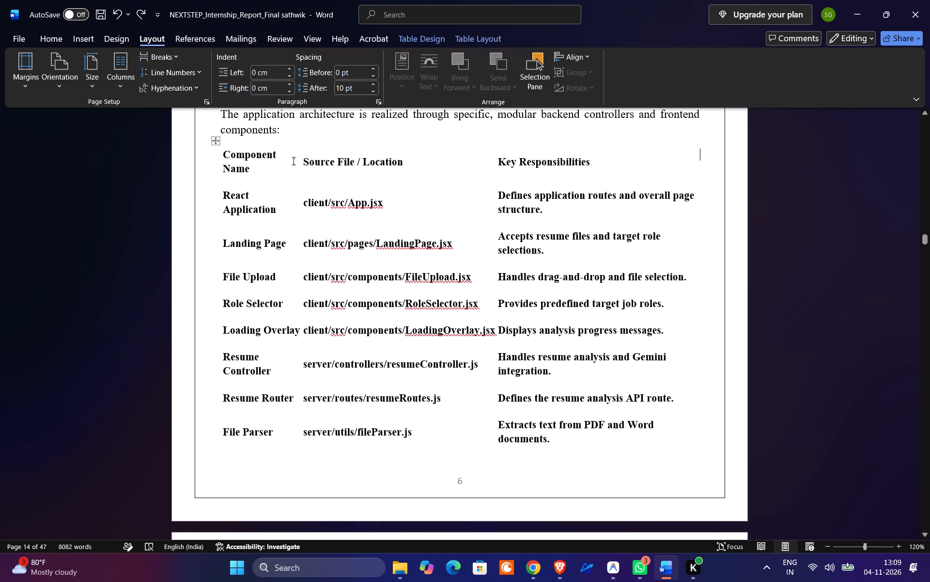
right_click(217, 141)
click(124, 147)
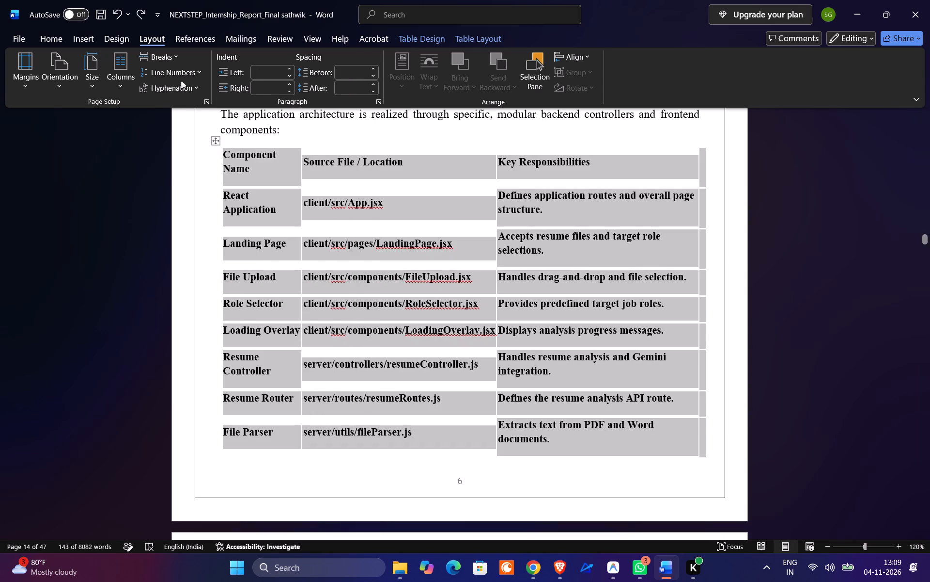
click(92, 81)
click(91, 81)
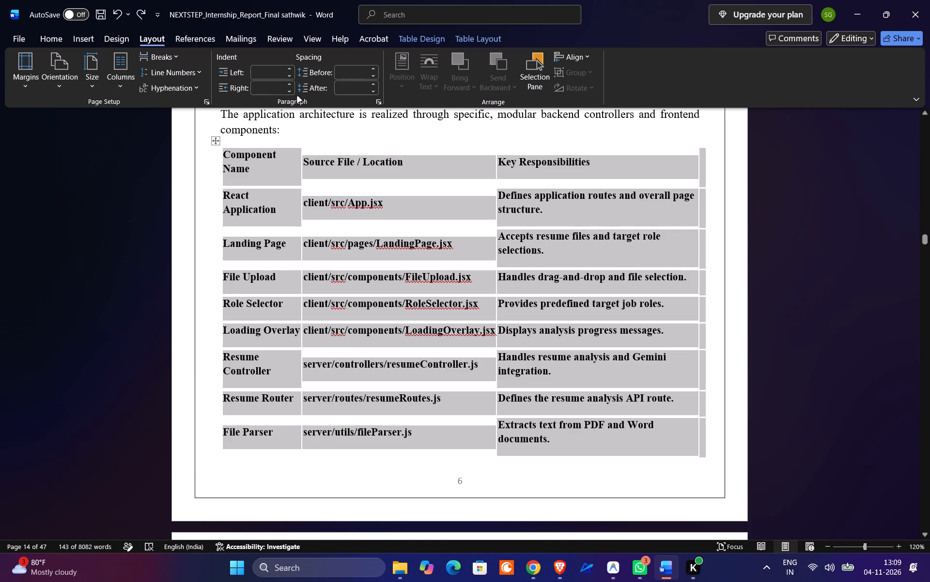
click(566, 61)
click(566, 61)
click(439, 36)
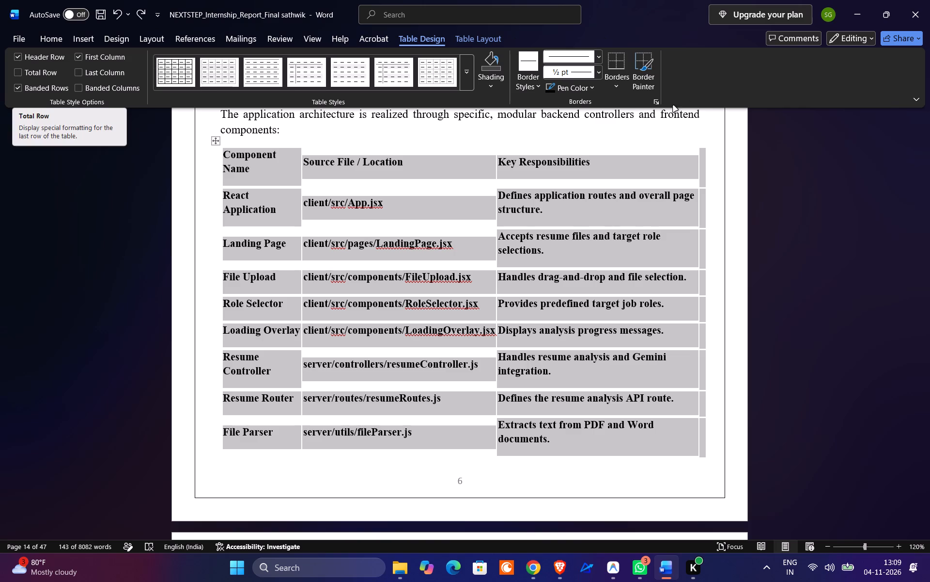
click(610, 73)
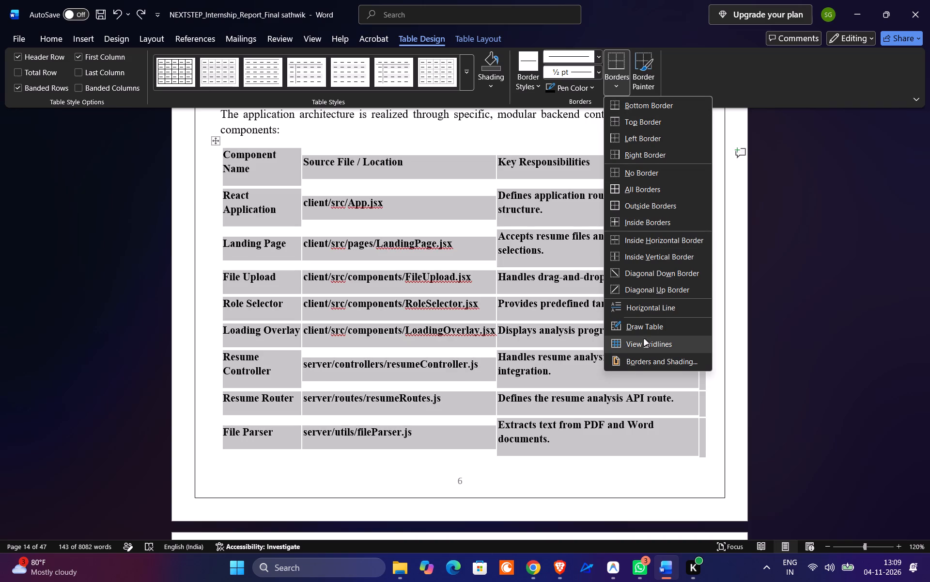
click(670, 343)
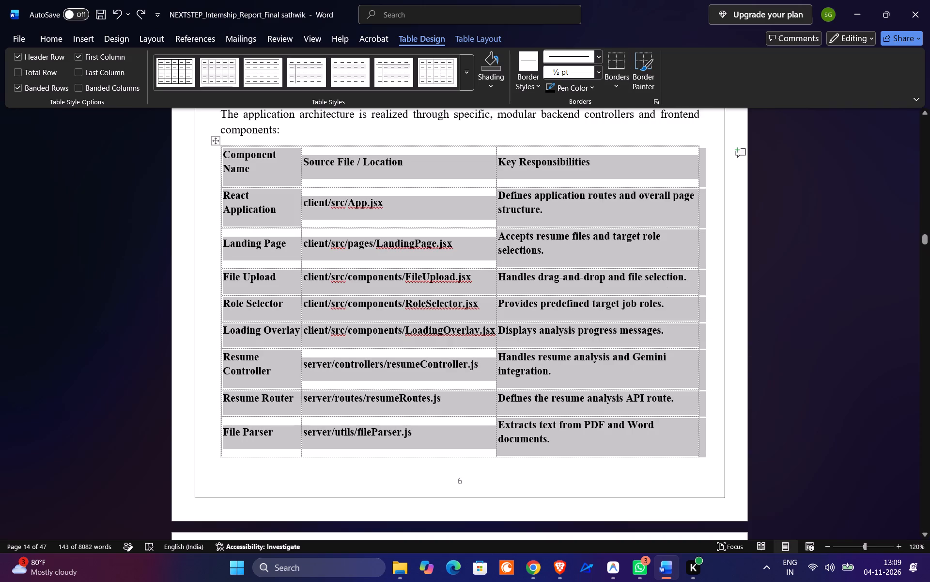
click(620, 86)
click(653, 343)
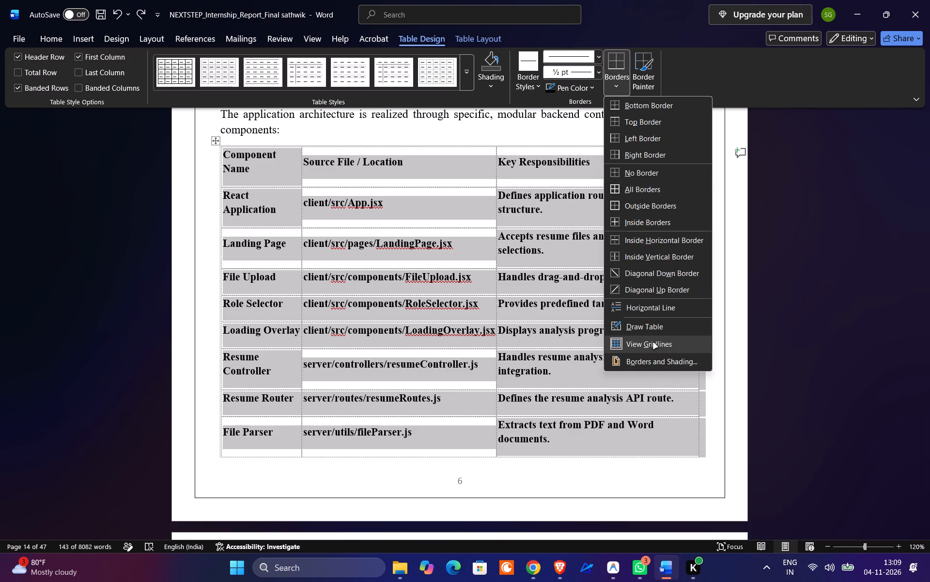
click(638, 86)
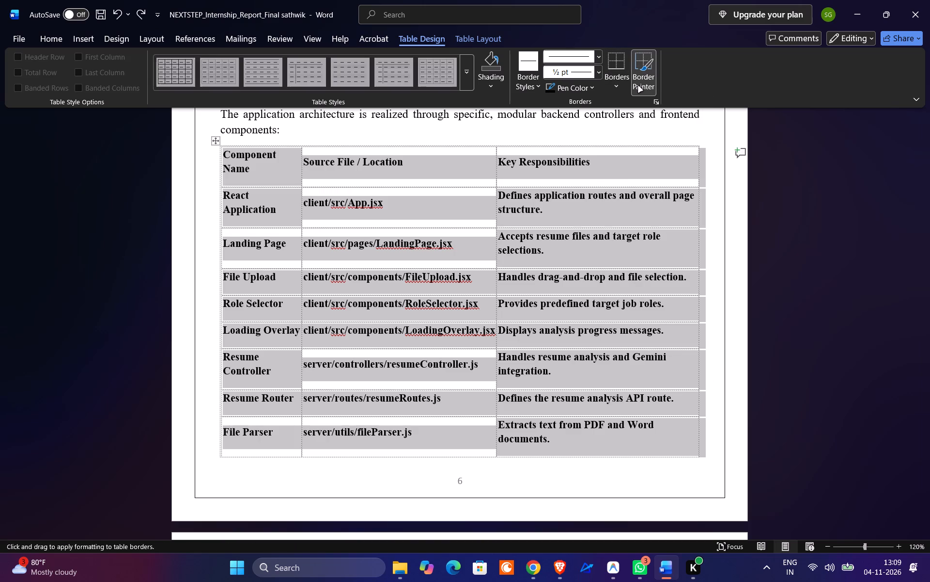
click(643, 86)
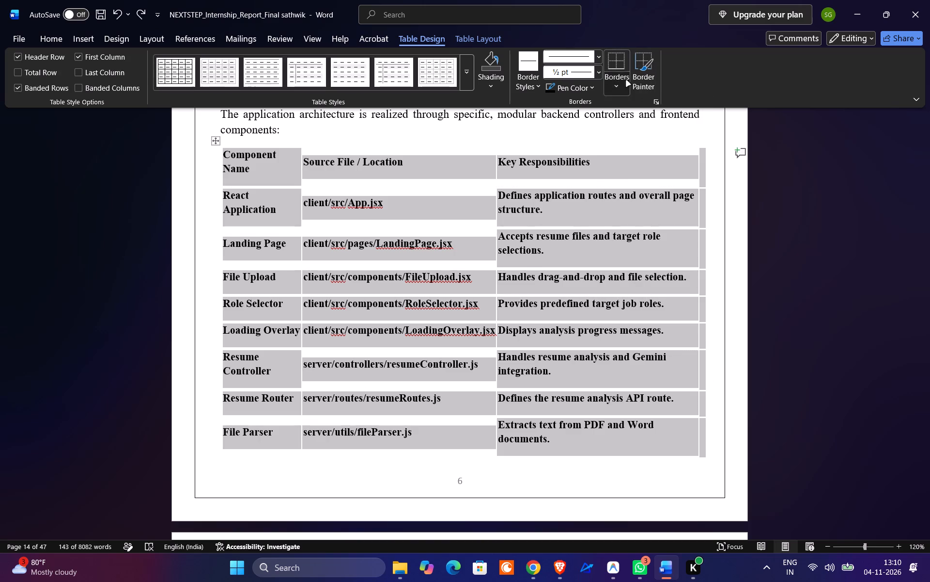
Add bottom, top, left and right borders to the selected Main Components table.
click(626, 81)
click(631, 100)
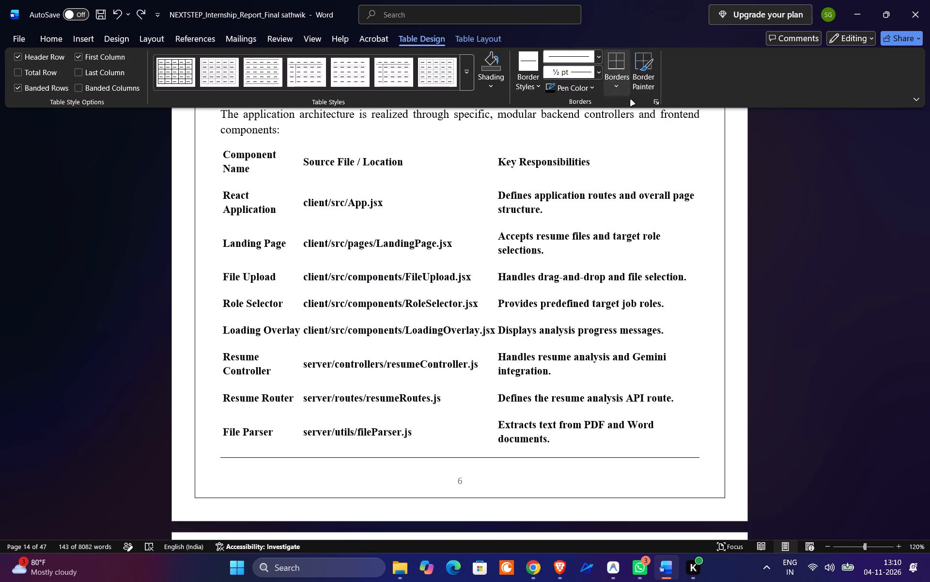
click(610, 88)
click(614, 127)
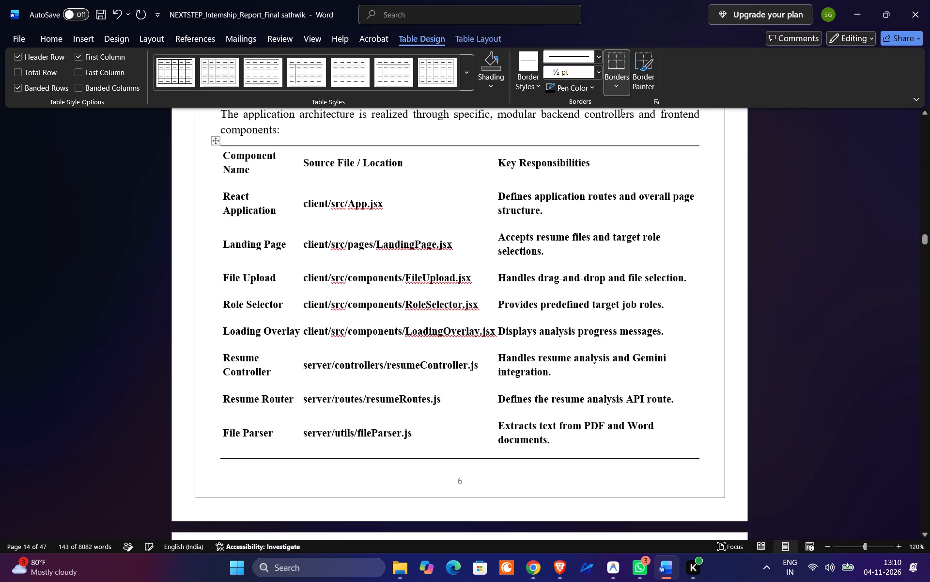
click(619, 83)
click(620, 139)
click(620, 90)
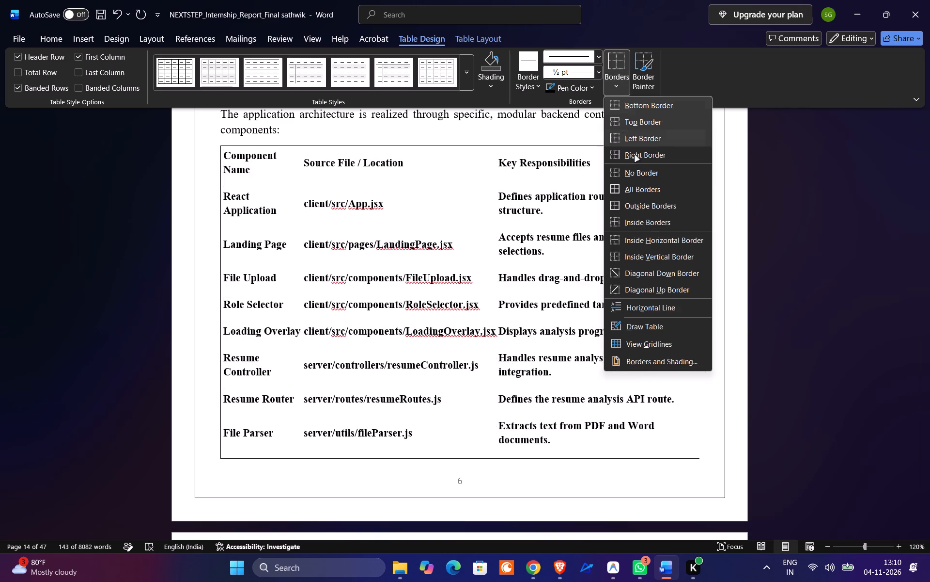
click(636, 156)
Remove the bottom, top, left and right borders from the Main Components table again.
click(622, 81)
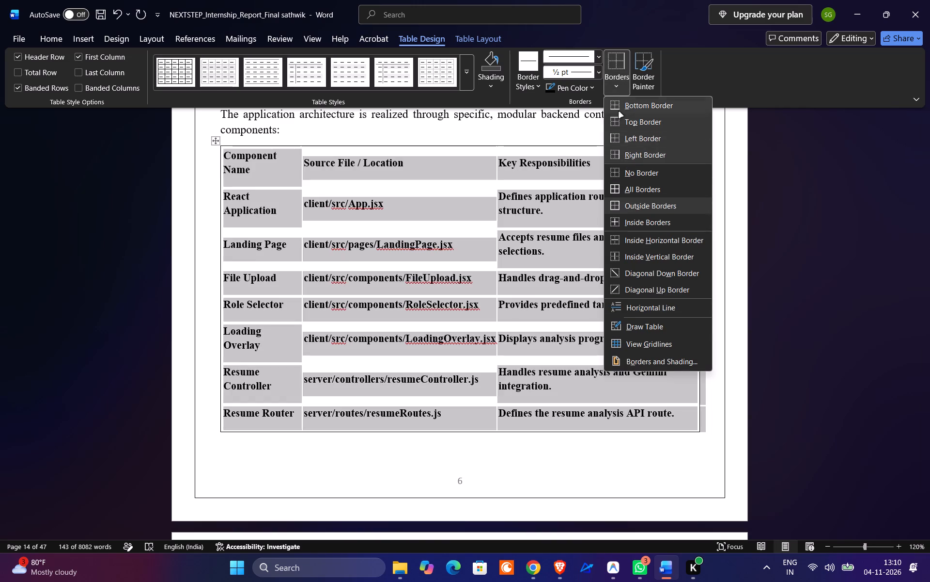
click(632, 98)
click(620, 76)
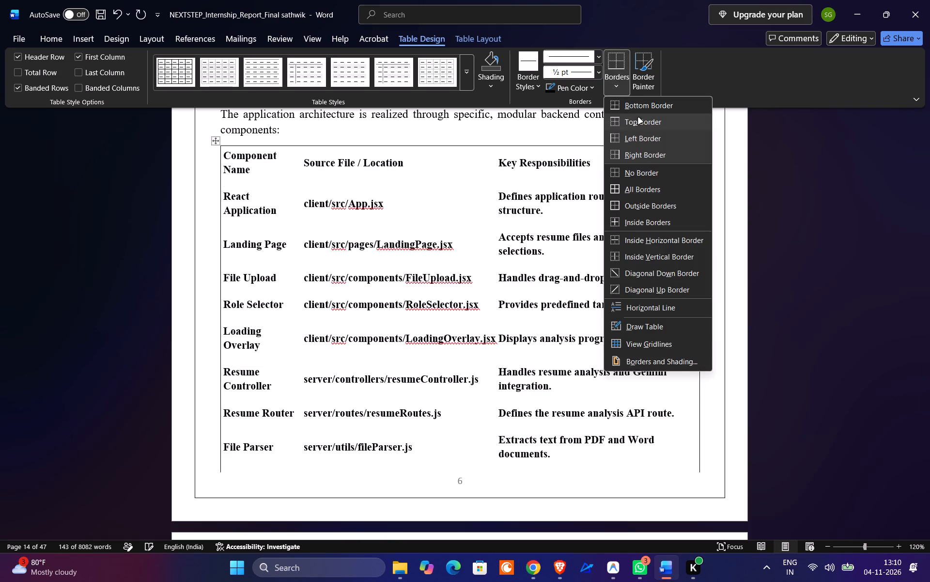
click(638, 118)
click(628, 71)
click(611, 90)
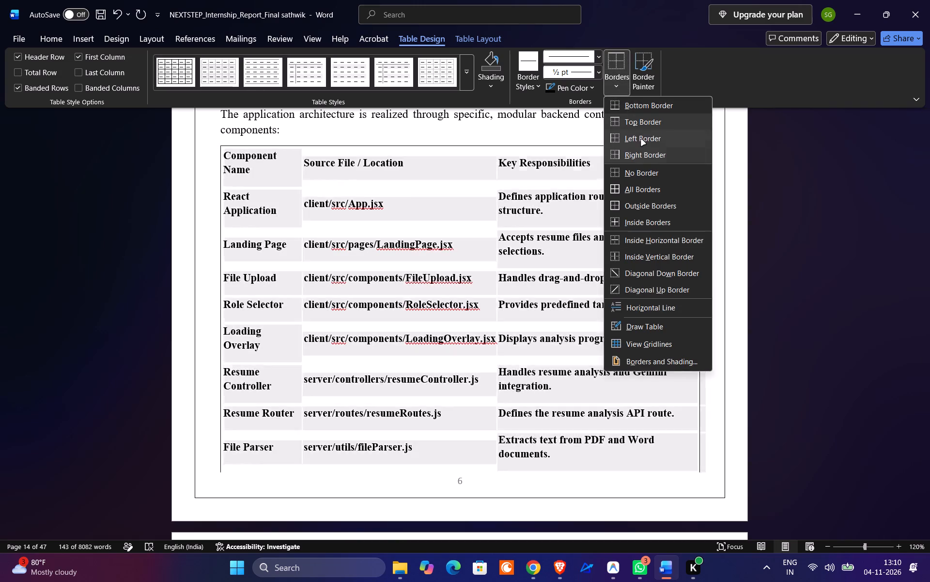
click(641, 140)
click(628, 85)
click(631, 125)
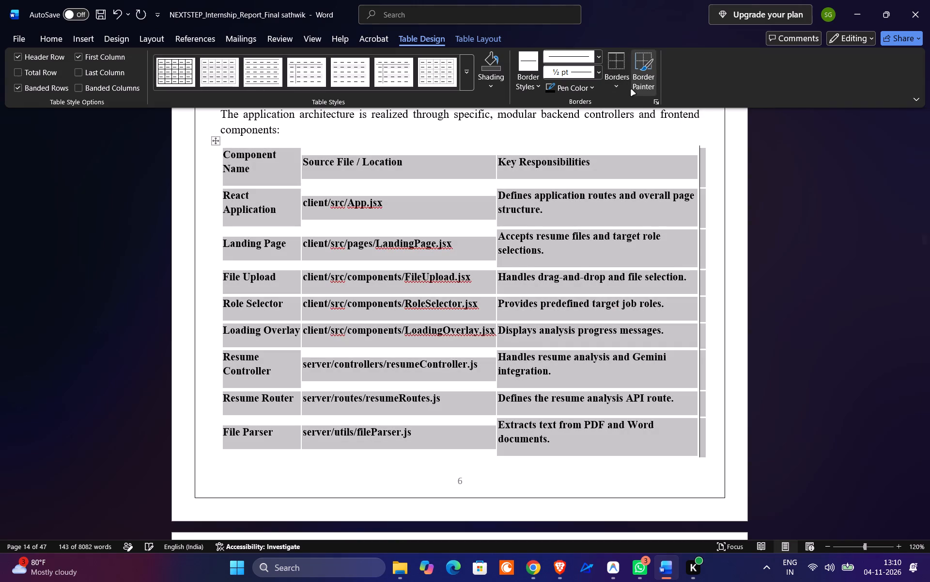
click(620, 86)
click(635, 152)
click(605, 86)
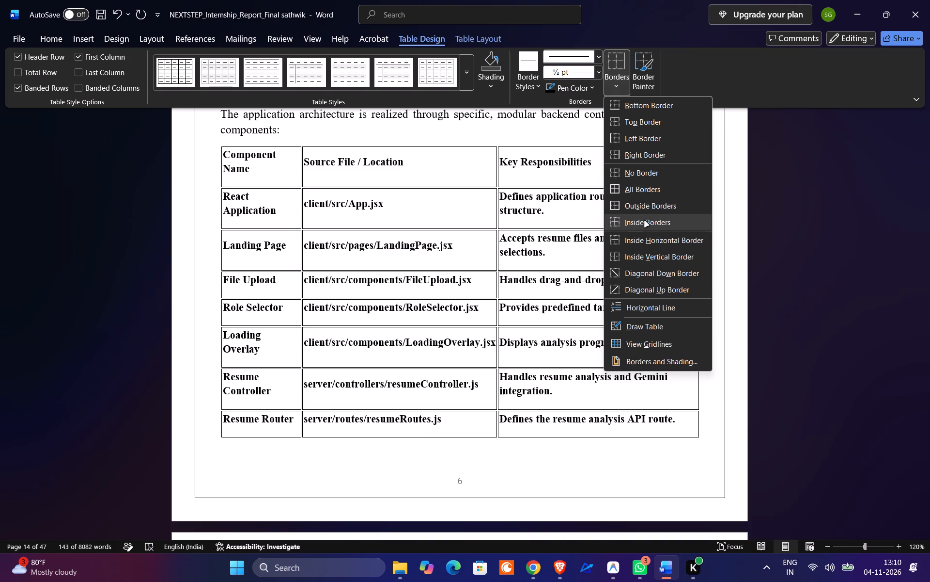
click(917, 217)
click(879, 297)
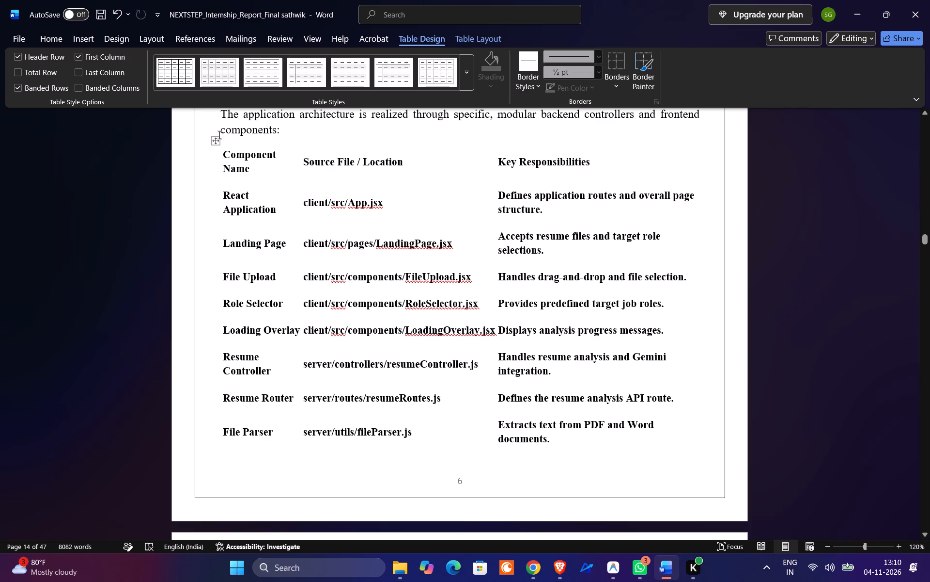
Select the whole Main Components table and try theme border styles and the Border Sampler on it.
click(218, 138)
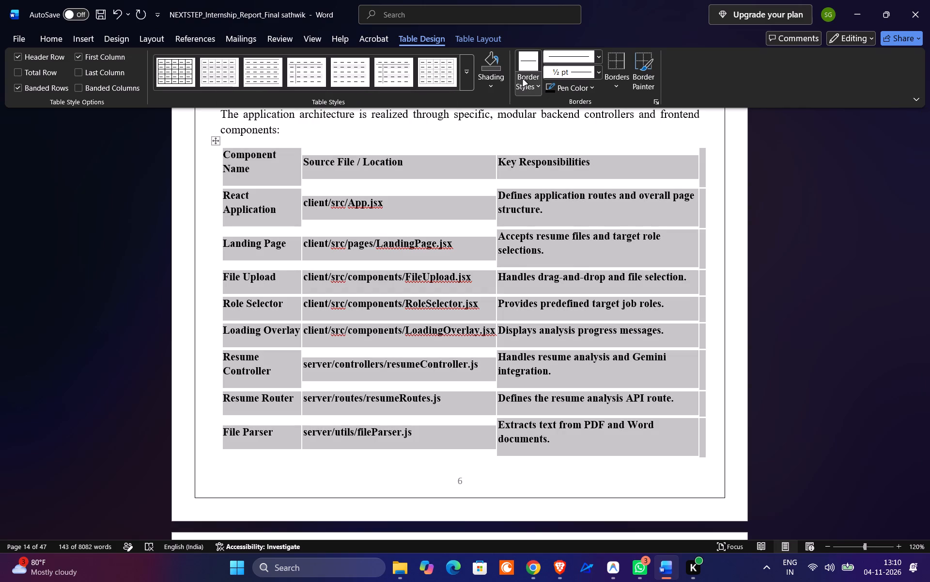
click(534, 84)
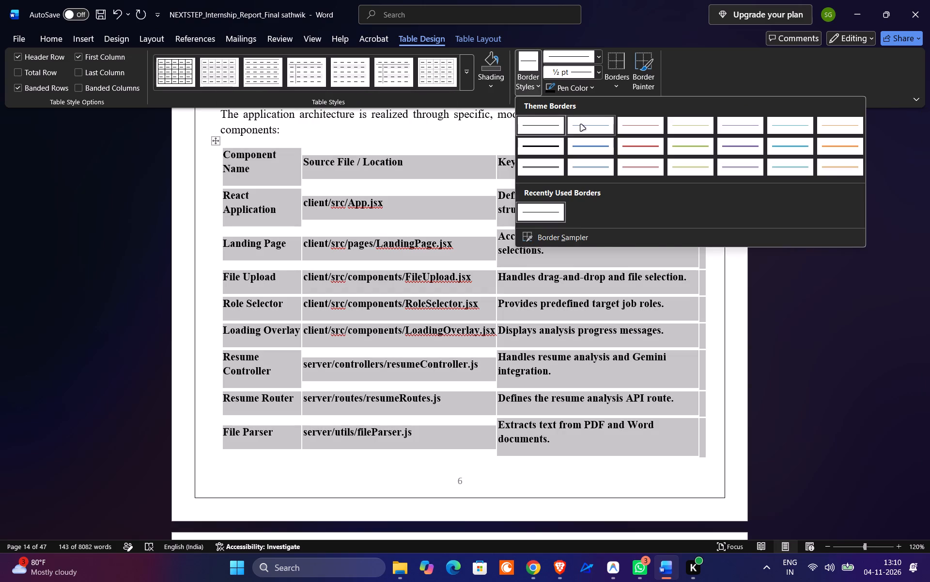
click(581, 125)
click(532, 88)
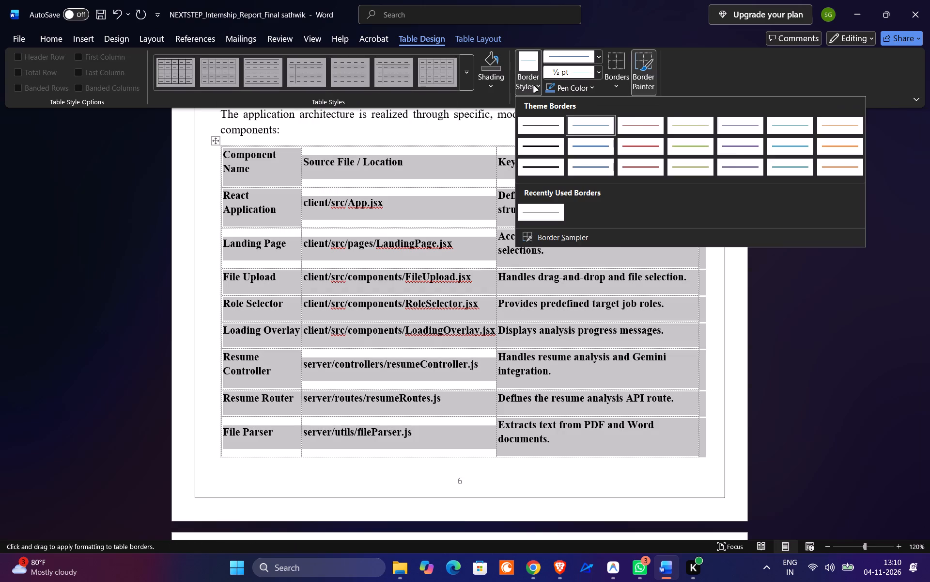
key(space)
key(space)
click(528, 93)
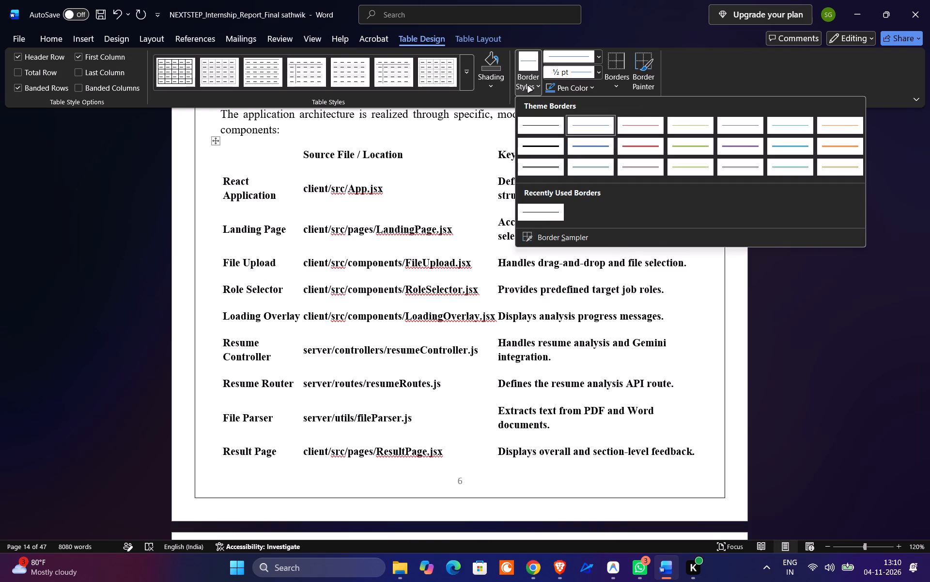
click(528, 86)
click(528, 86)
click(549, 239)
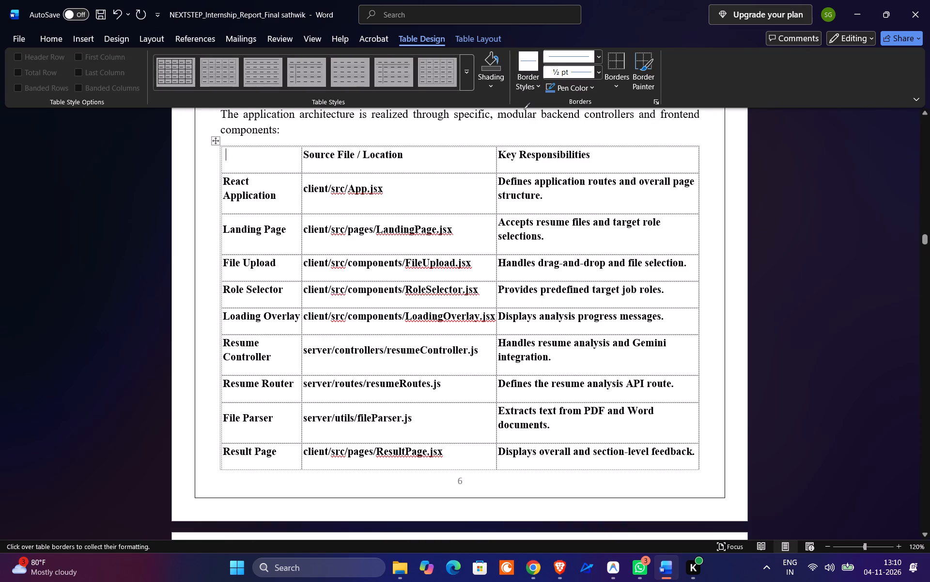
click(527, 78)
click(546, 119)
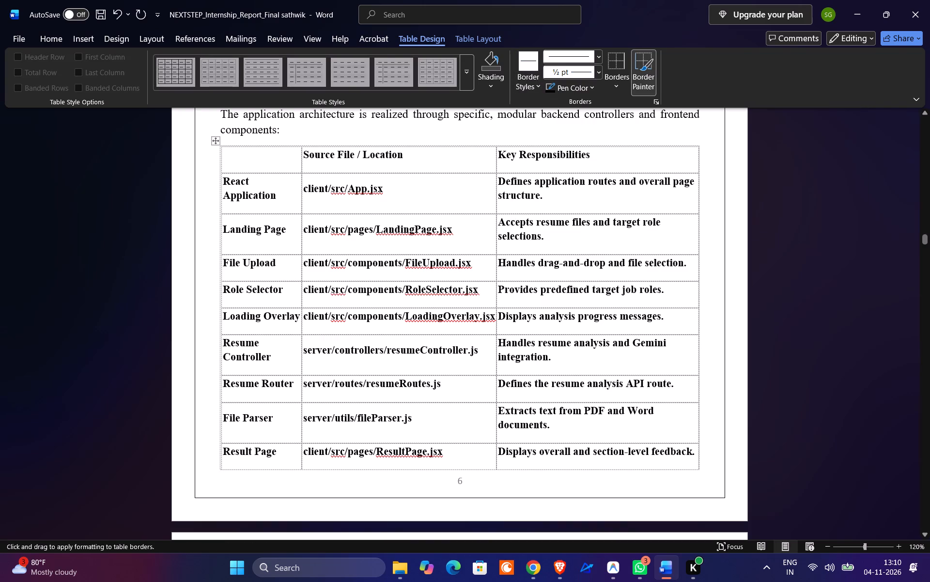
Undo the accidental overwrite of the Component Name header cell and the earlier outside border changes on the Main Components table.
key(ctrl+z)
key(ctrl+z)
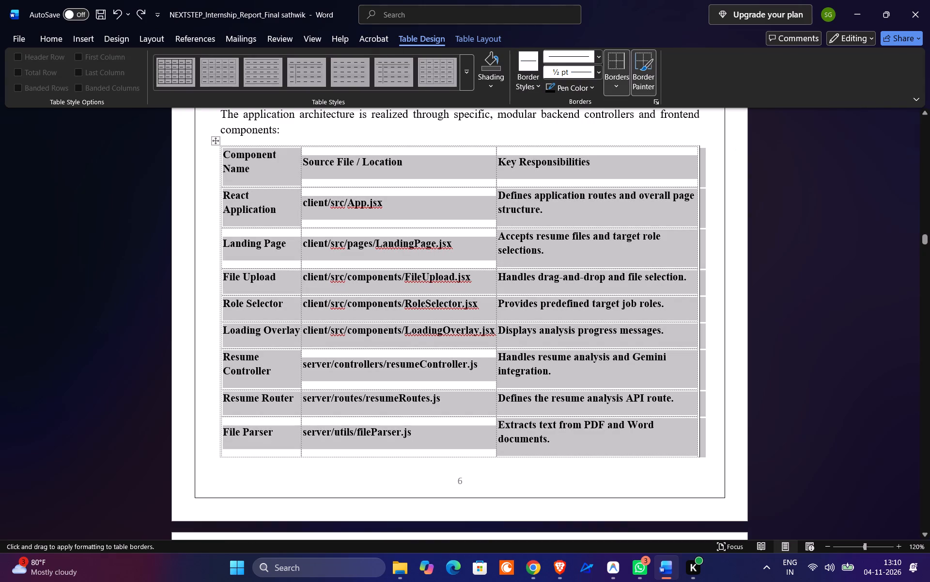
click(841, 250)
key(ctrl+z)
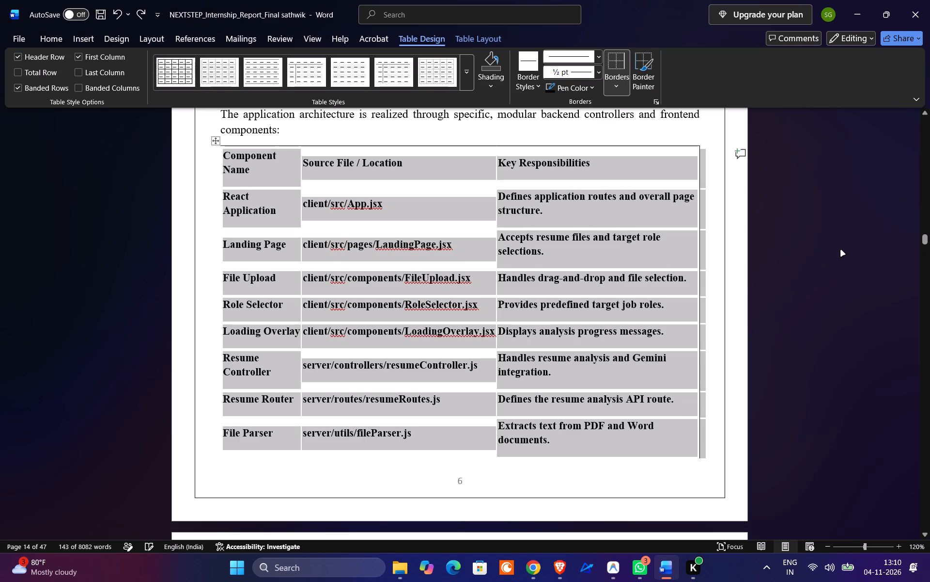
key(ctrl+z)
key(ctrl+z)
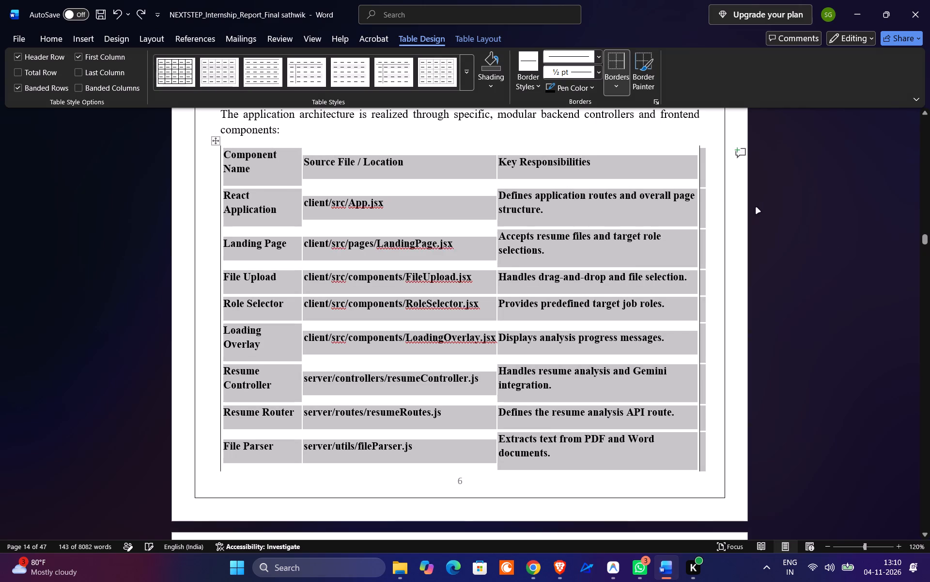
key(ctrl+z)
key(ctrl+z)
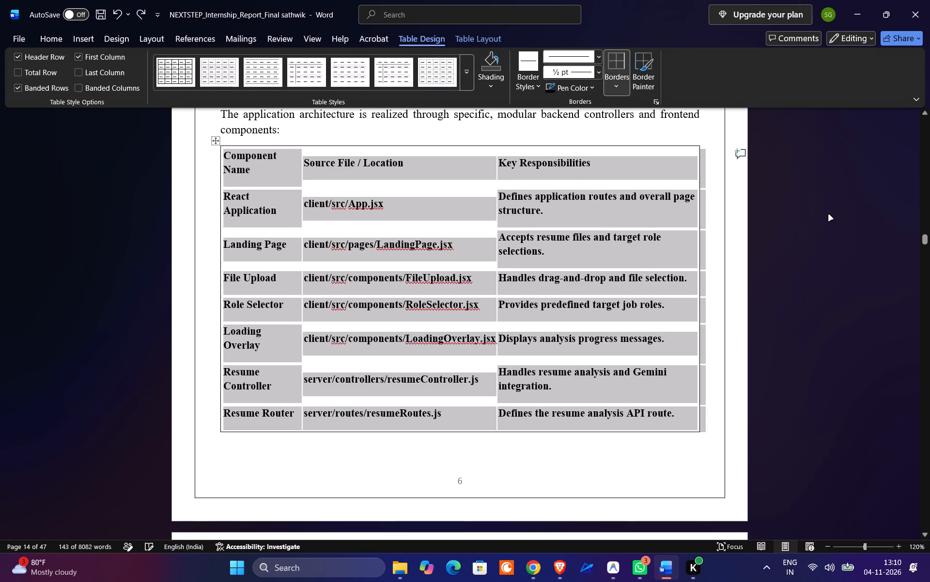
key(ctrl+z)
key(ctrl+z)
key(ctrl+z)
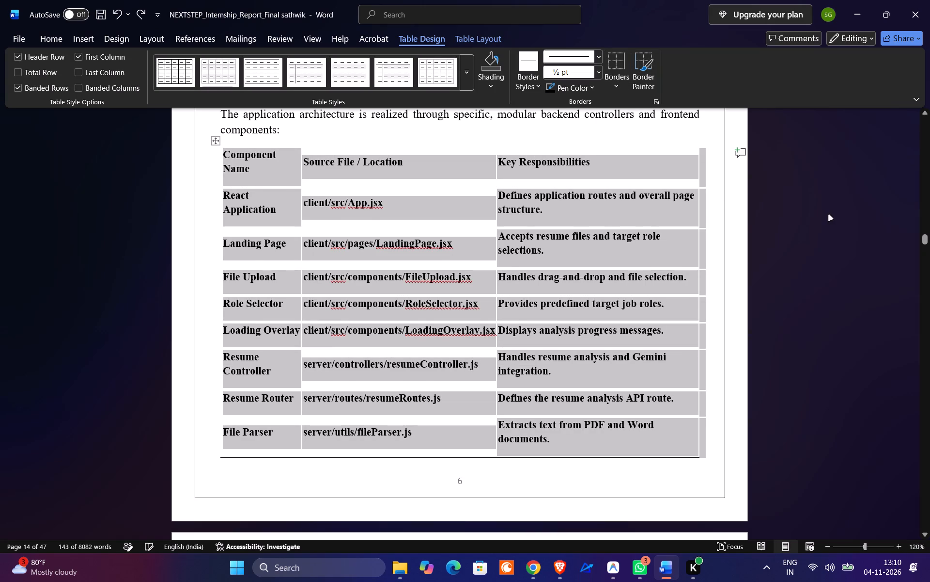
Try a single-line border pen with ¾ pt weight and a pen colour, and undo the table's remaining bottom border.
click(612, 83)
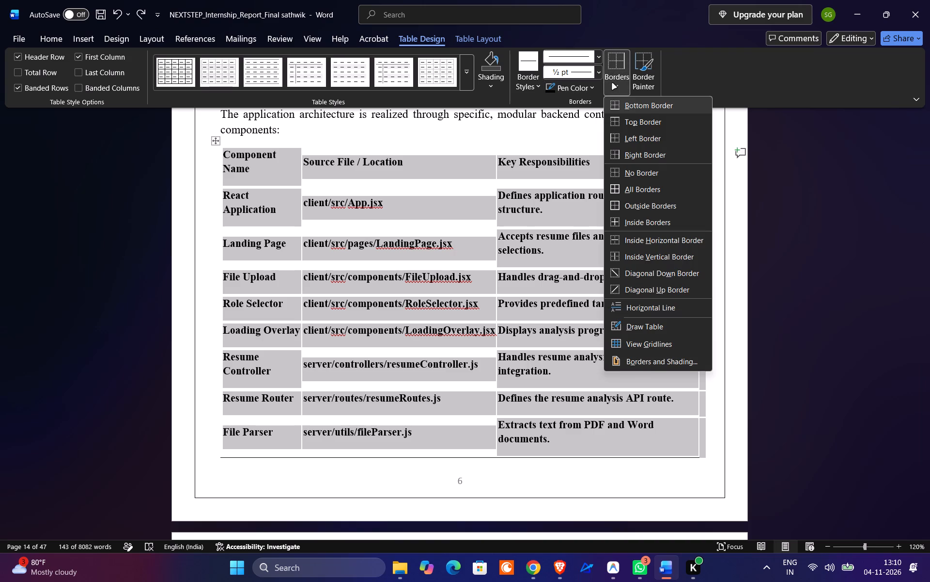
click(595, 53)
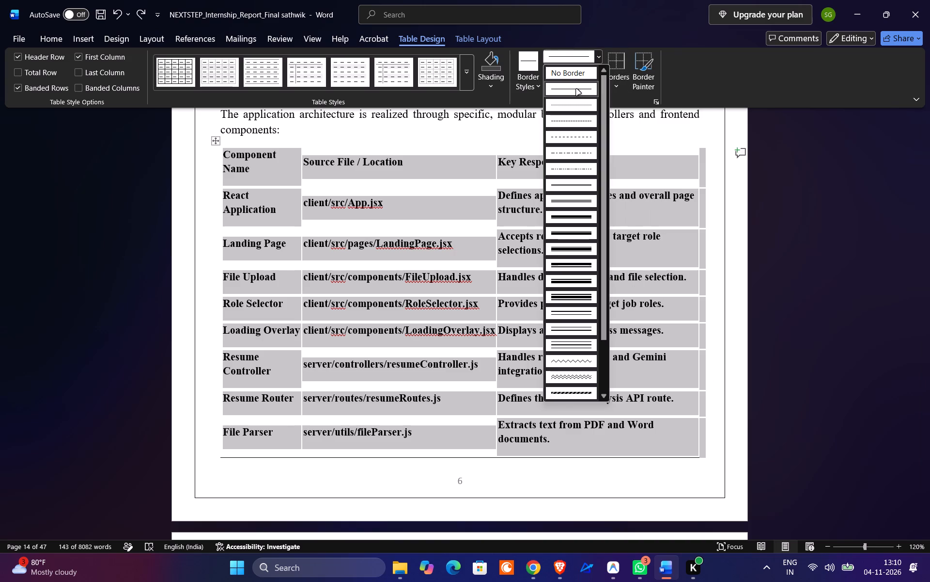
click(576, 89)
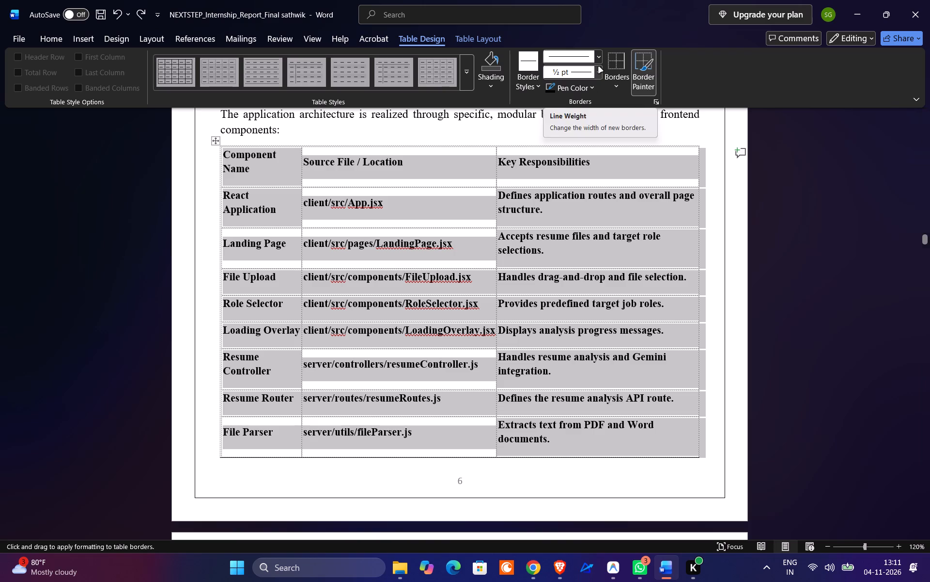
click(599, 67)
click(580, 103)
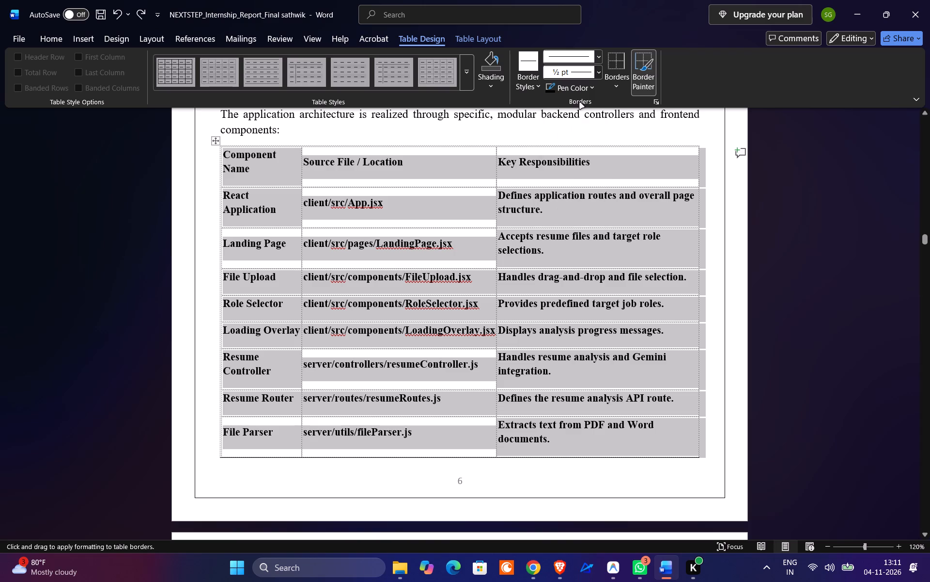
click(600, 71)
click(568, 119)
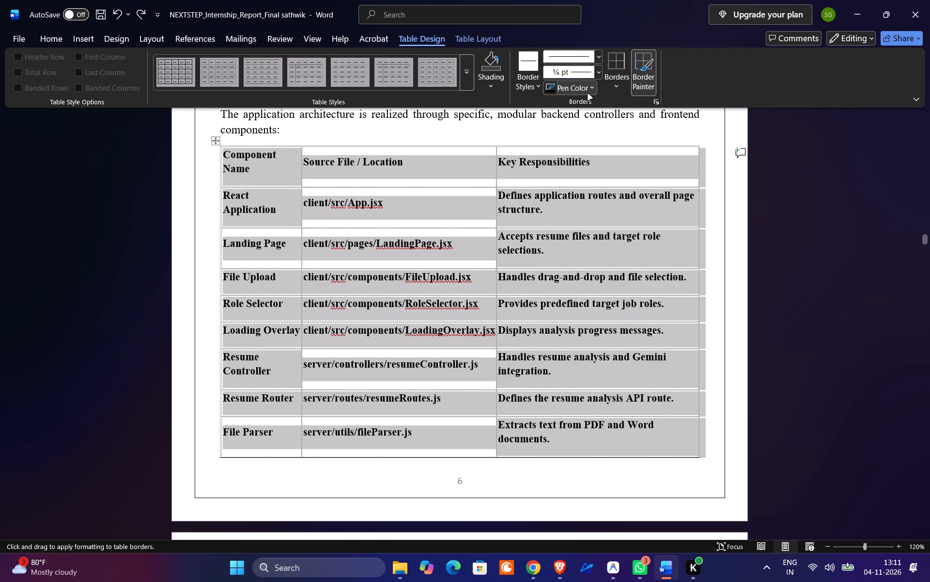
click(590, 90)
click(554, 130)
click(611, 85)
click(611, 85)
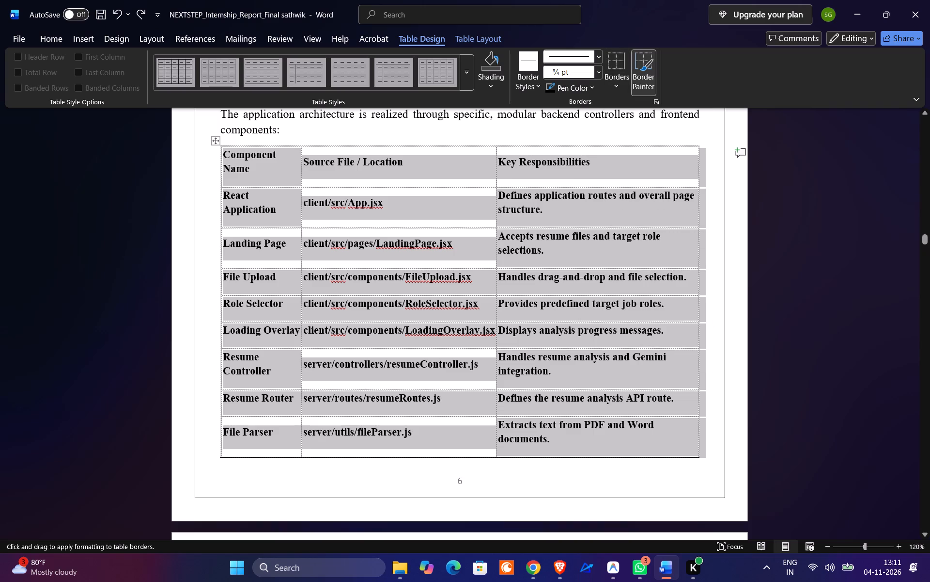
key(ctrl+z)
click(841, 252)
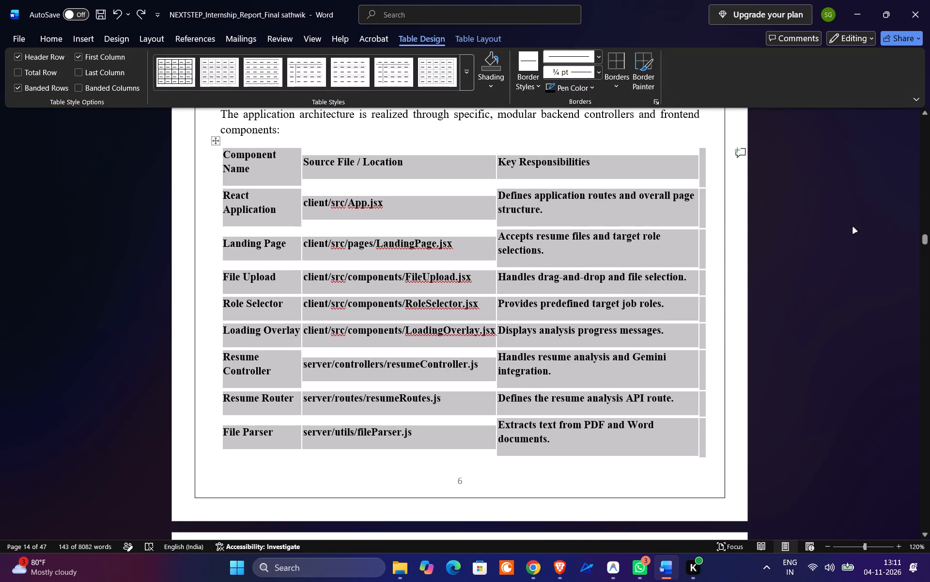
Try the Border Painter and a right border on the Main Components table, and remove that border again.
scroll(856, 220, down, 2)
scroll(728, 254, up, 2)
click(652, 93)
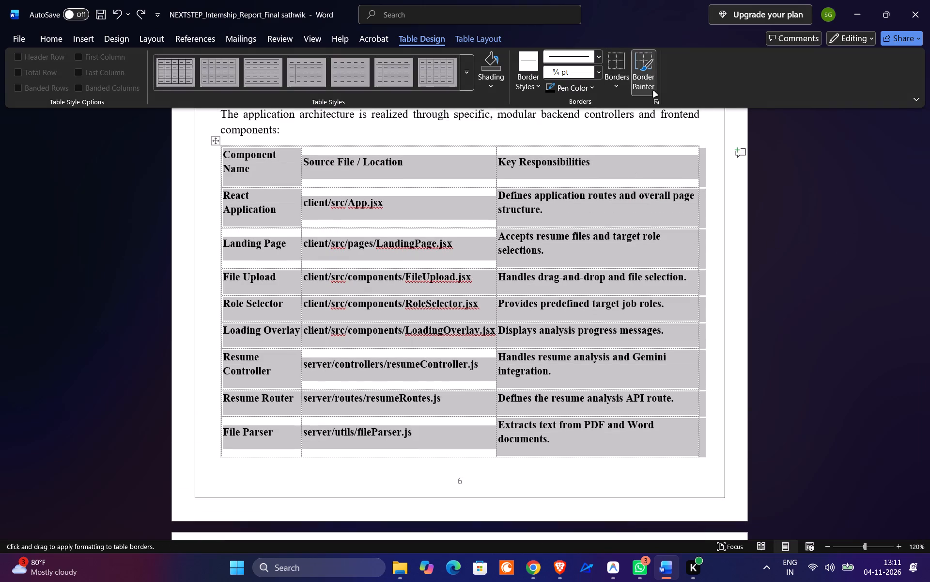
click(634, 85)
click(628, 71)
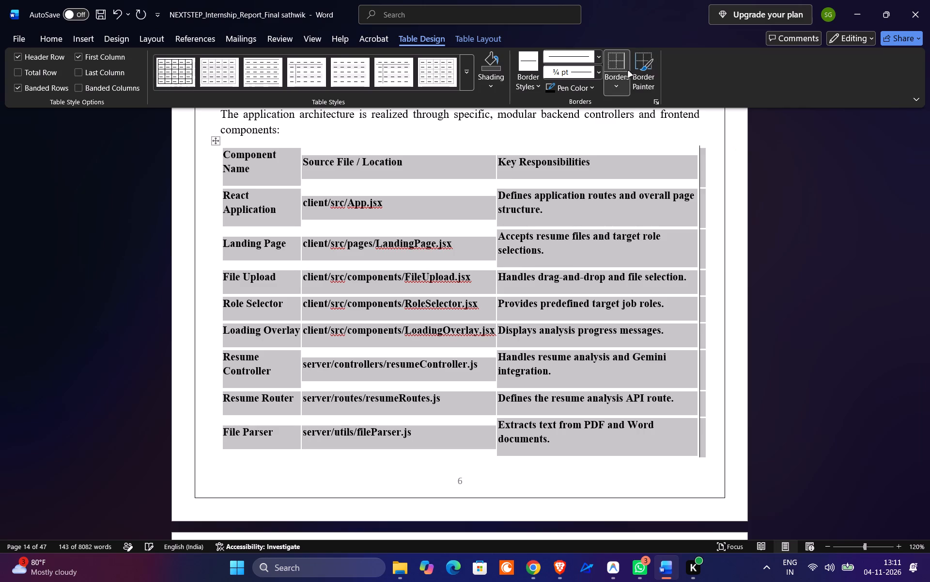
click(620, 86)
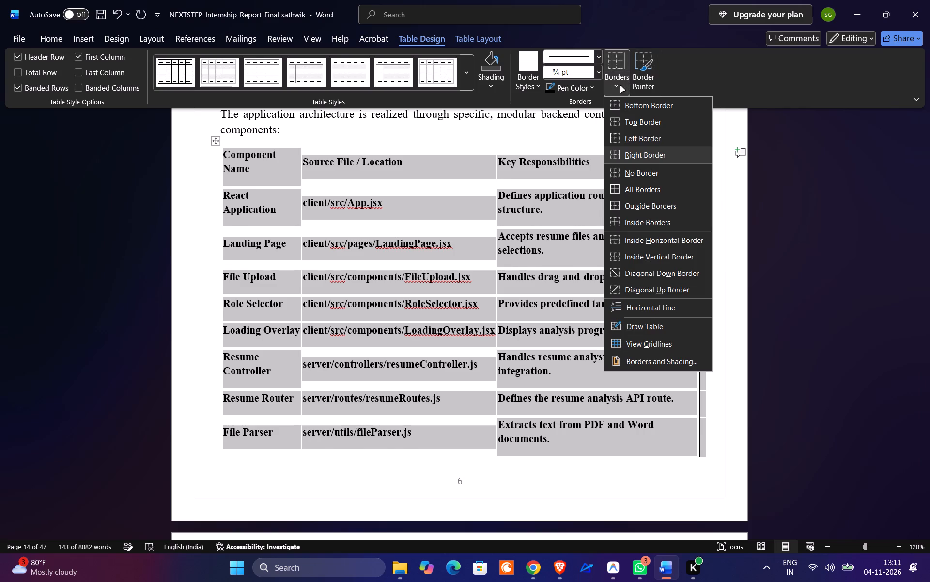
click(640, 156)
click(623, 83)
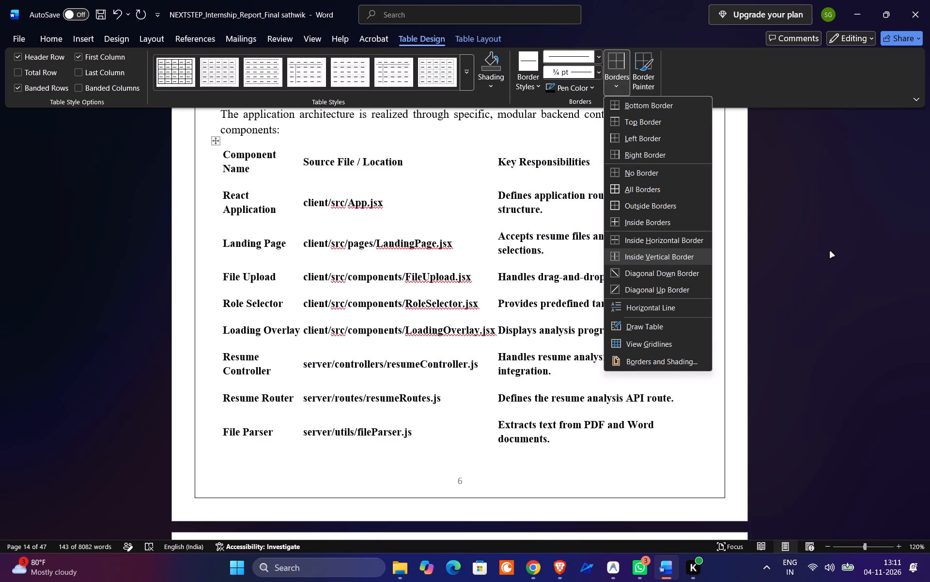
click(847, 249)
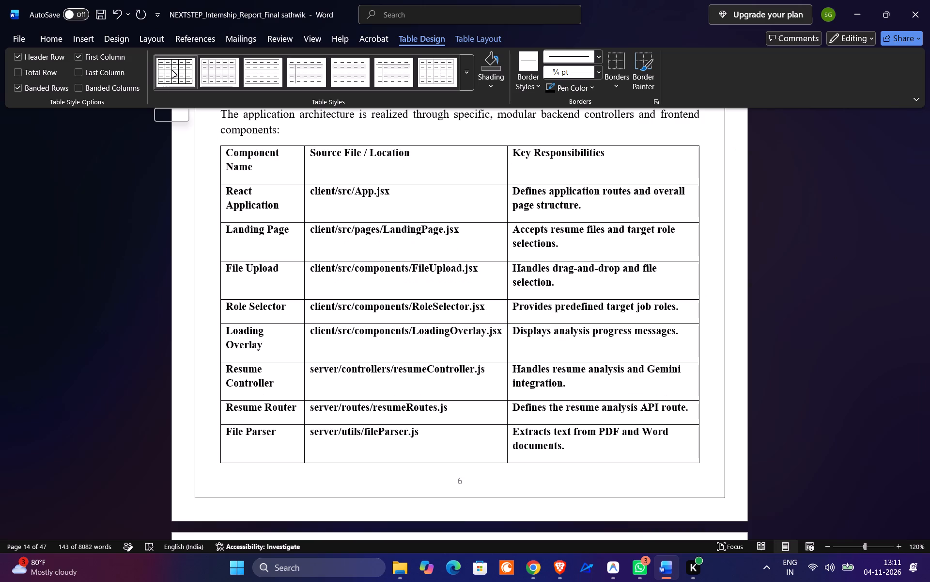
Apply the plain table style with full grid borders to the Main Components table.
click(172, 71)
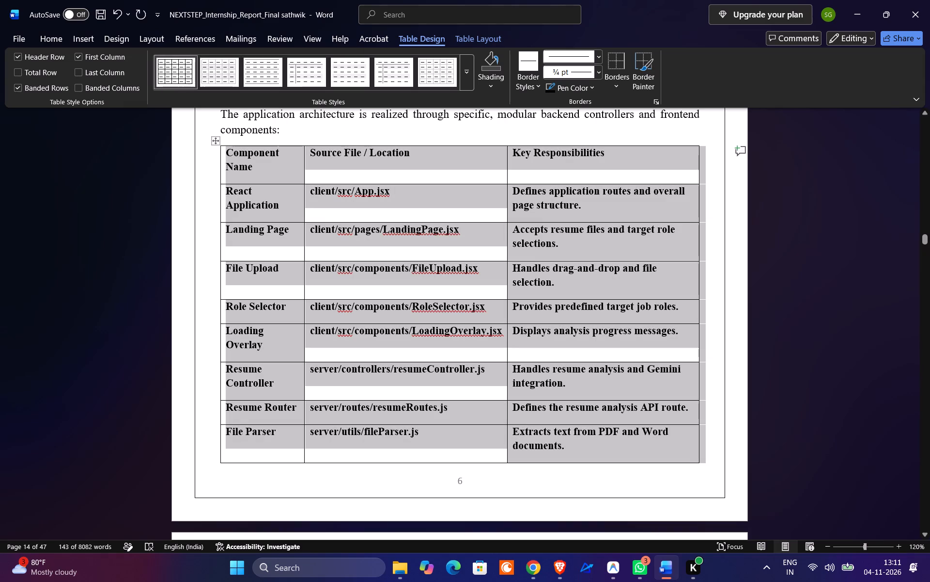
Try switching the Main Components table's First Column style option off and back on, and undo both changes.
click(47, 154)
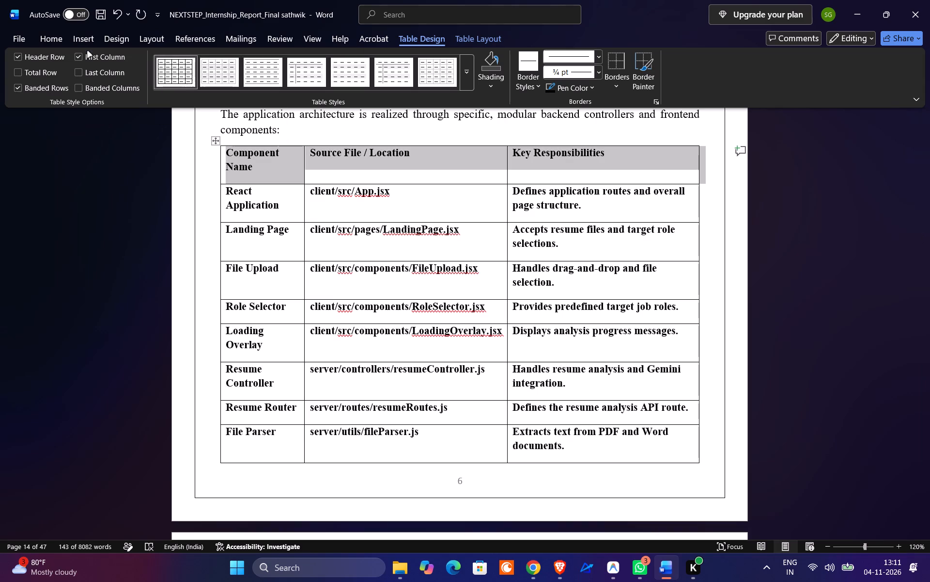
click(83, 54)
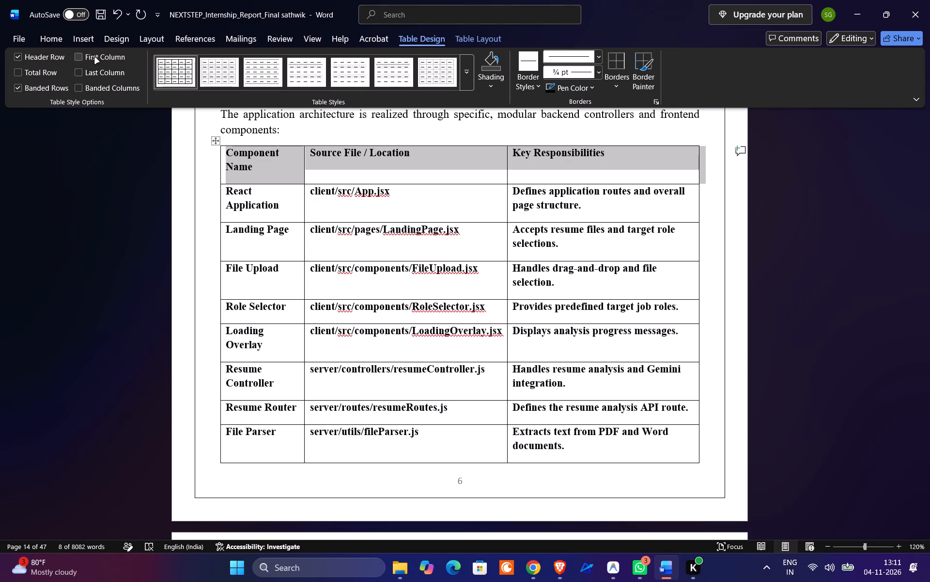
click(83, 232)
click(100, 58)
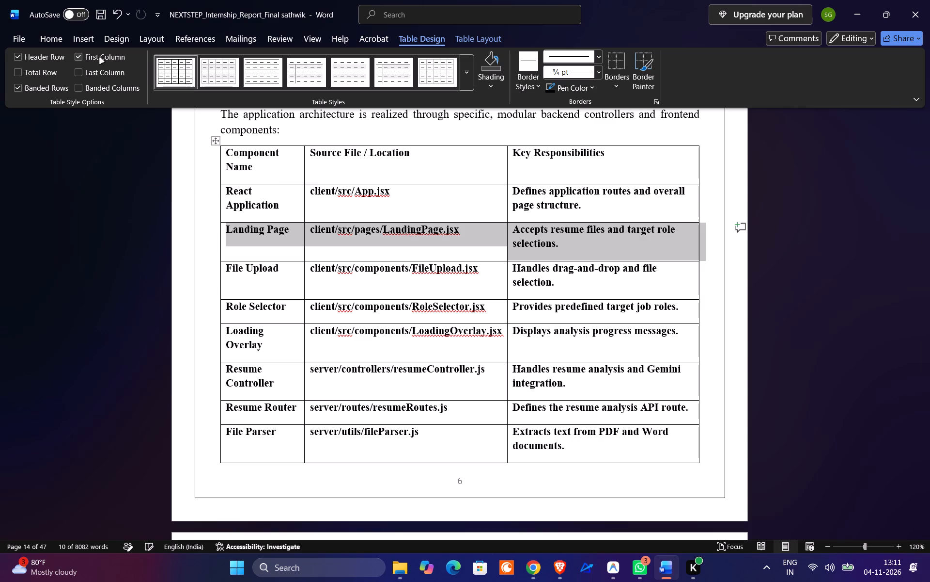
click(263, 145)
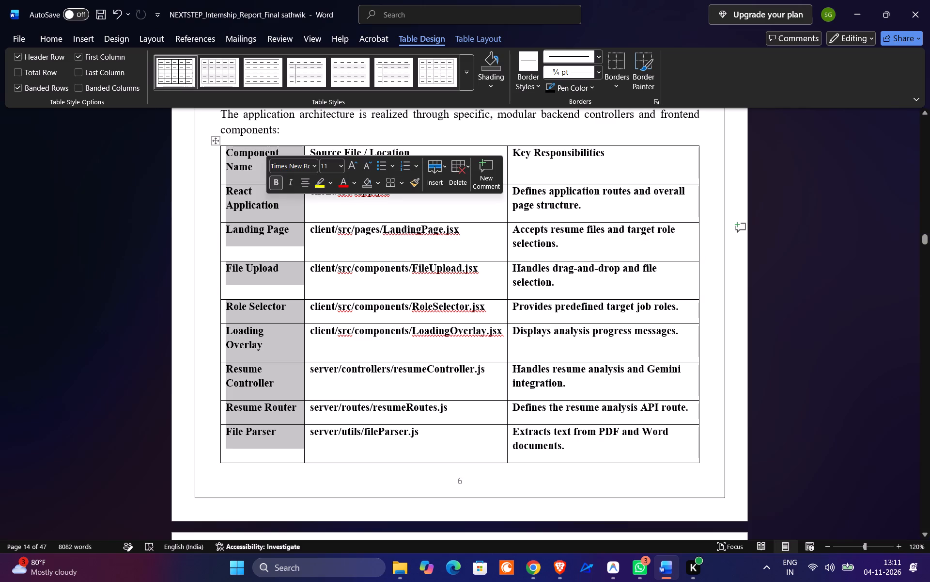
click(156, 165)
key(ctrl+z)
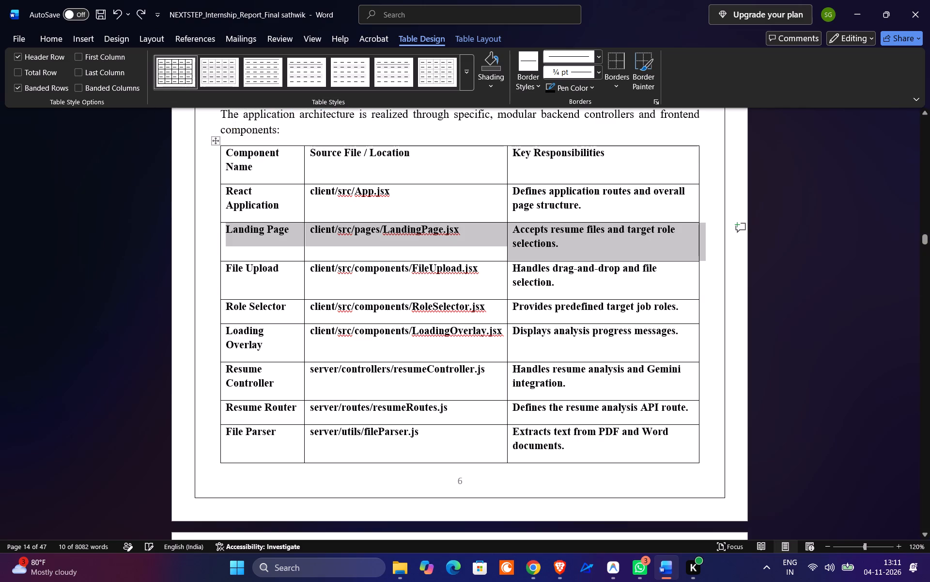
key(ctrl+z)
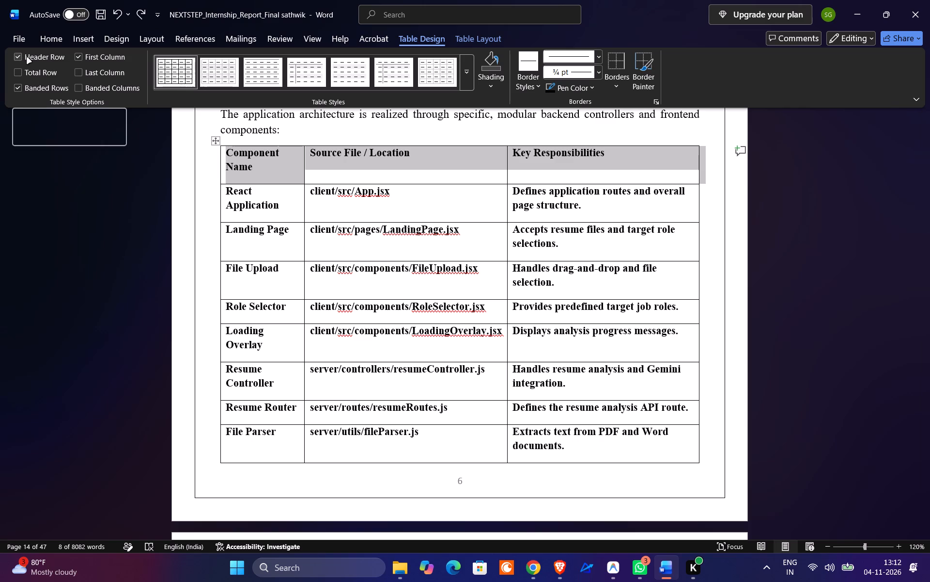
Shade the header row of the Main Components table with a light blue theme colour.
click(499, 71)
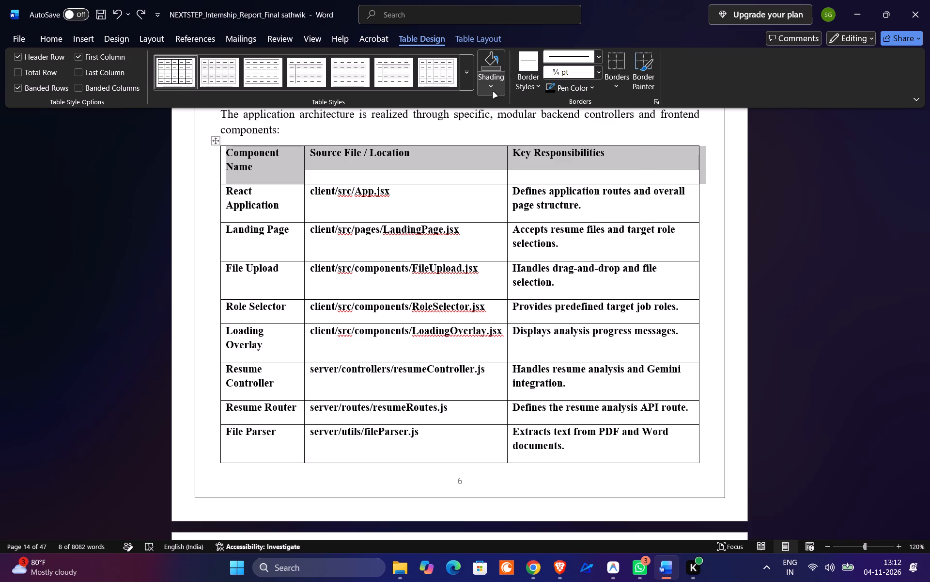
click(492, 95)
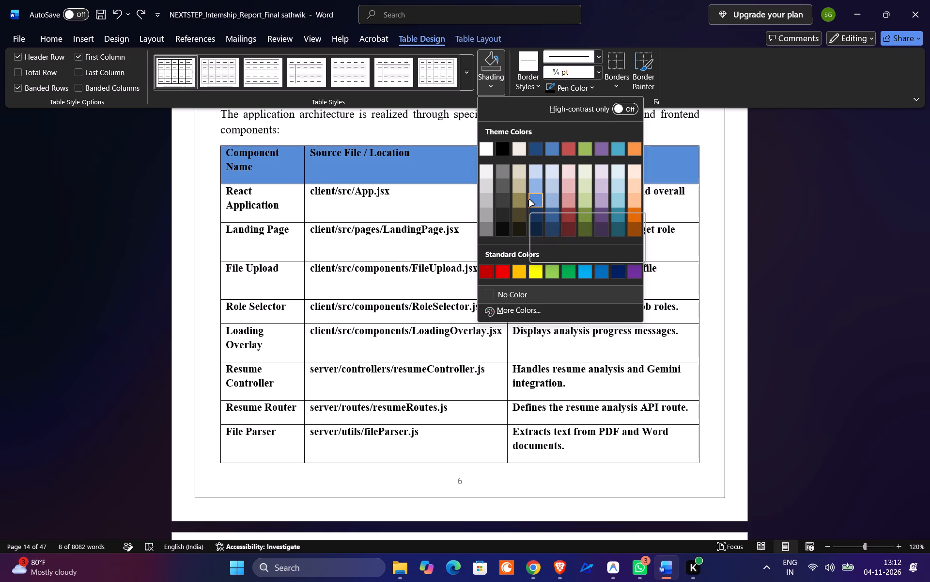
click(535, 182)
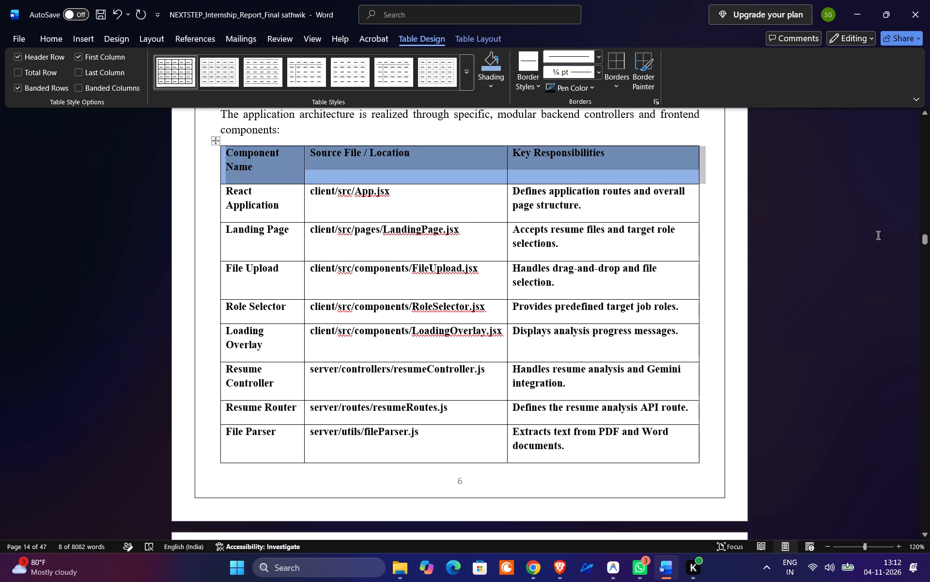
Check the Main Components table's formatting and content against section 2.2 of ChatGPT's draft in Chrome.
click(857, 234)
scroll(868, 285, up, 3)
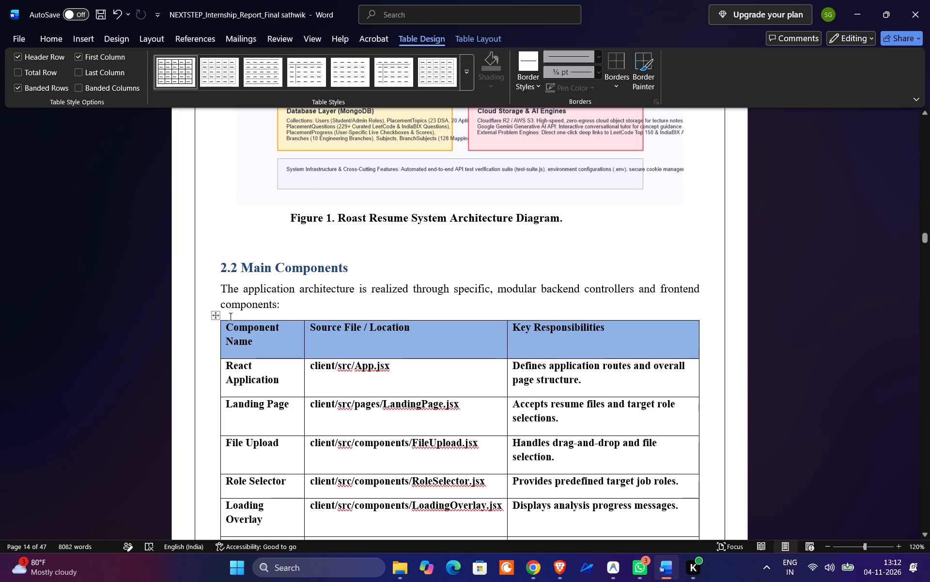
scroll(782, 315, down, 3)
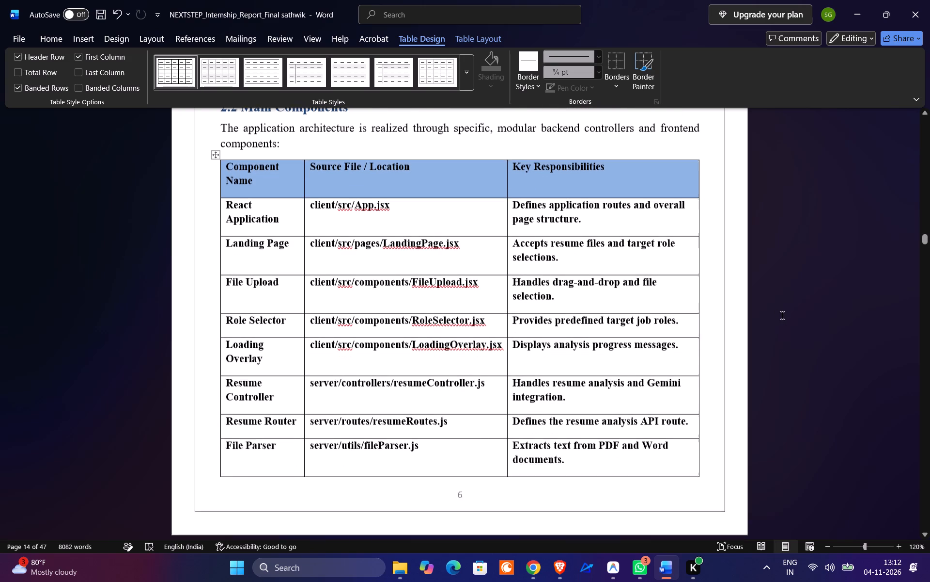
scroll(782, 315, down, 2)
scroll(782, 315, up, 1)
scroll(381, 299, down, 2)
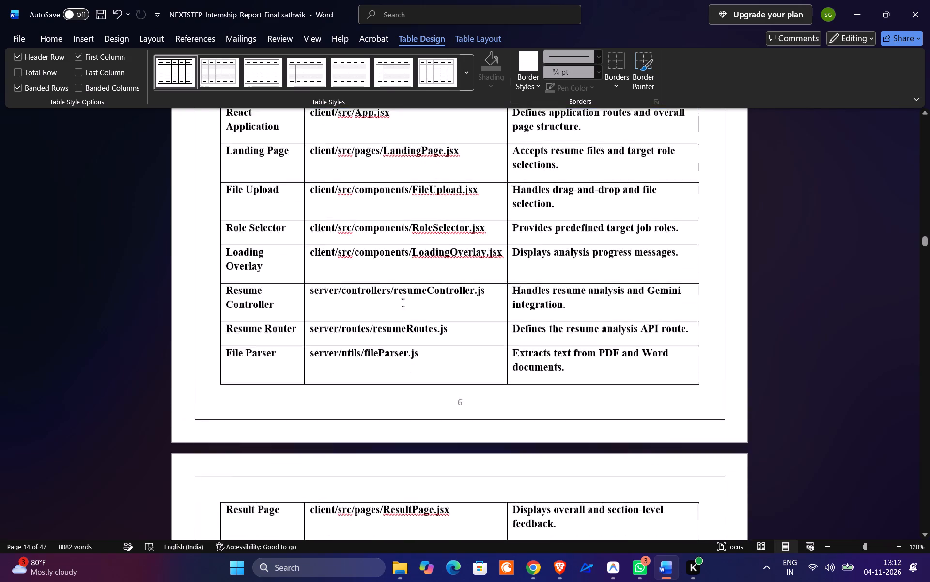
scroll(403, 303, down, 4)
scroll(409, 302, up, 8)
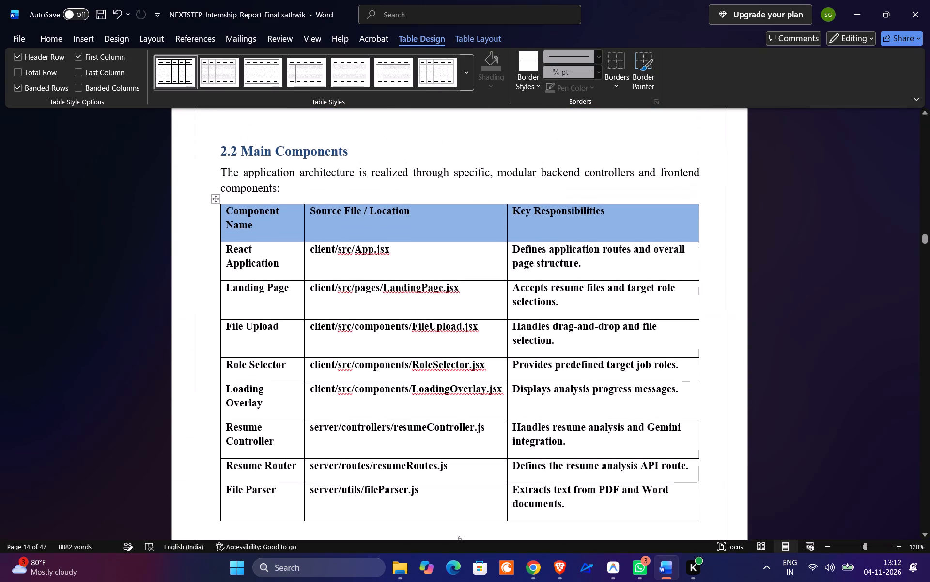
key(alt+Tab)
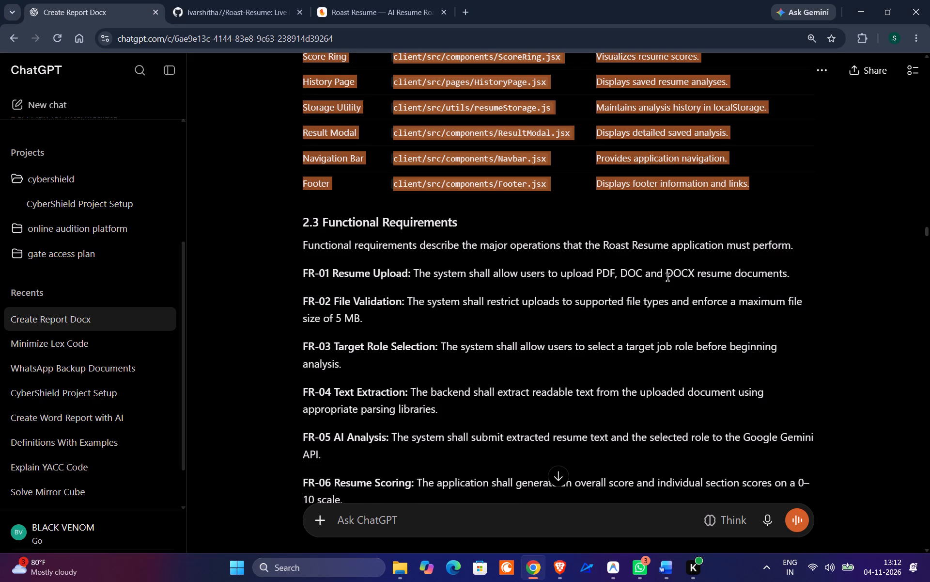
scroll(669, 276, up, 5)
click(669, 276)
scroll(798, 234, down, 1)
key(alt+Tab)
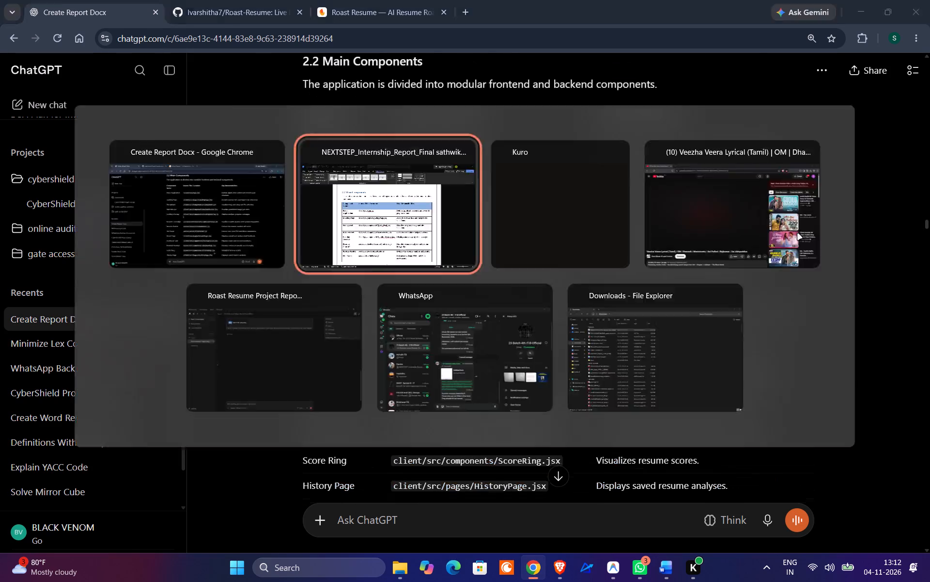
Remove the bold formatting from all body rows of the Main Components table in Word, below the header row.
drag(170, 256, 122, 424)
scroll(129, 433, down, 8)
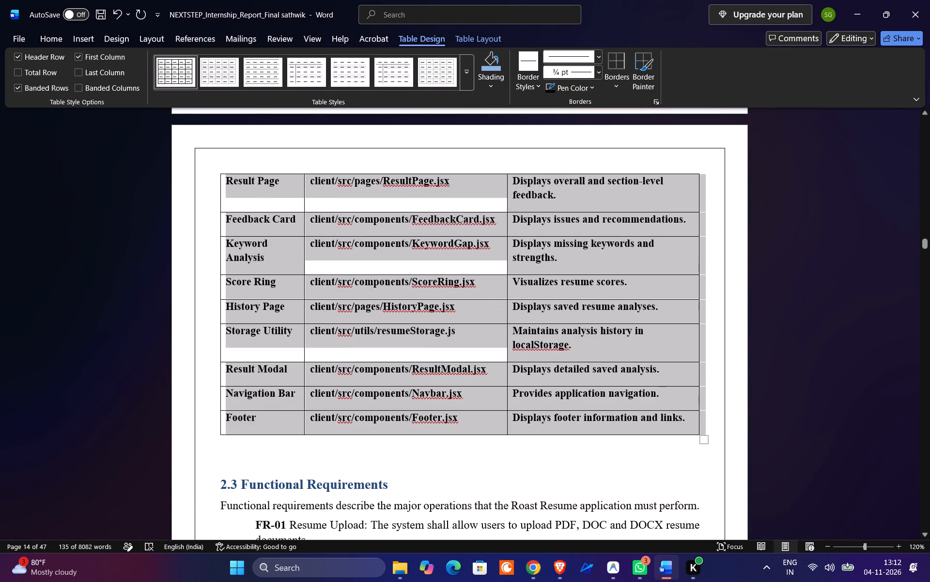
key(ctrl+b)
click(802, 270)
scroll(872, 278, up, 2)
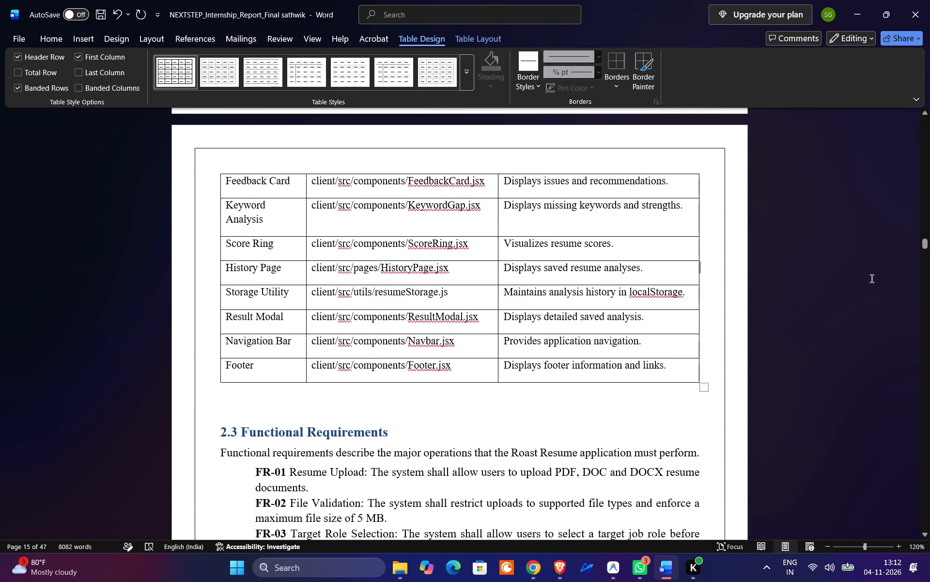
scroll(872, 278, up, 2)
scroll(780, 307, up, 4)
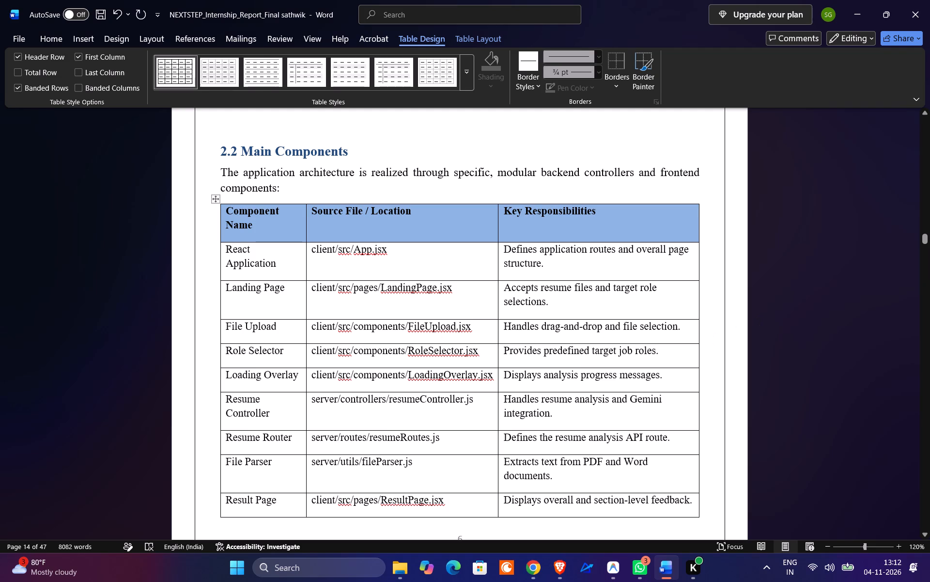
Examine the header row shading of the report's INDEX table and compare it with the available shading colours.
scroll(307, 283, up, 19)
scroll(315, 286, up, 20)
scroll(315, 286, up, 13)
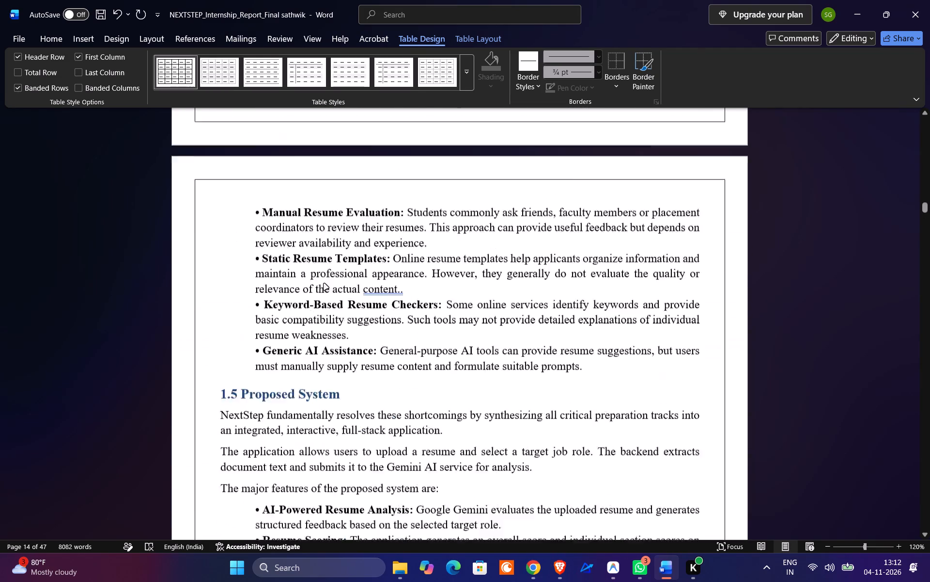
scroll(324, 284, up, 20)
scroll(324, 284, up, 19)
scroll(324, 284, down, 8)
scroll(324, 276, up, 20)
scroll(324, 276, up, 2)
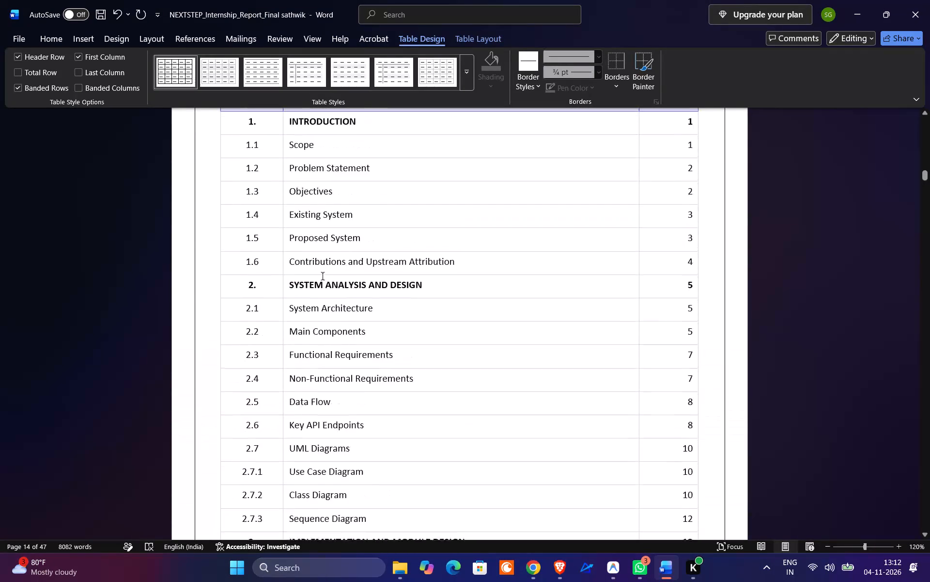
scroll(323, 276, up, 6)
scroll(323, 276, down, 6)
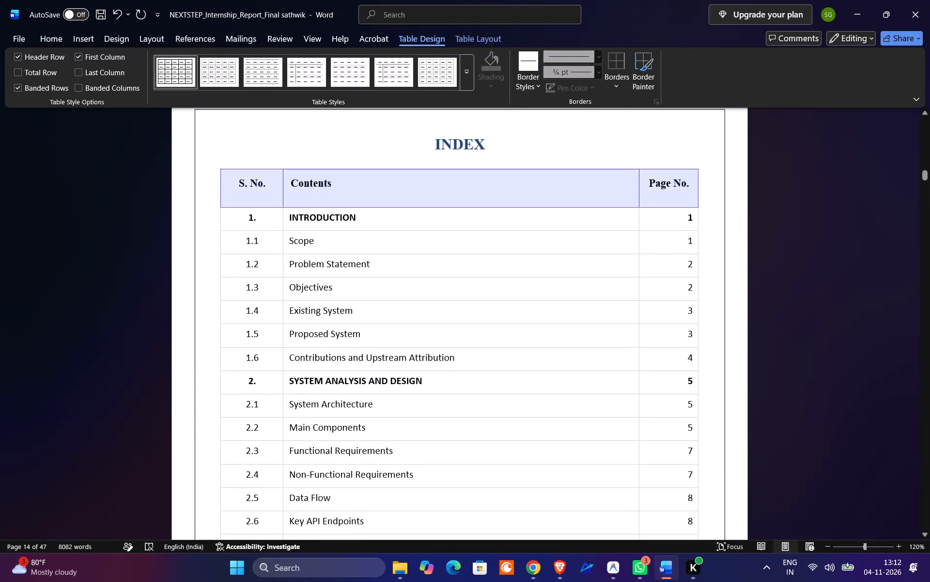
scroll(323, 276, down, 12)
scroll(321, 270, up, 13)
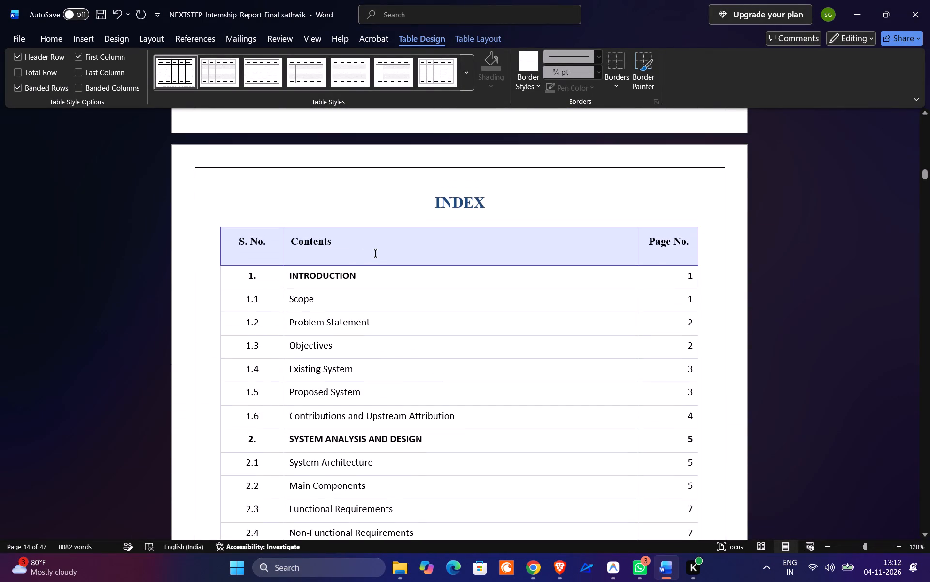
click(375, 253)
click(494, 79)
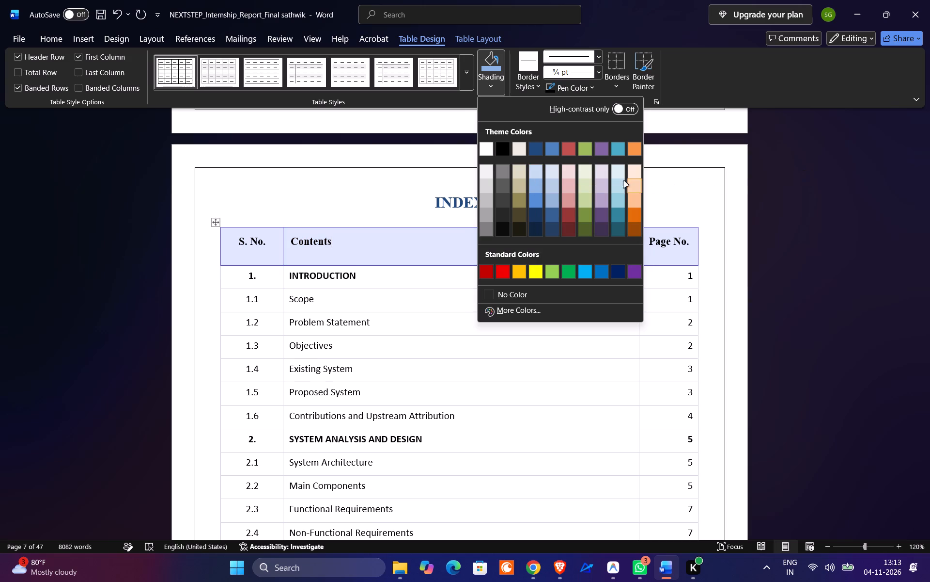
click(834, 178)
Change the Main Components table's header row shading to the lightest tint of the dark blue theme colour.
scroll(821, 194, down, 1)
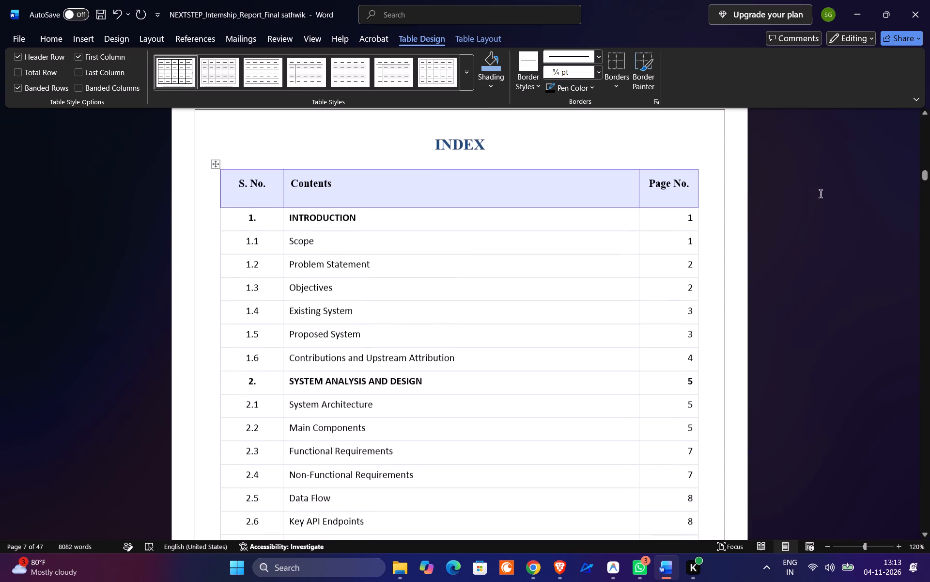
scroll(813, 193, down, 12)
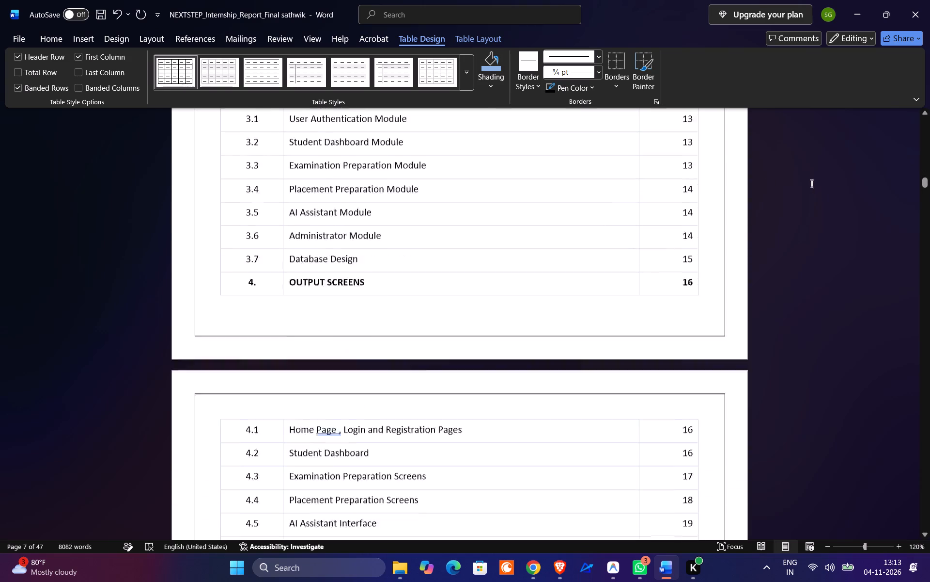
scroll(812, 183, down, 20)
scroll(812, 183, down, 20)
scroll(812, 183, down, 12)
middle_click(812, 183)
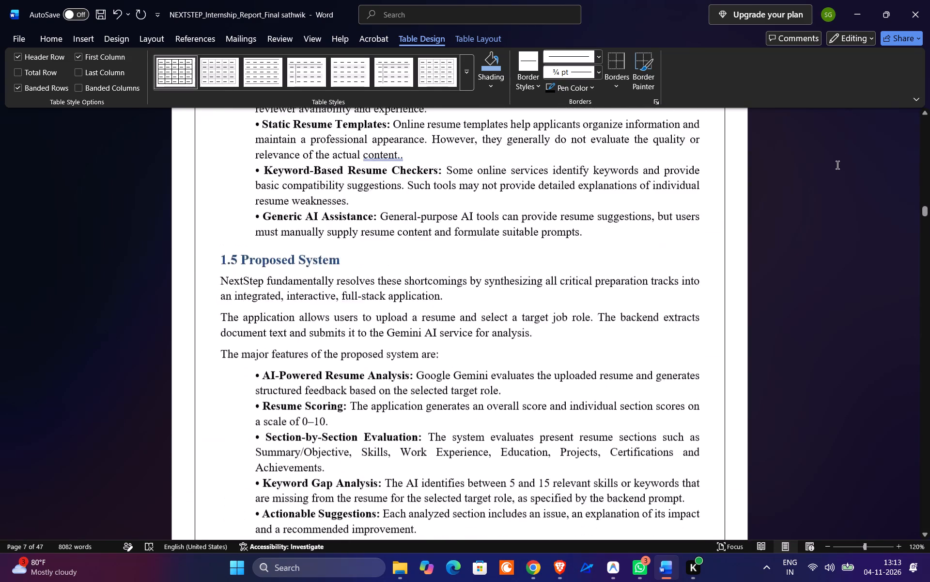
scroll(837, 165, down, 10)
scroll(837, 165, down, 20)
scroll(837, 165, down, 7)
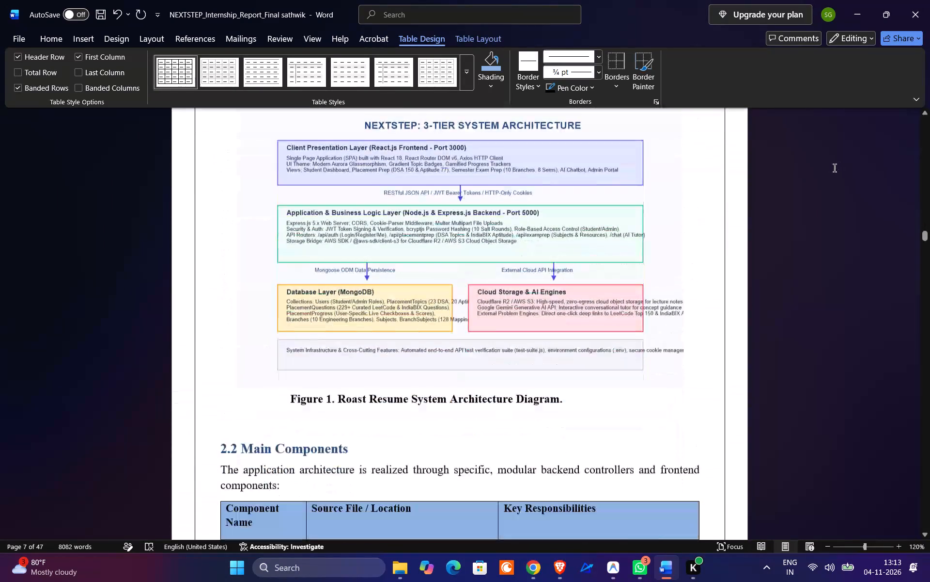
scroll(835, 168, down, 6)
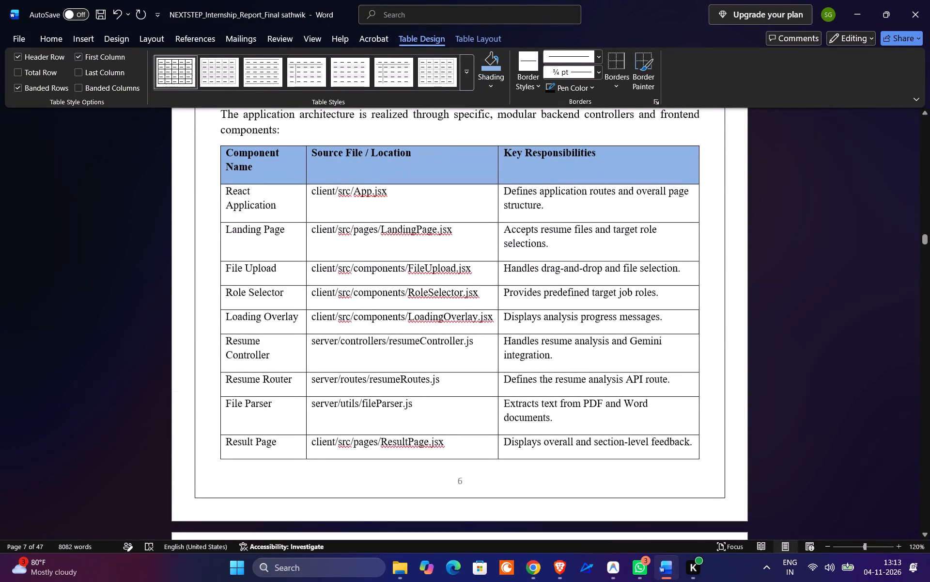
drag(161, 155, 141, 169)
click(504, 86)
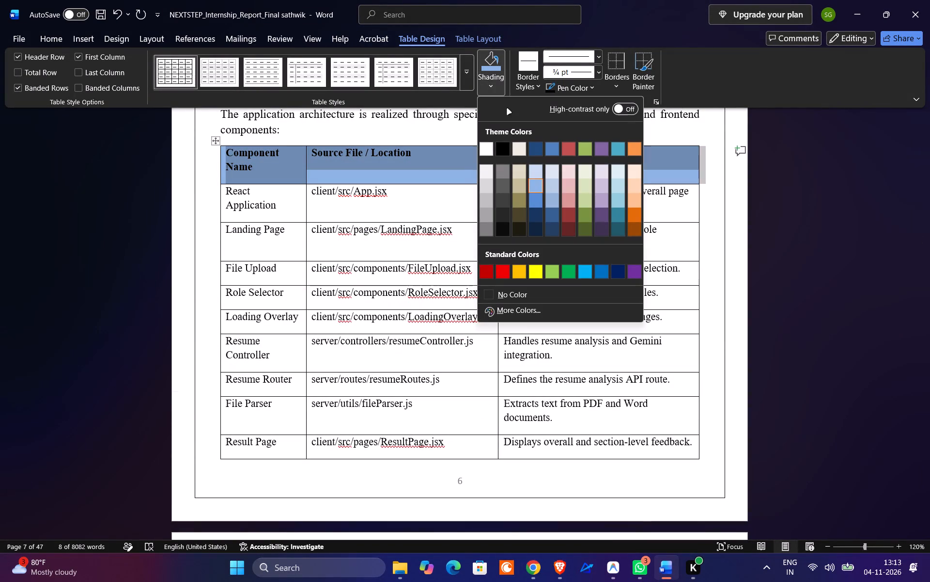
click(536, 165)
click(87, 229)
click(849, 185)
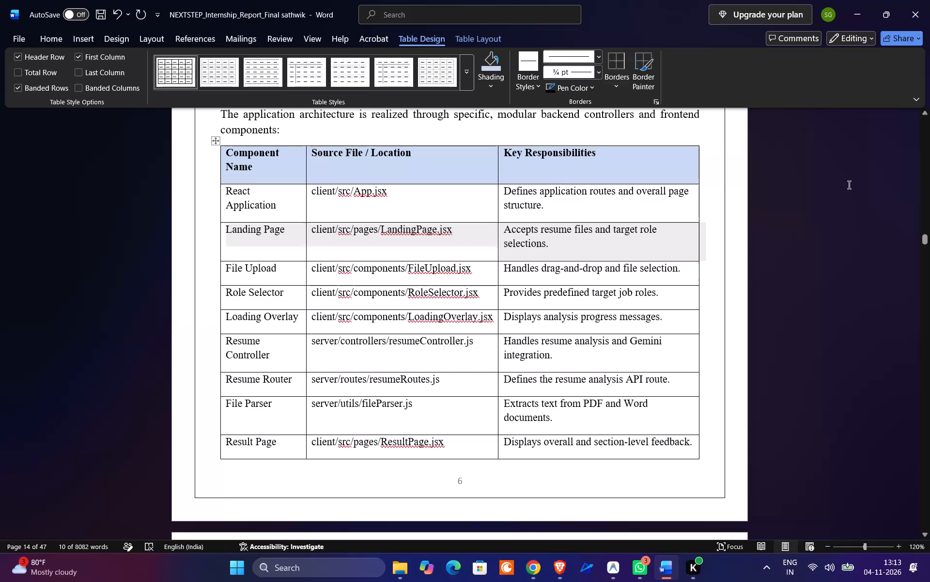
Review the rest of the Main Components table and sections 2.3 to 2.5 for content and spacing.
scroll(807, 254, down, 7)
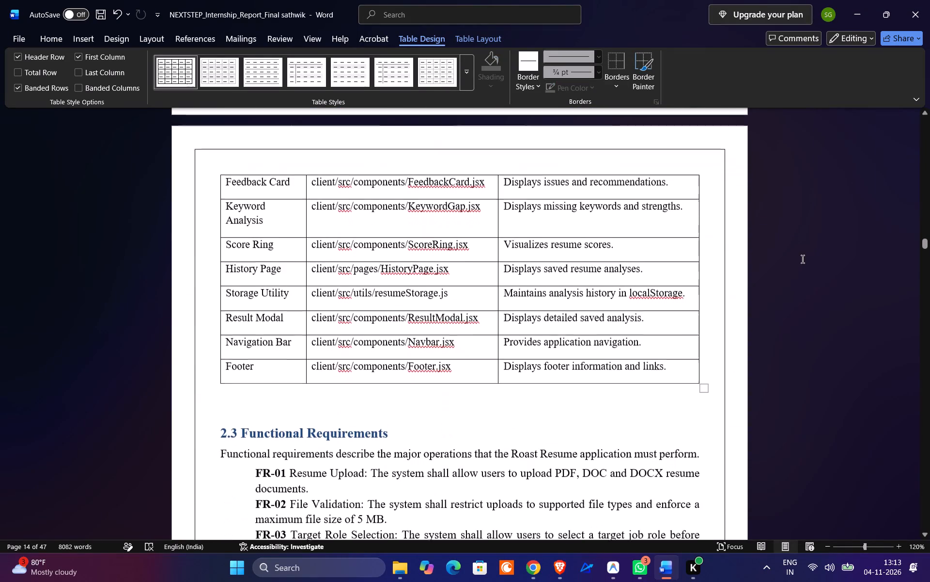
scroll(803, 259, down, 10)
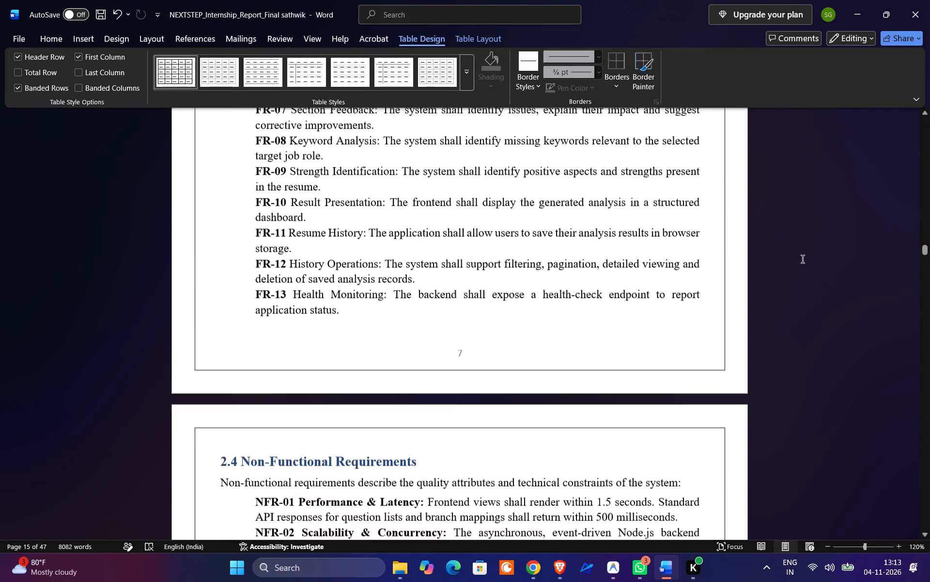
scroll(803, 259, down, 10)
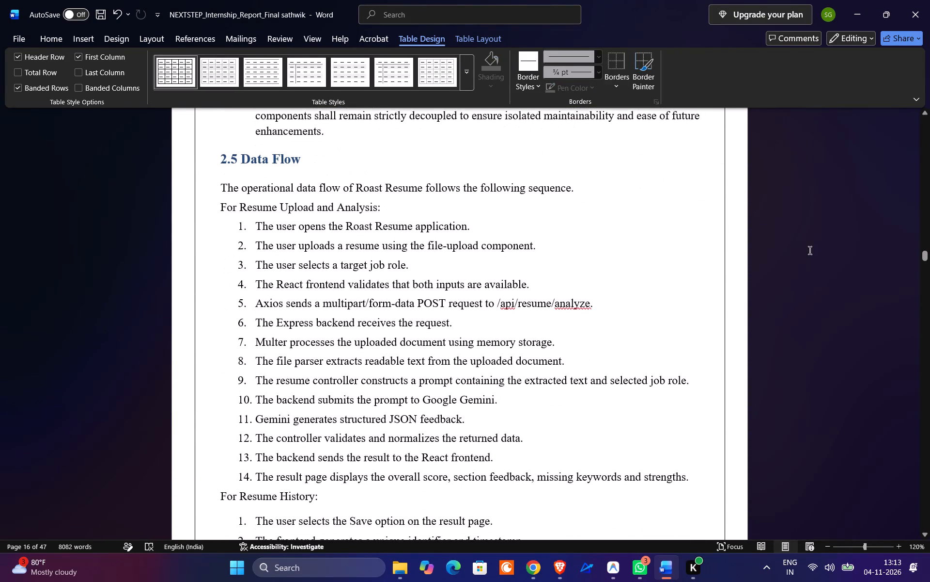
scroll(810, 250, down, 2)
scroll(810, 250, up, 13)
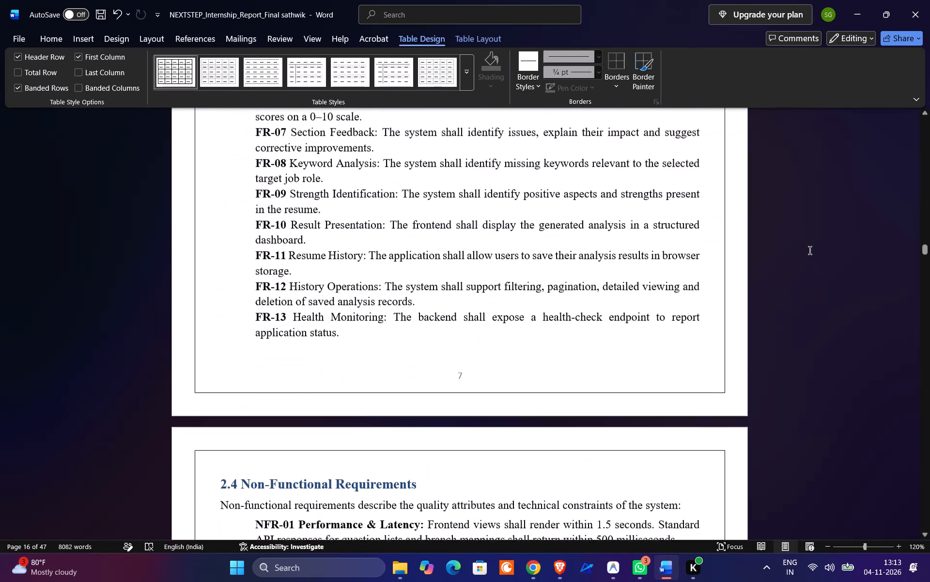
scroll(810, 250, down, 9)
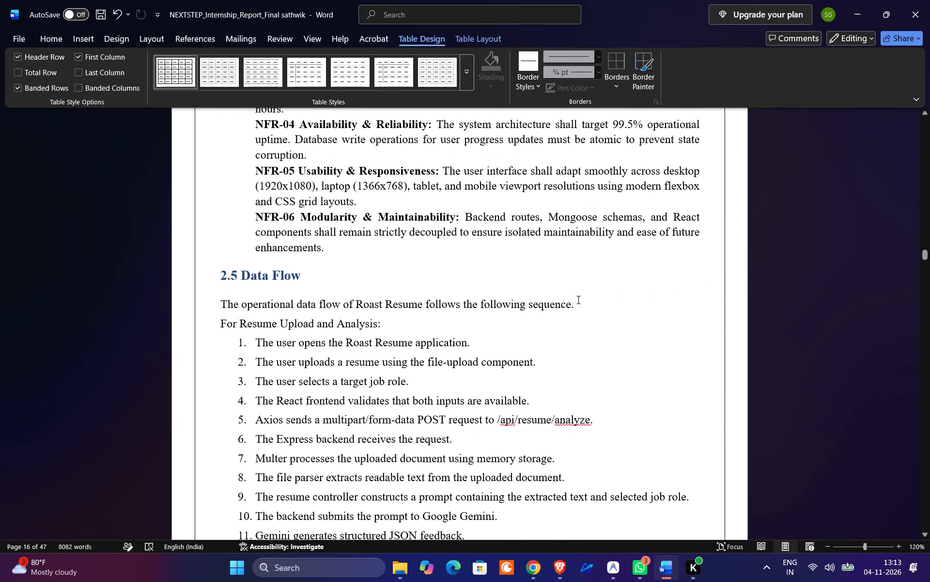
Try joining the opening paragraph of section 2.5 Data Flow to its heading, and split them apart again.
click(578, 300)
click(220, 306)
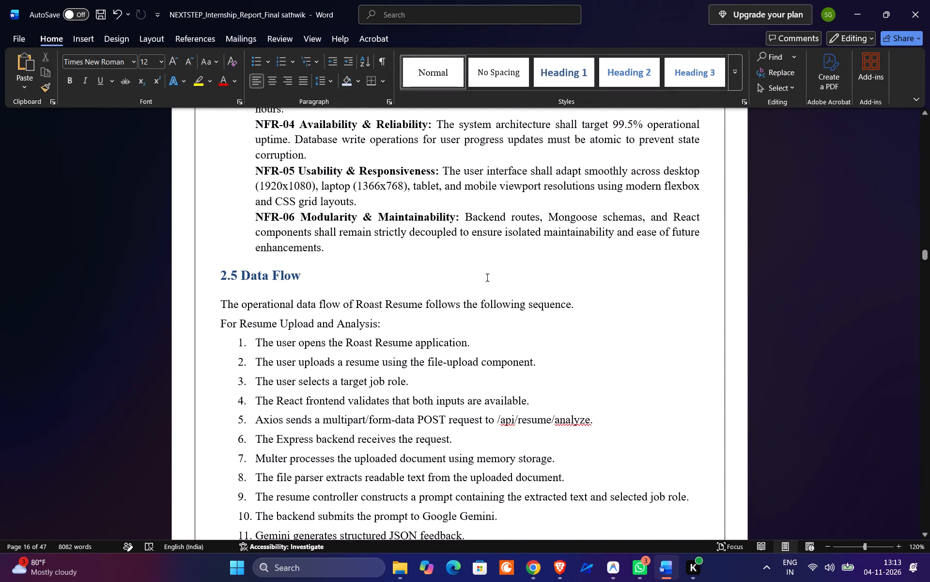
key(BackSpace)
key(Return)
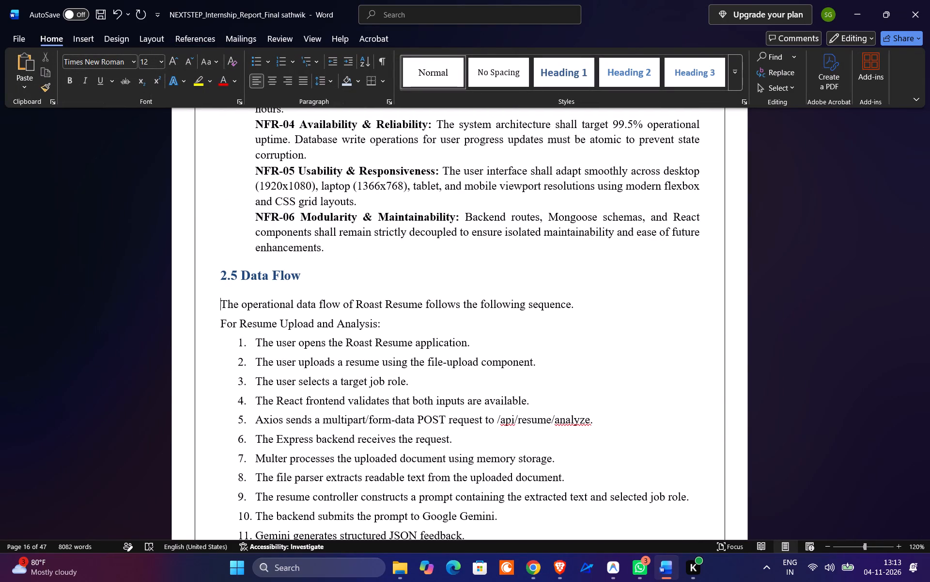
Remove the space after the 2.5 Data Flow heading paragraph.
click(357, 270)
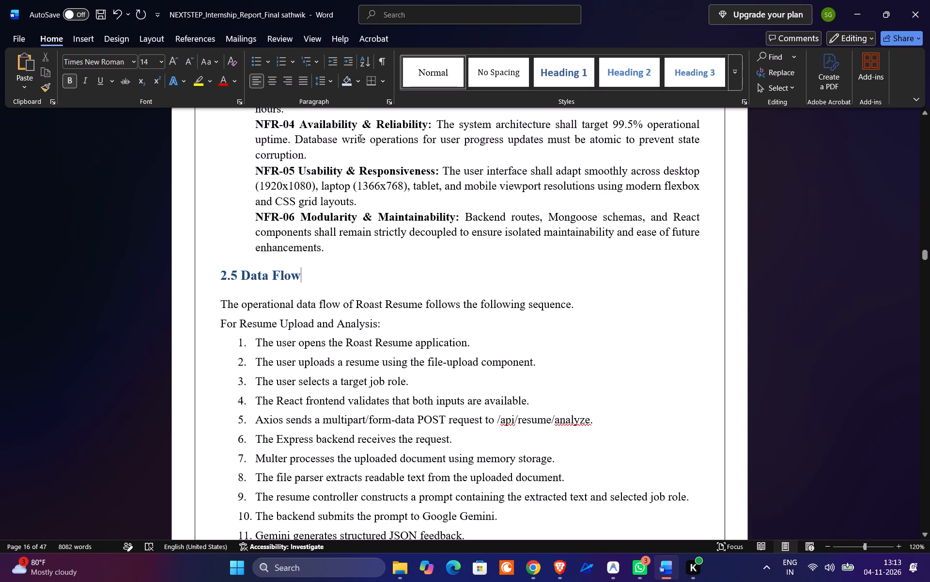
click(321, 85)
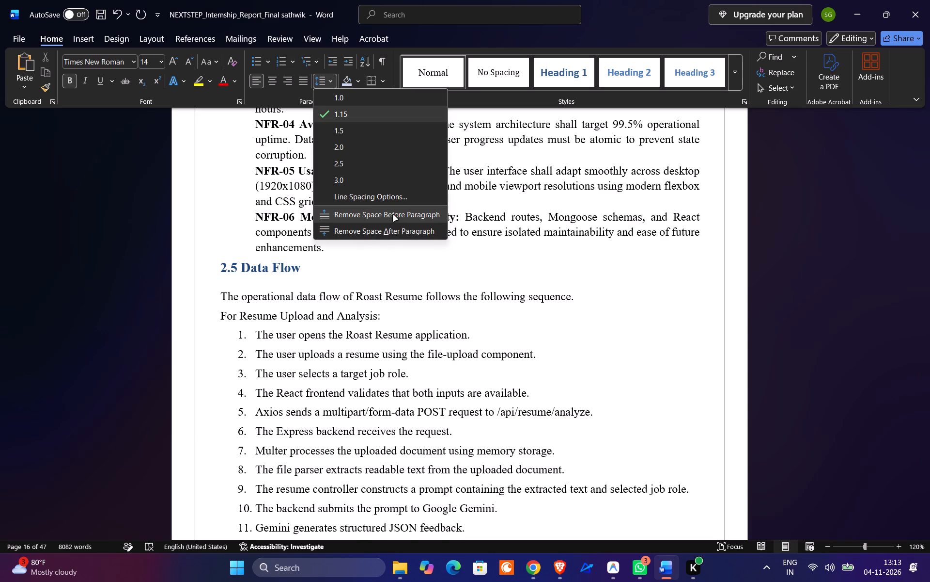
click(393, 228)
click(829, 290)
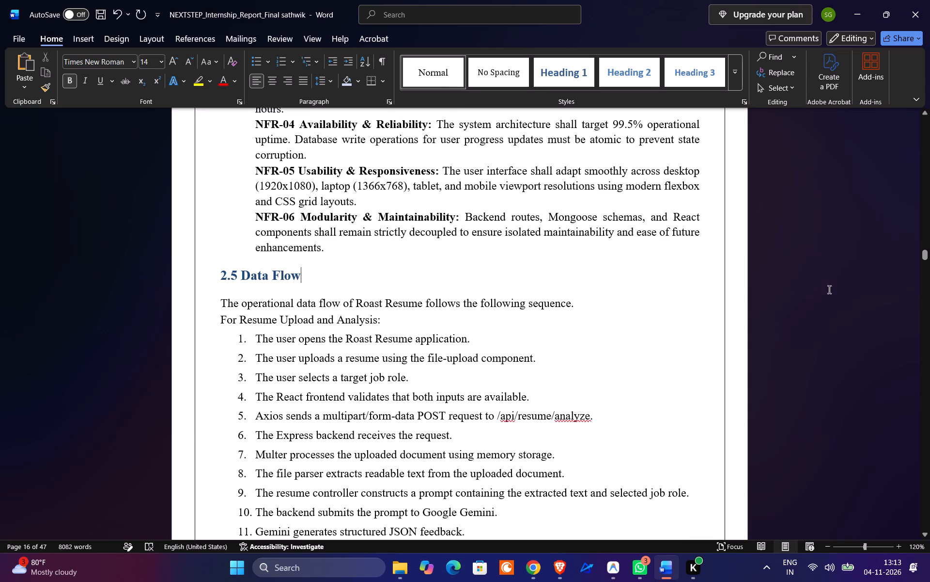
scroll(829, 290, down, 11)
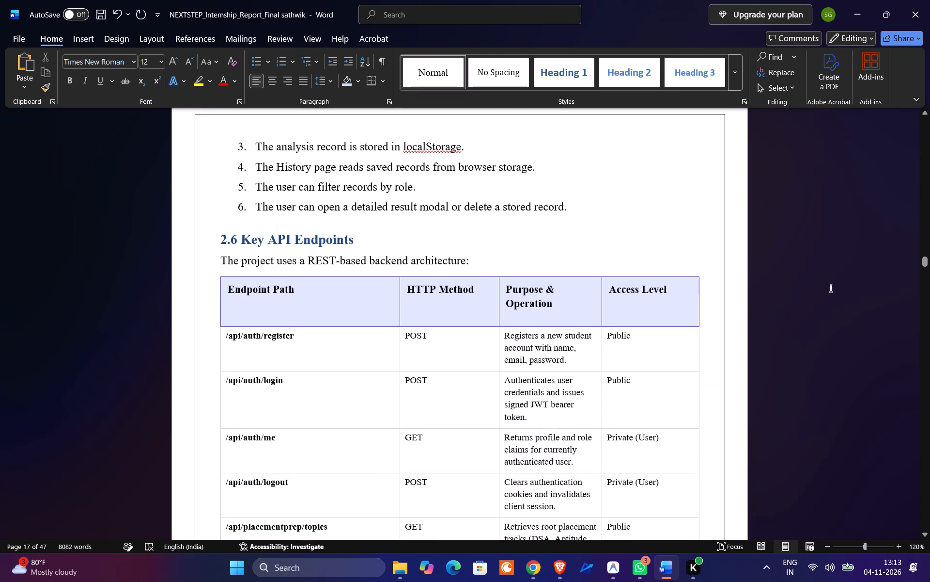
scroll(831, 288, down, 2)
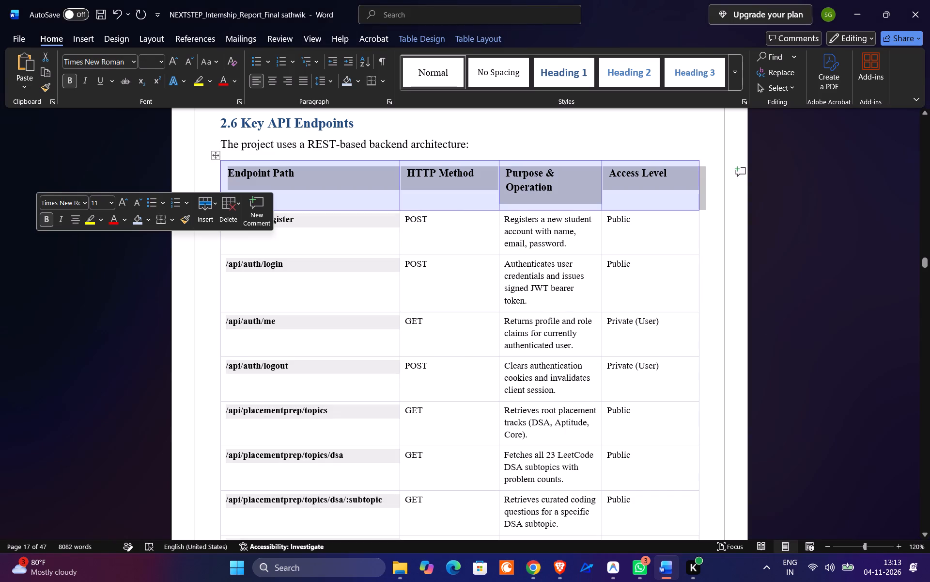
click(124, 168)
click(124, 173)
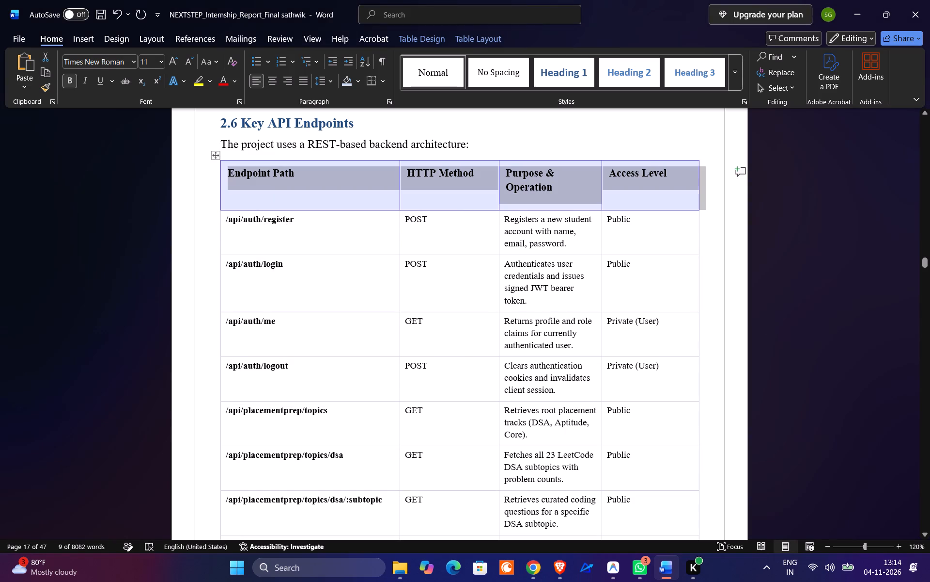
drag(127, 178, 128, 245)
click(492, 147)
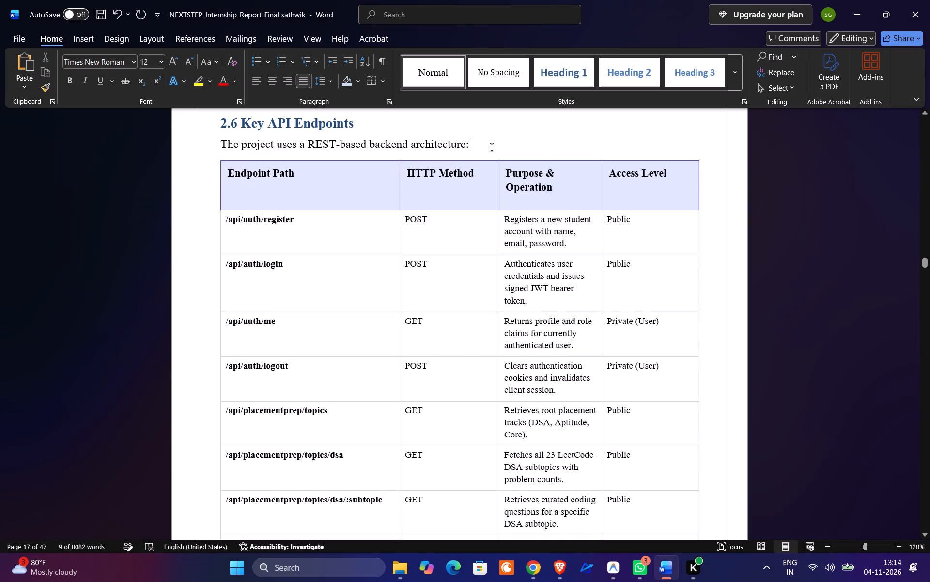
key(Return)
key(ctrl+v)
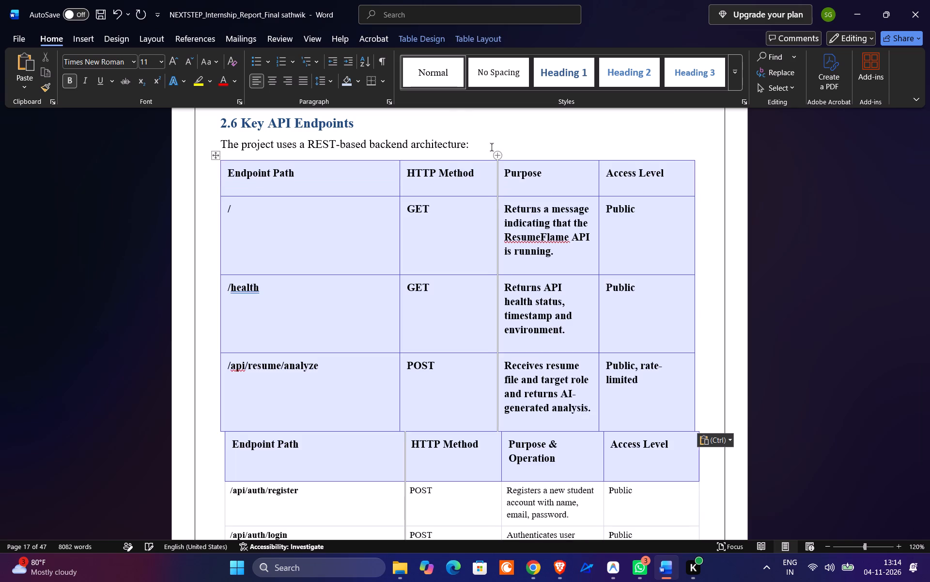
Delete all rows of the old endpoints table, from its Endpoint Path header row through /api/health.
scroll(488, 277, down, 1)
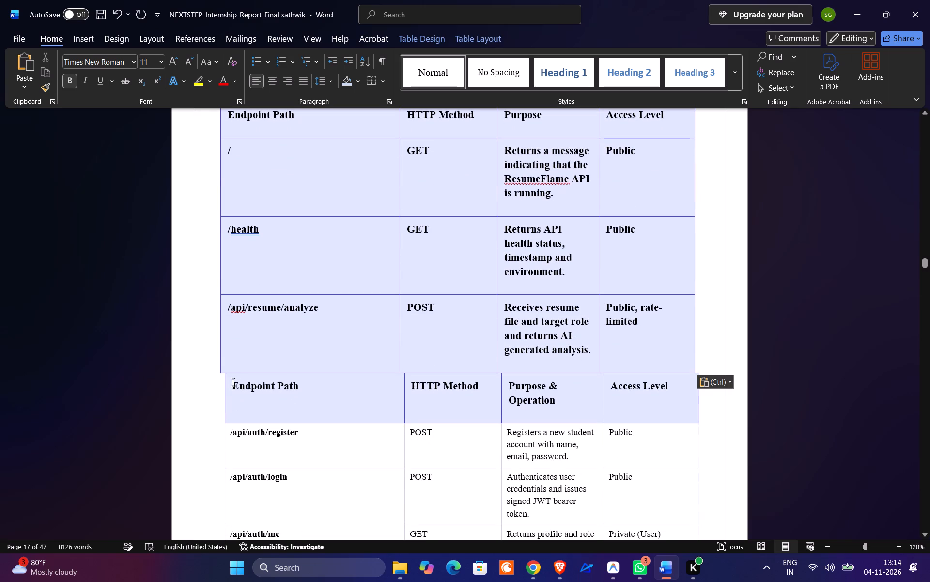
scroll(214, 391, up, 4)
scroll(214, 391, down, 4)
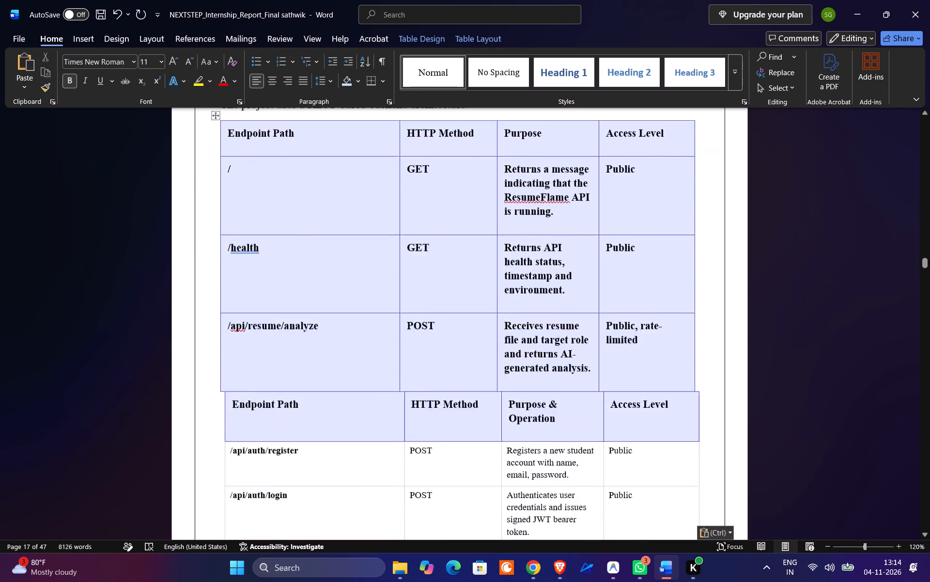
scroll(214, 391, down, 2)
click(114, 299)
click(85, 303)
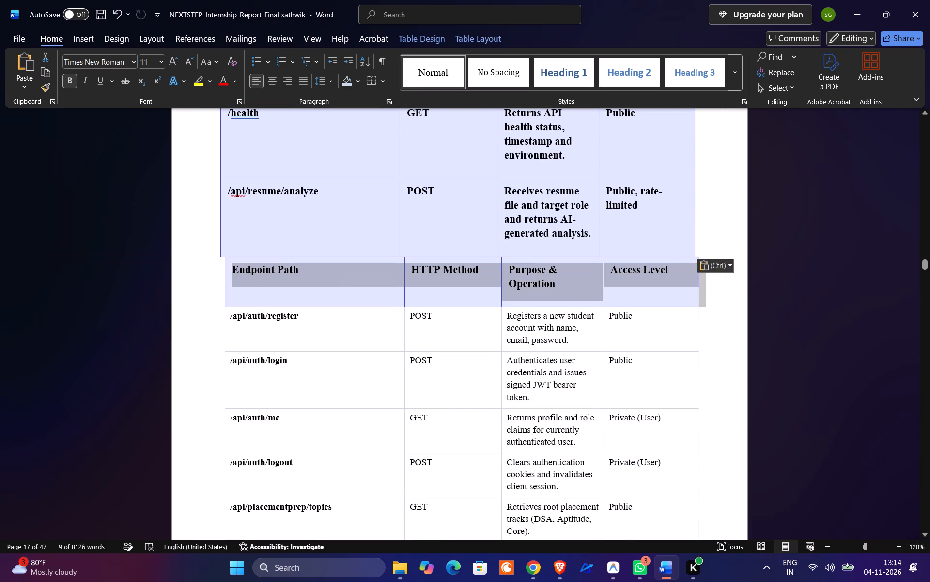
drag(88, 280, 75, 329)
scroll(79, 391, down, 4)
scroll(76, 326, down, 4)
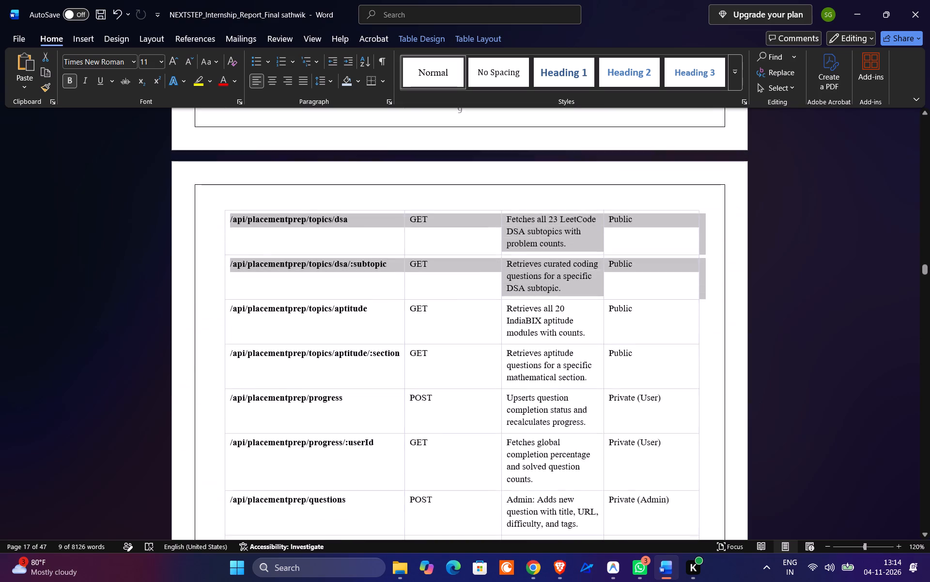
drag(75, 329, 75, 330)
scroll(75, 329, down, 8)
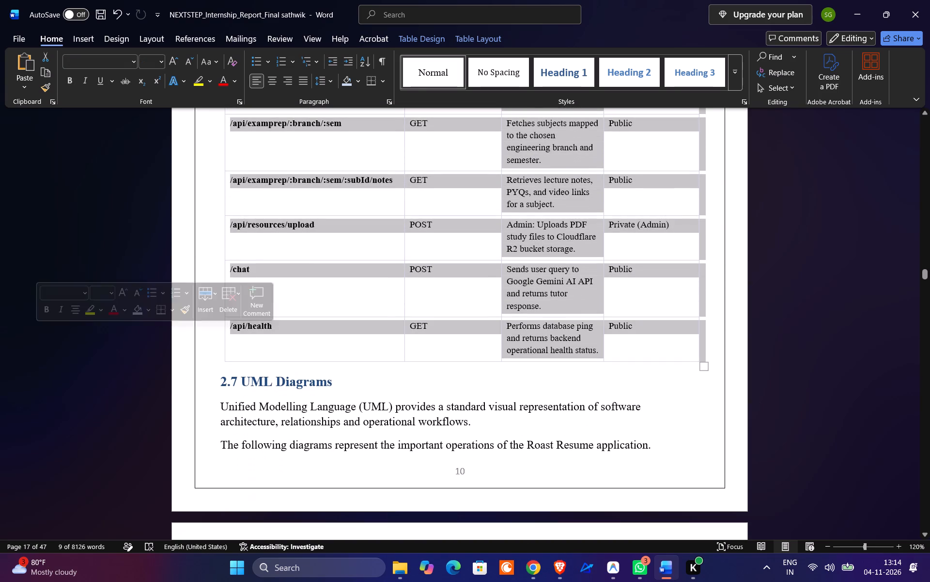
right_click(557, 256)
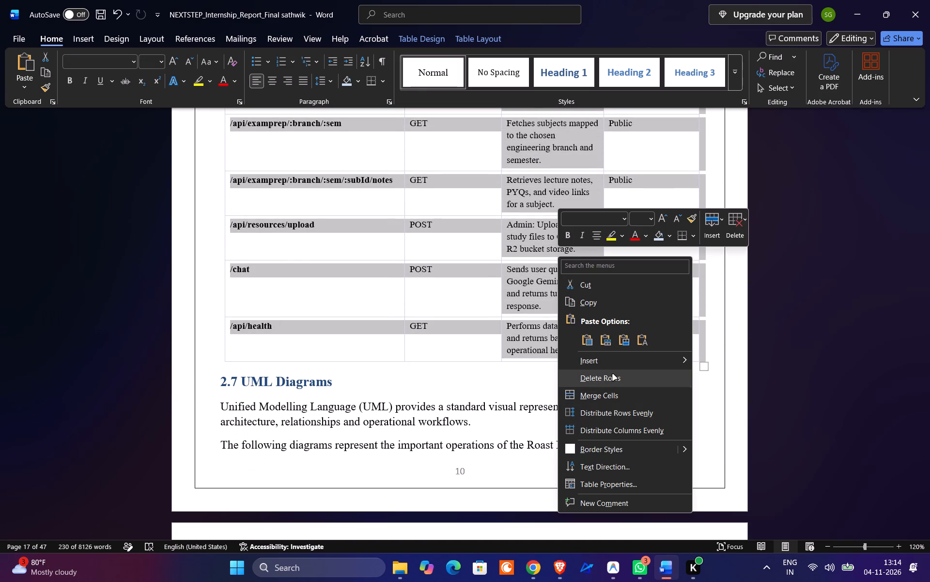
click(613, 374)
Change the shading of the new endpoints table's three body rows to white, leaving the header row tinted.
scroll(657, 352, up, 17)
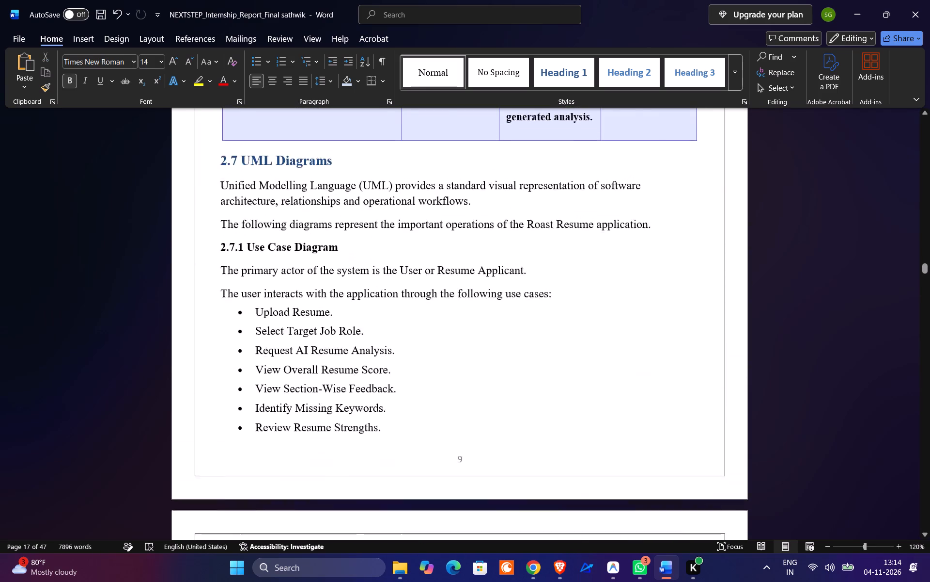
scroll(663, 347, up, 2)
click(651, 382)
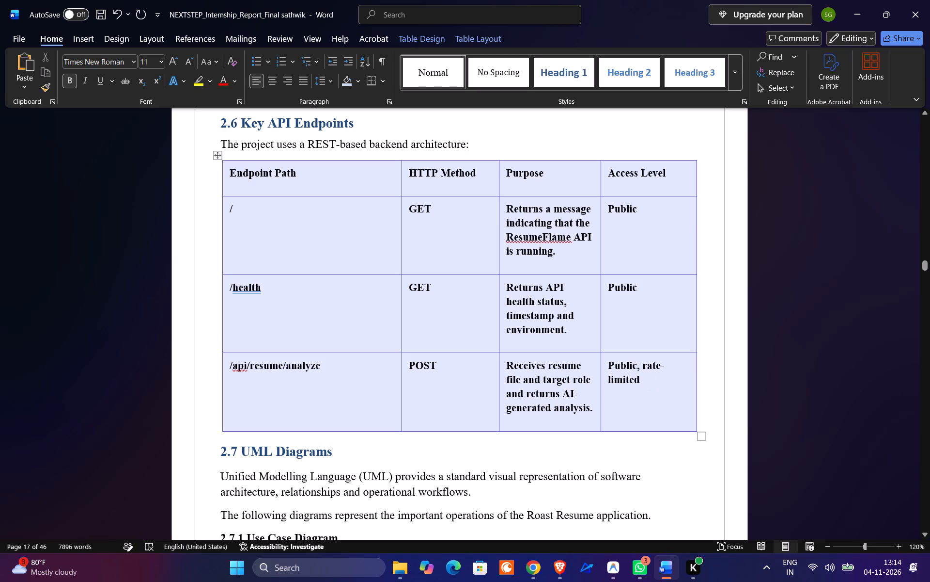
drag(147, 397, 105, 220)
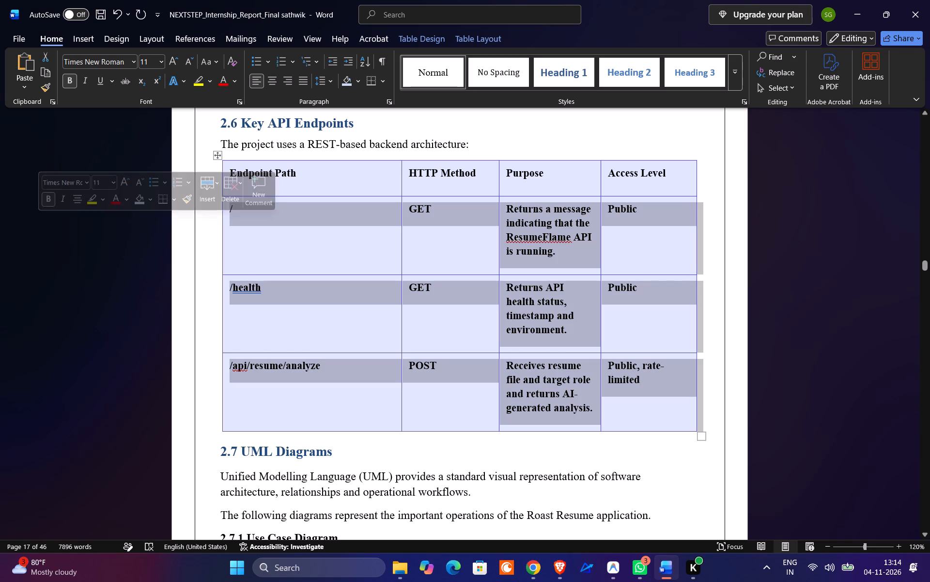
click(360, 83)
click(345, 140)
click(75, 246)
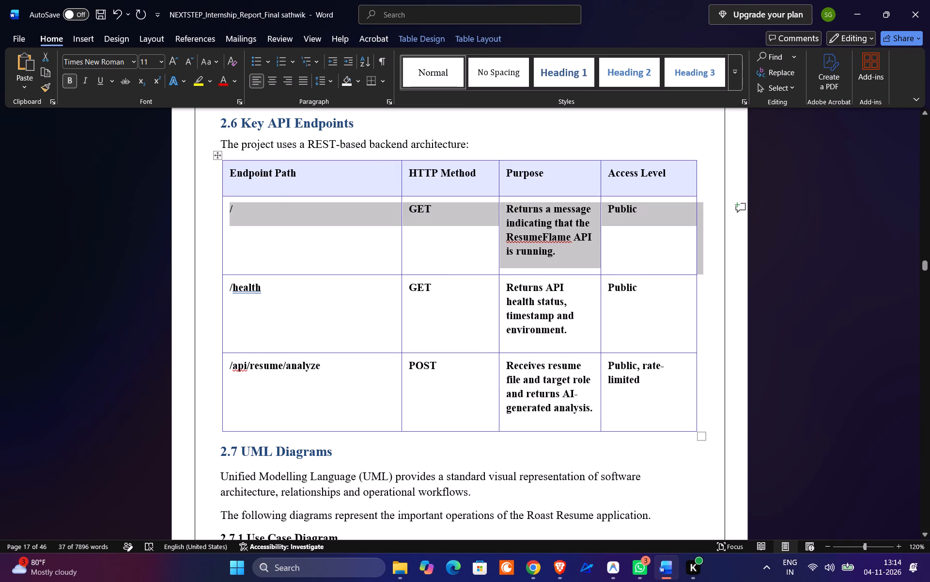
click(772, 252)
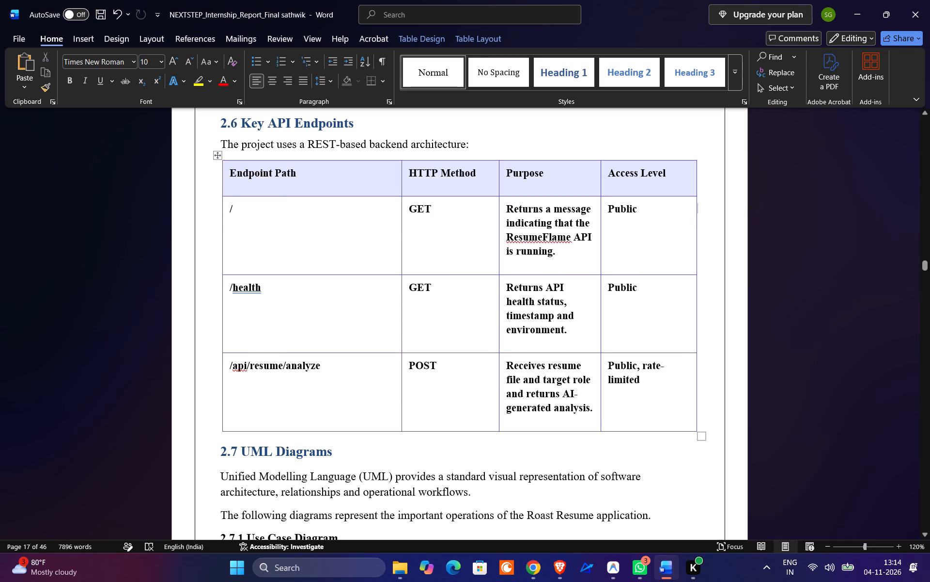
Narrow the endpoints table's Endpoint Path column and shift the HTTP Method column's right border inward to widen the Purpose column.
click(388, 177)
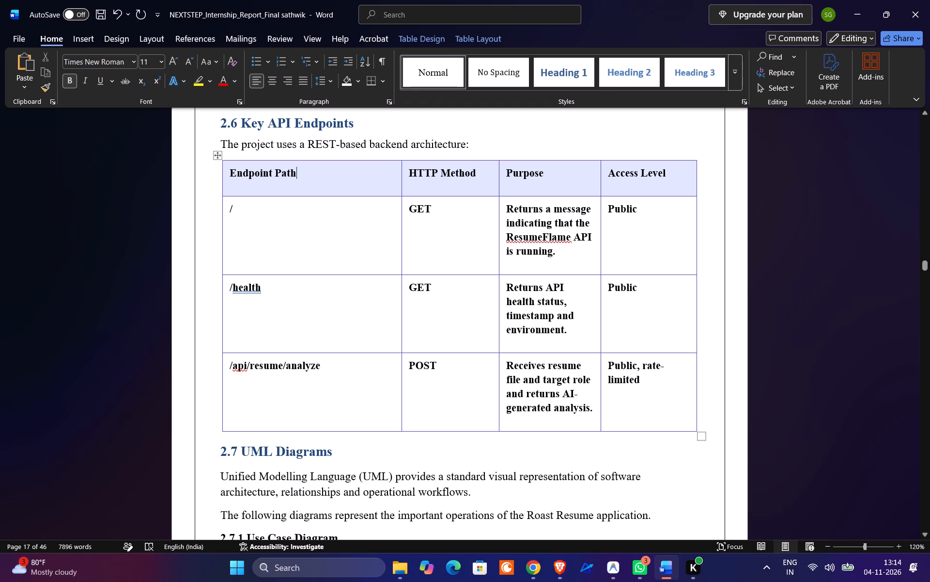
click(402, 171)
drag(402, 171, 387, 181)
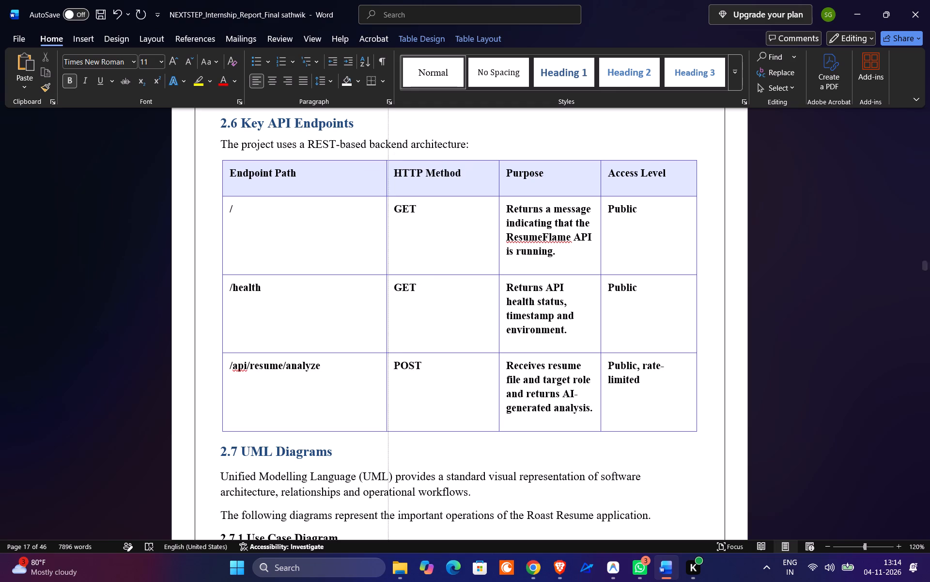
drag(387, 181, 350, 186)
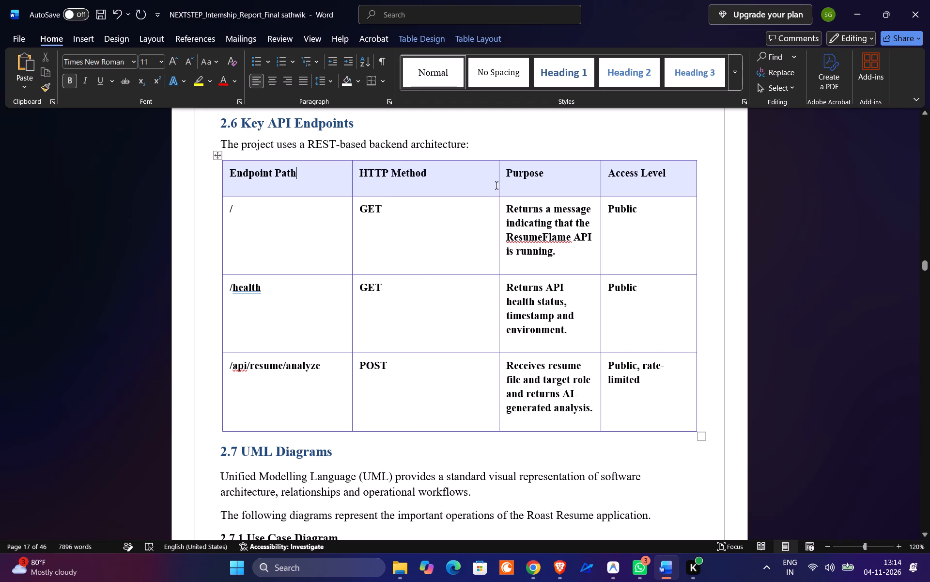
drag(498, 182, 454, 186)
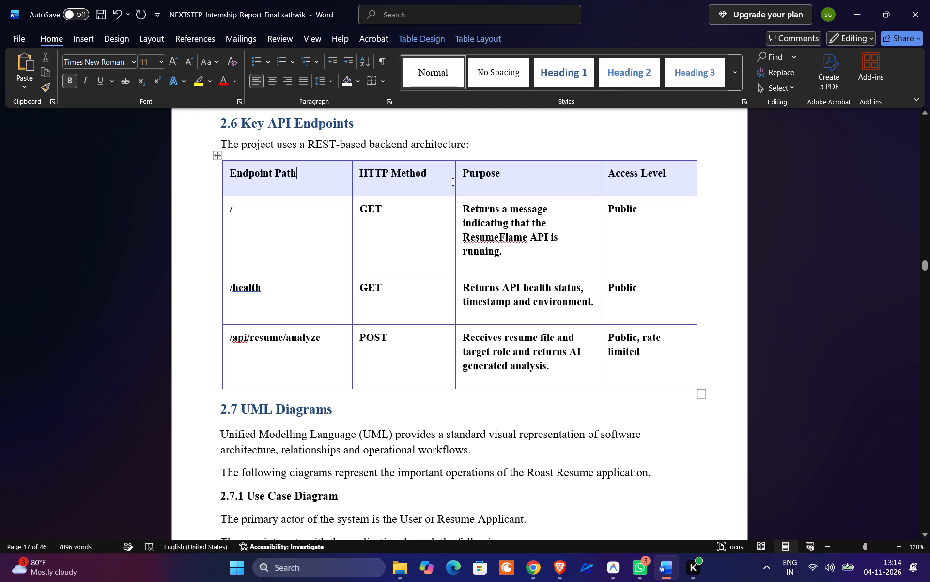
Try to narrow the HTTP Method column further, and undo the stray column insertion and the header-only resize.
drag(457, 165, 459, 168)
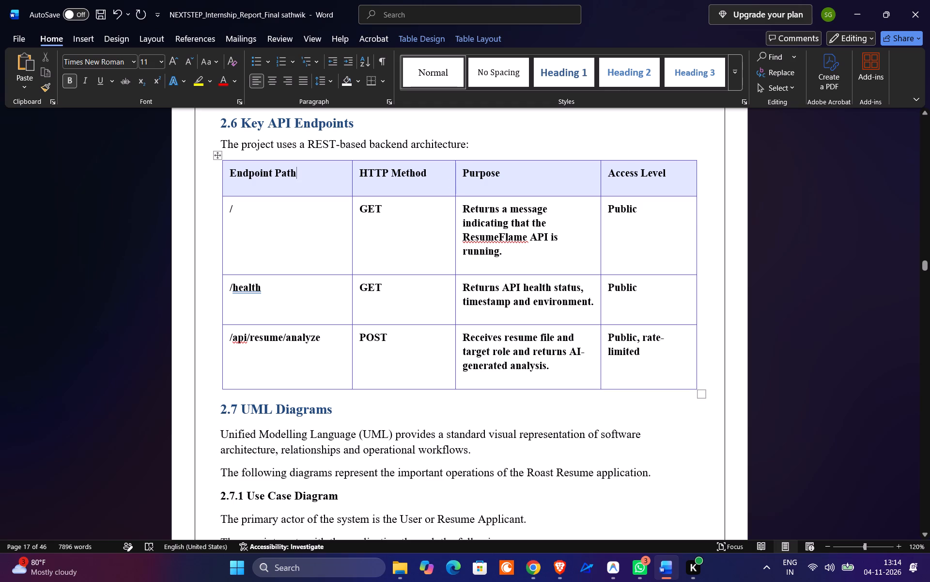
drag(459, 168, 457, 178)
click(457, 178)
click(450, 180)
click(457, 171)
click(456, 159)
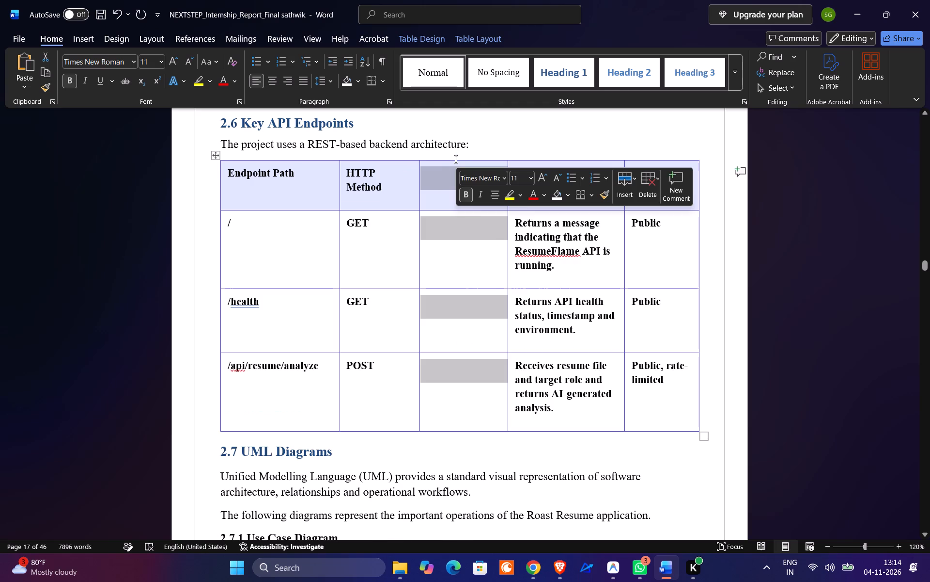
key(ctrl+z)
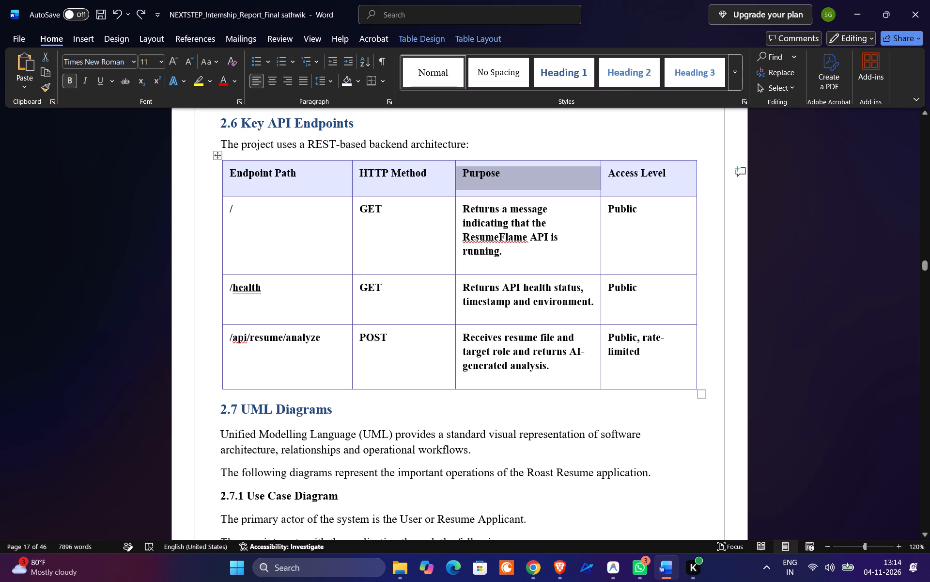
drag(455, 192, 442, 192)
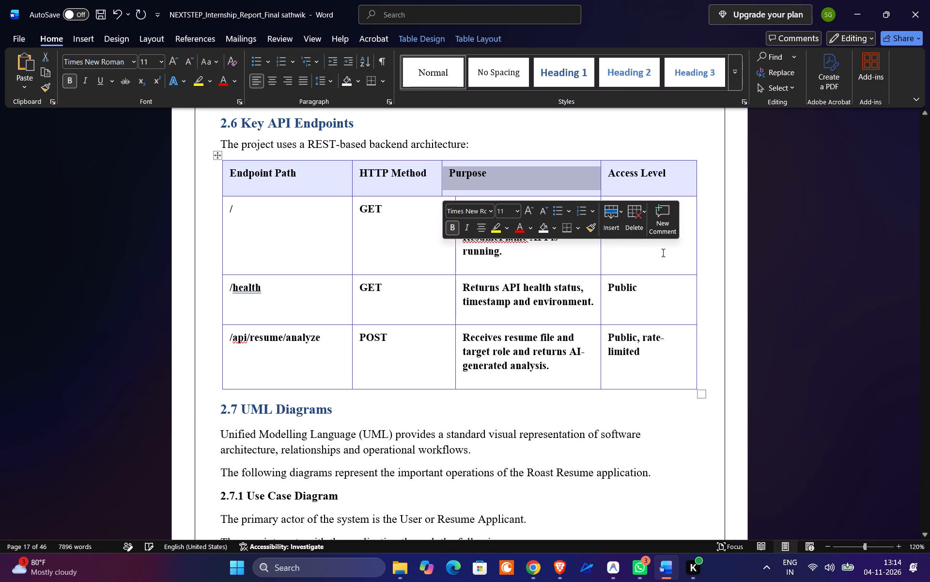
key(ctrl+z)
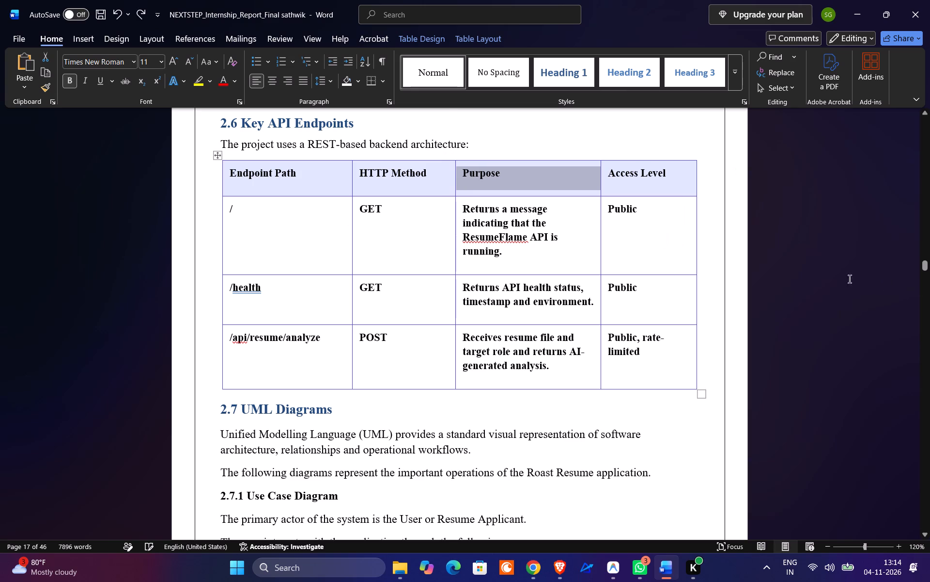
Narrow the HTTP Method column across all rows to about its heading's width, giving the space to the Purpose column.
click(857, 275)
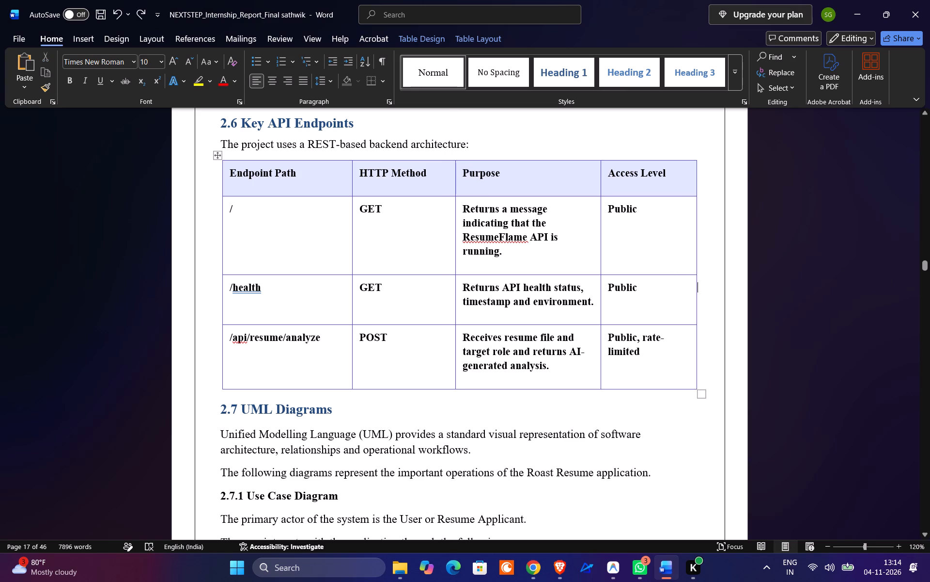
drag(455, 226, 427, 233)
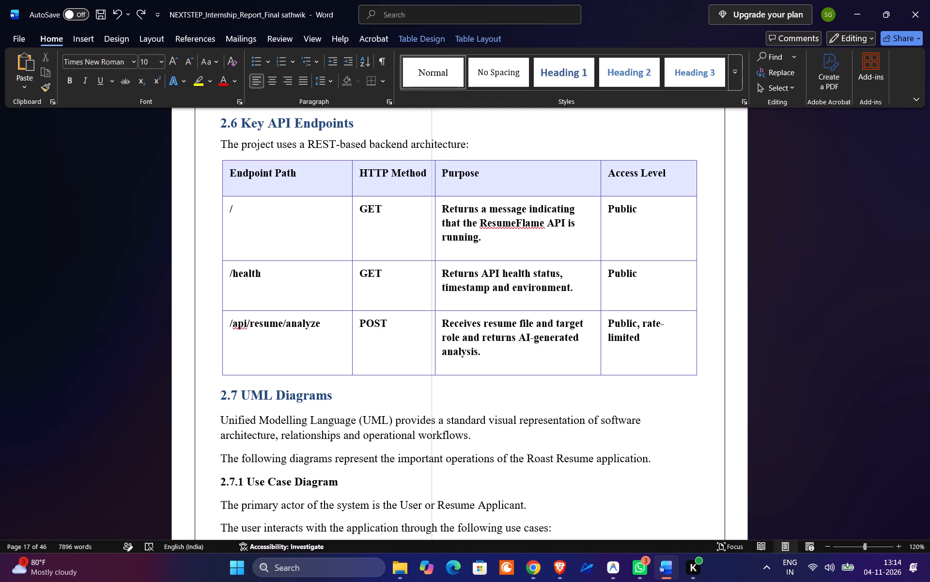
Widen the endpoints table's HTTP Method column slightly and move the border between Purpose and Access Level outward to balance the column widths.
drag(427, 233, 447, 236)
drag(600, 250, 611, 253)
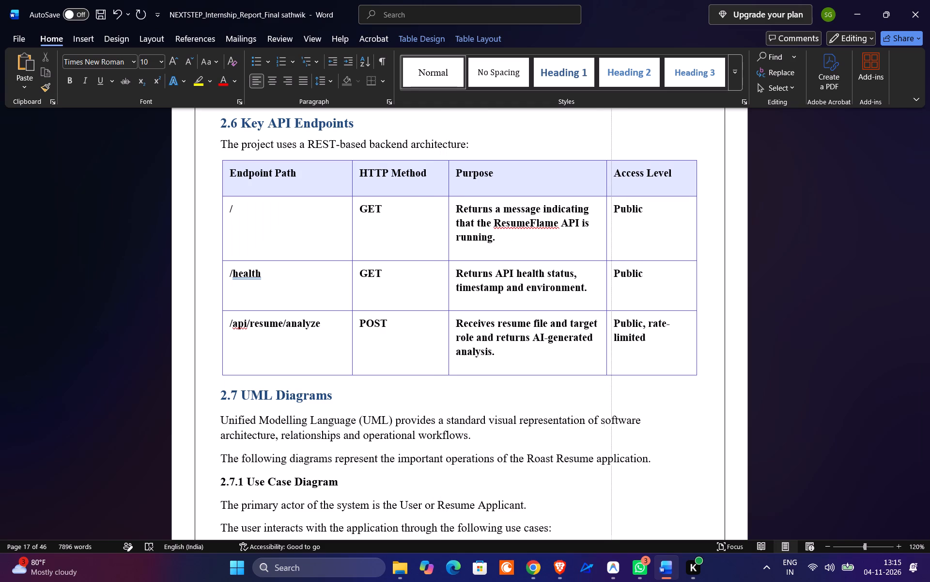
drag(611, 253, 607, 252)
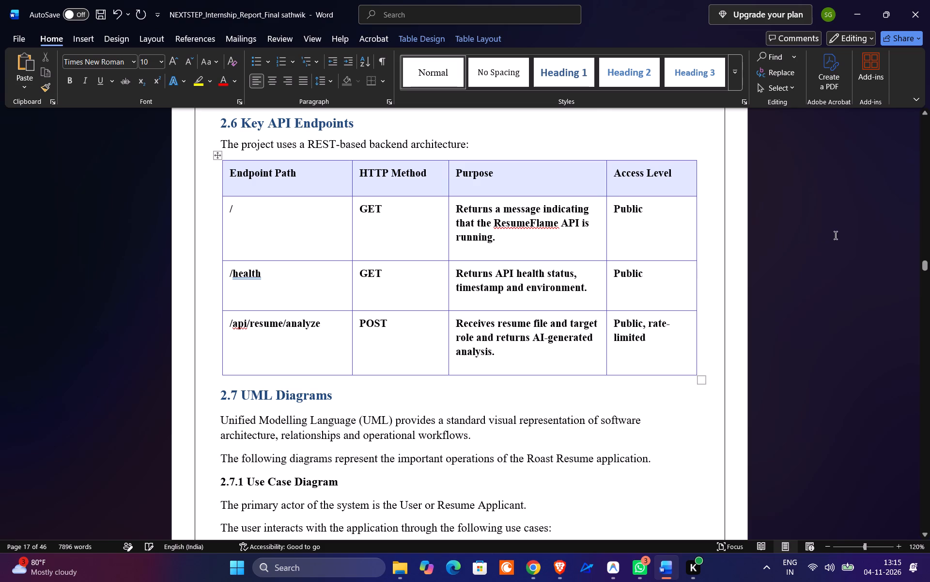
click(836, 235)
Remove the bold from the endpoints table's three body rows, keeping the header row bold as in ChatGPT's draft.
key(alt+Tab)
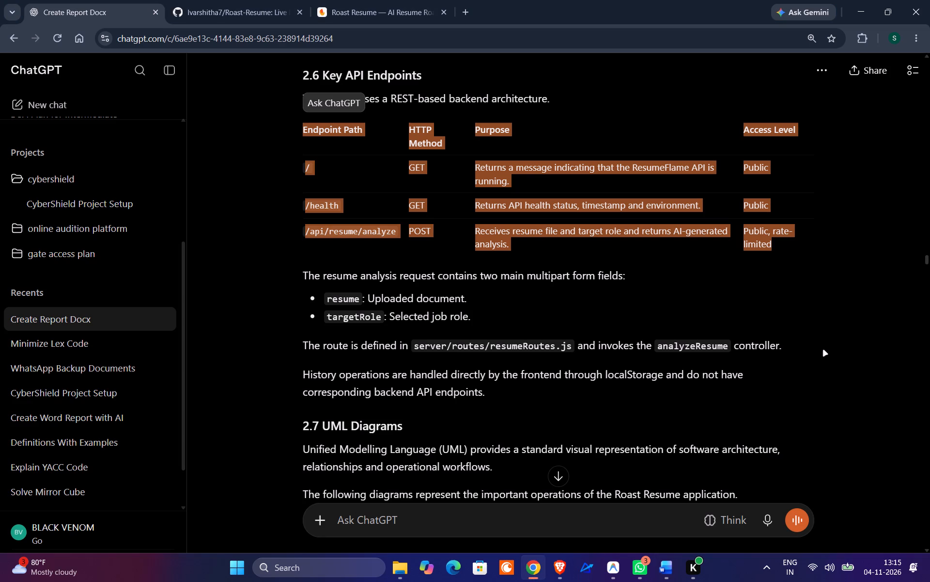
key(alt+Tab)
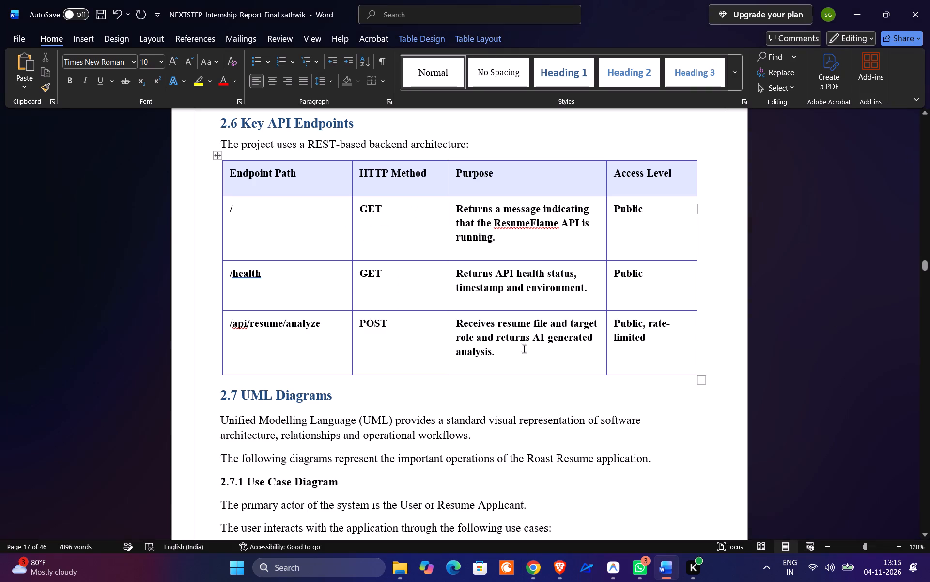
drag(118, 228, 112, 332)
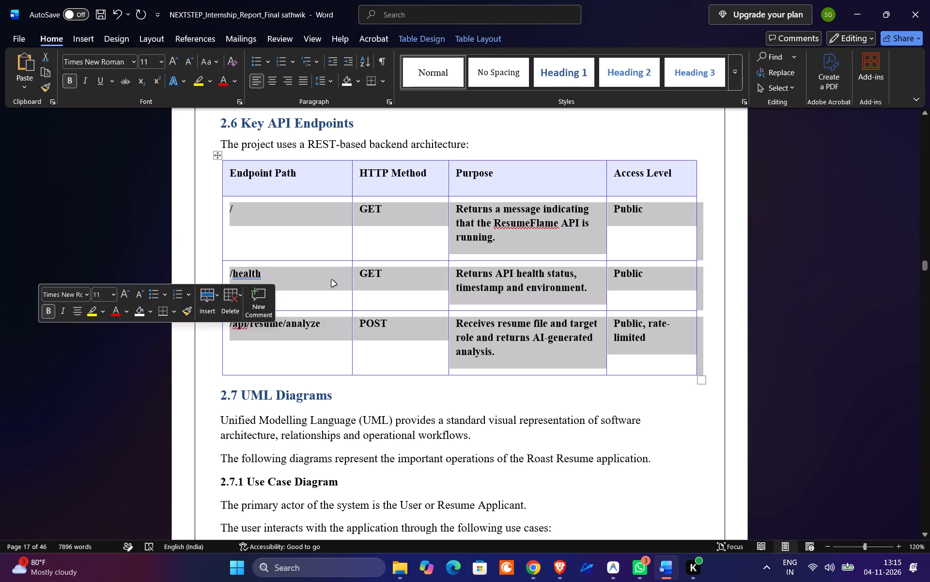
key(ctrl+b)
click(840, 290)
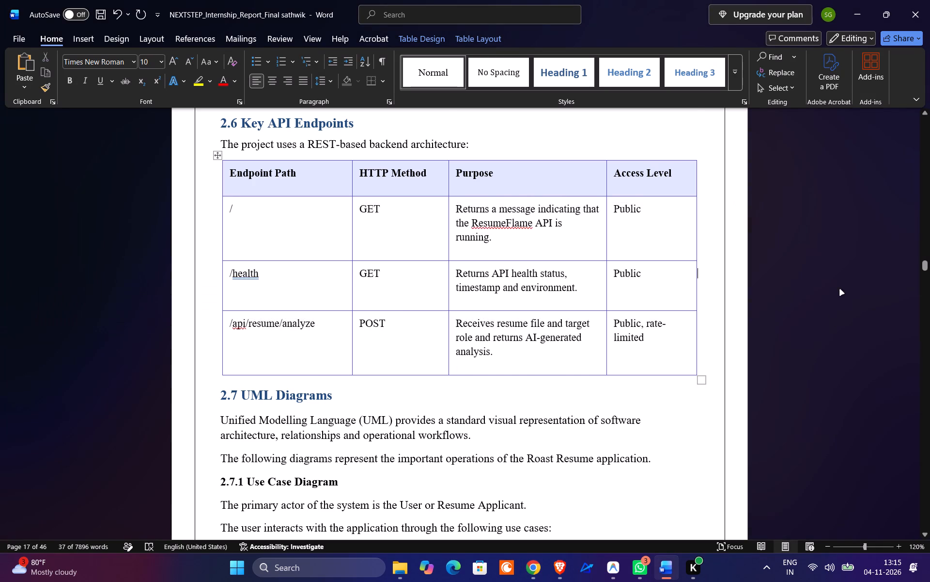
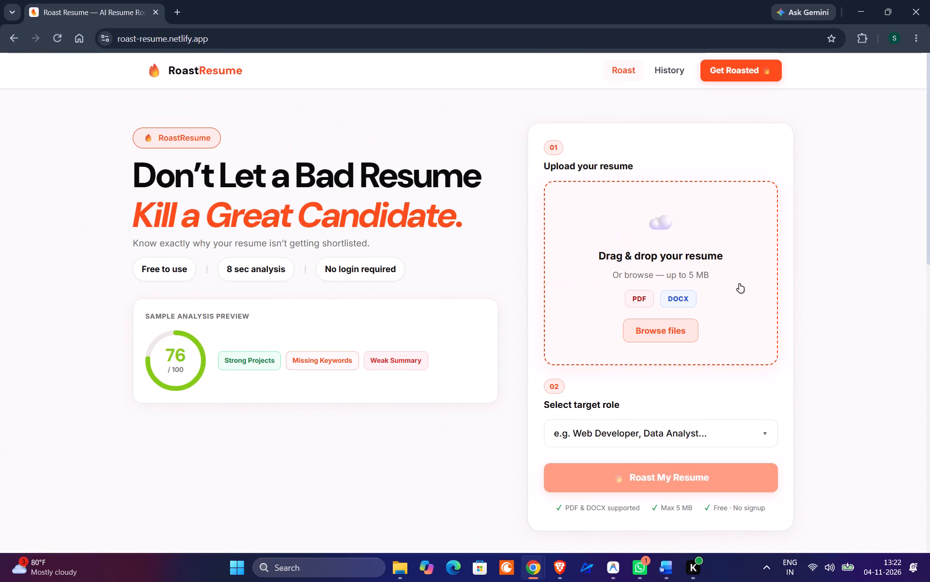
key(shift+super+s)
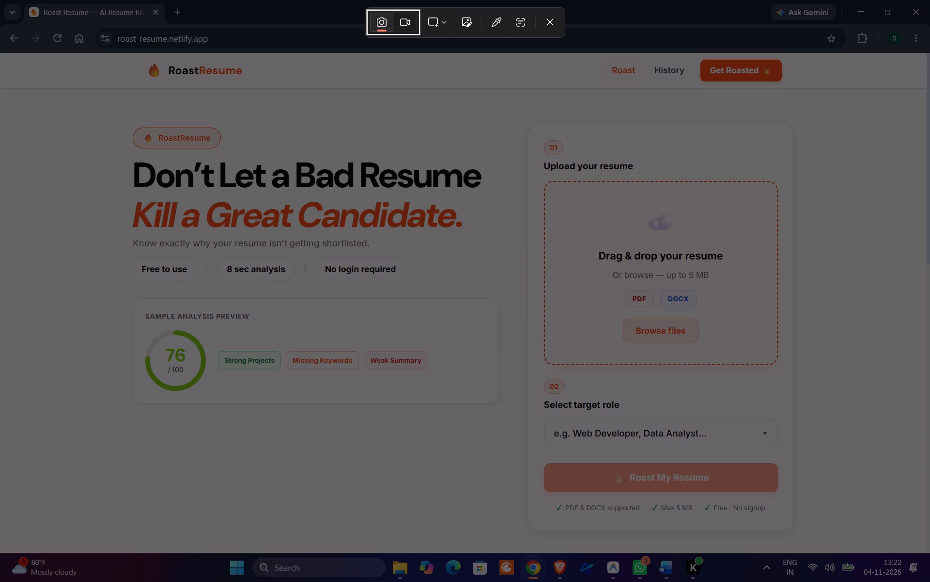
drag(494, 108, 854, 542)
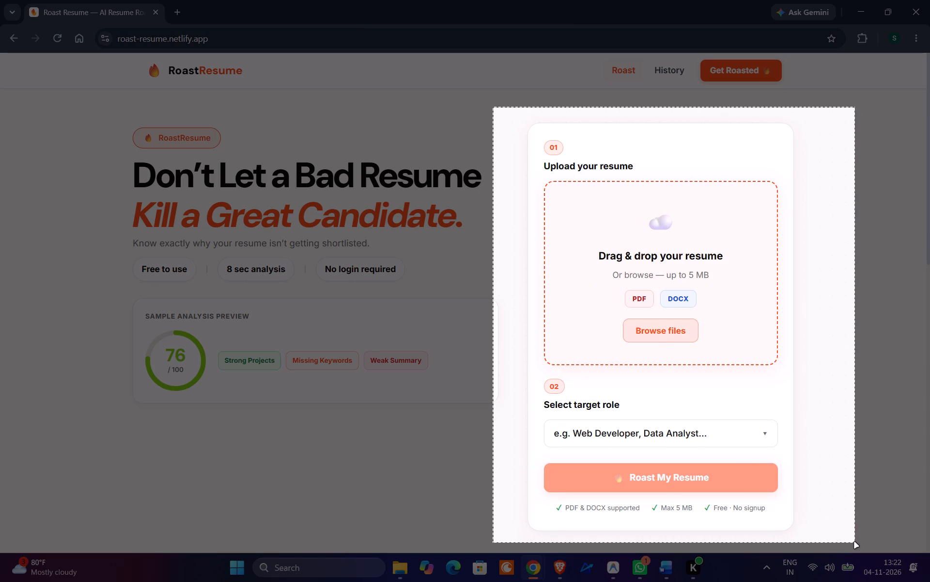
drag(854, 542, 874, 546)
In the Word report, replace the NextStep dashboard image after section 4.2's text with the captured upload and role selection screenshot.
key(alt+Tab)
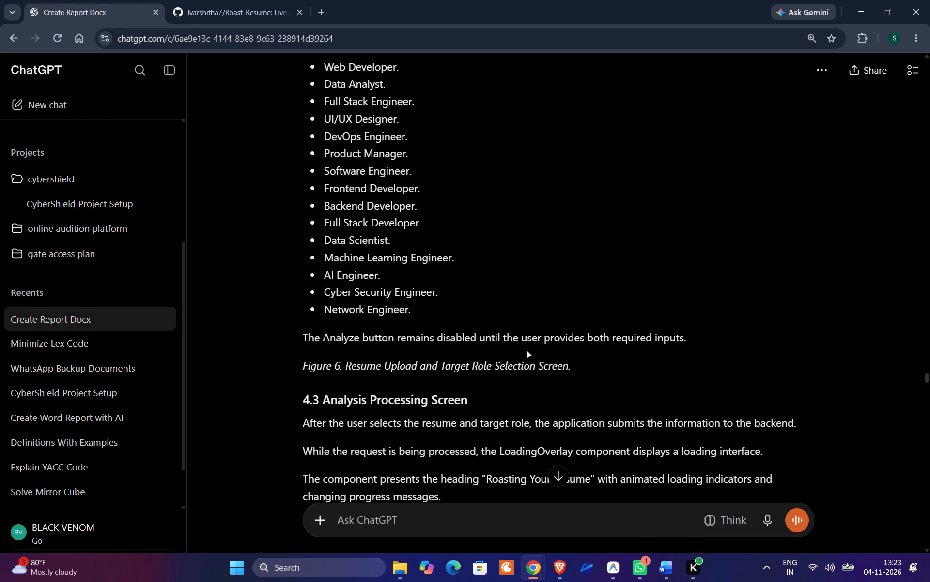
key(alt+Tab)
key(alt+Tab)
key(alt+Tab)
scroll(576, 417, down, 1)
scroll(576, 417, up, 2)
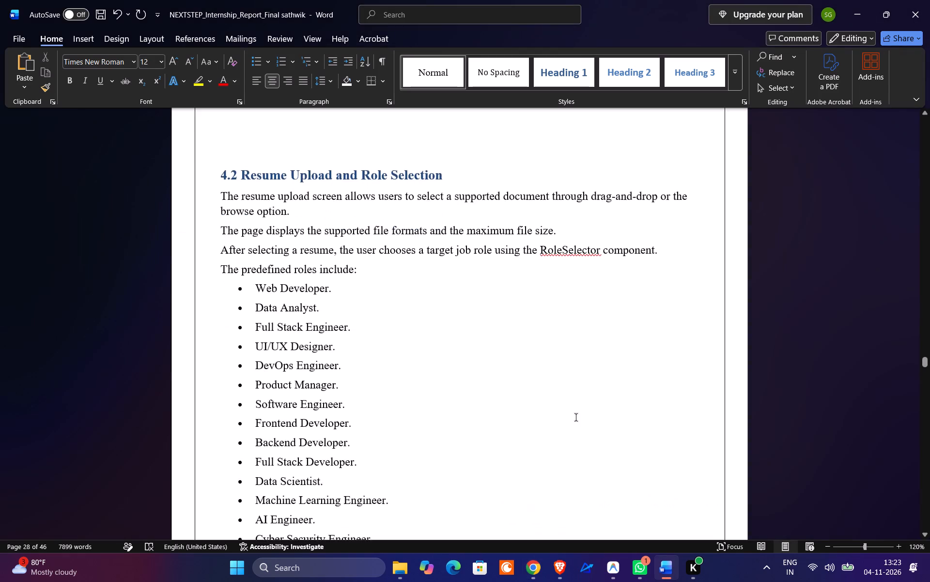
scroll(576, 417, up, 4)
scroll(576, 417, down, 2)
key(alt+Tab)
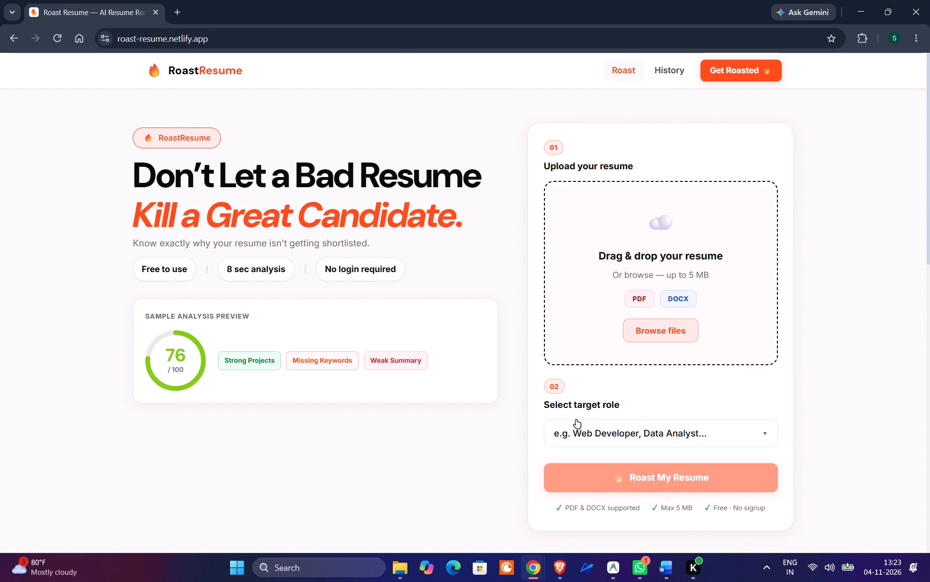
key(alt+Tab)
scroll(587, 382, up, 4)
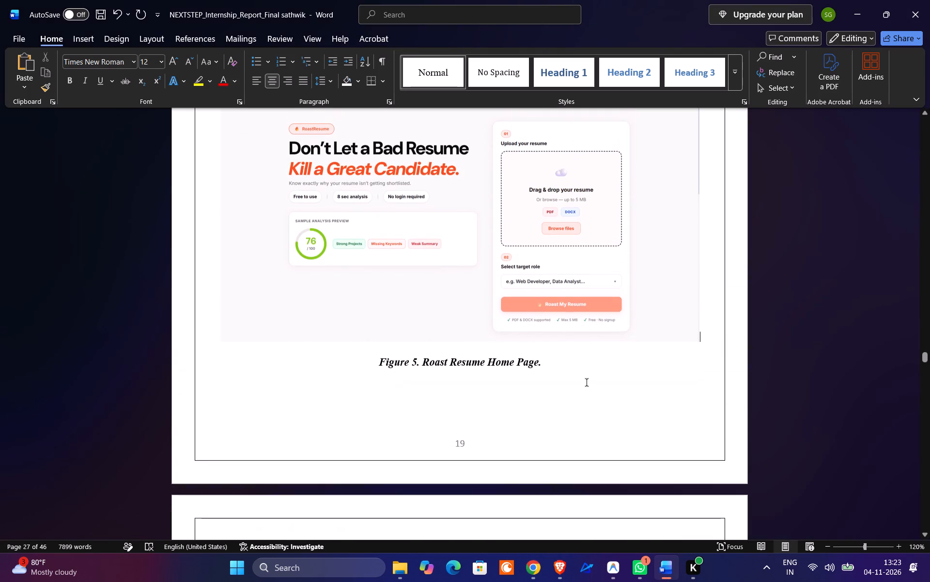
scroll(587, 382, down, 14)
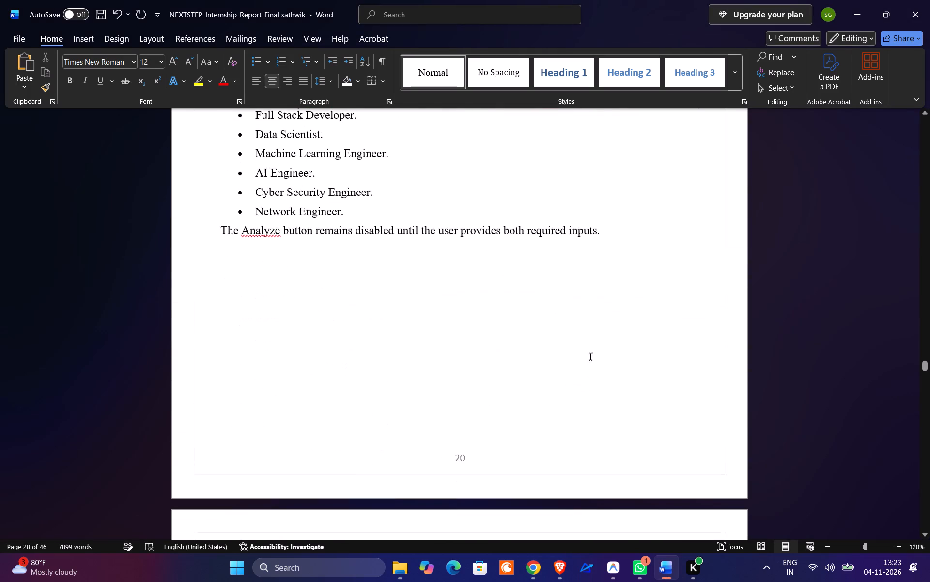
scroll(590, 356, down, 6)
click(607, 337)
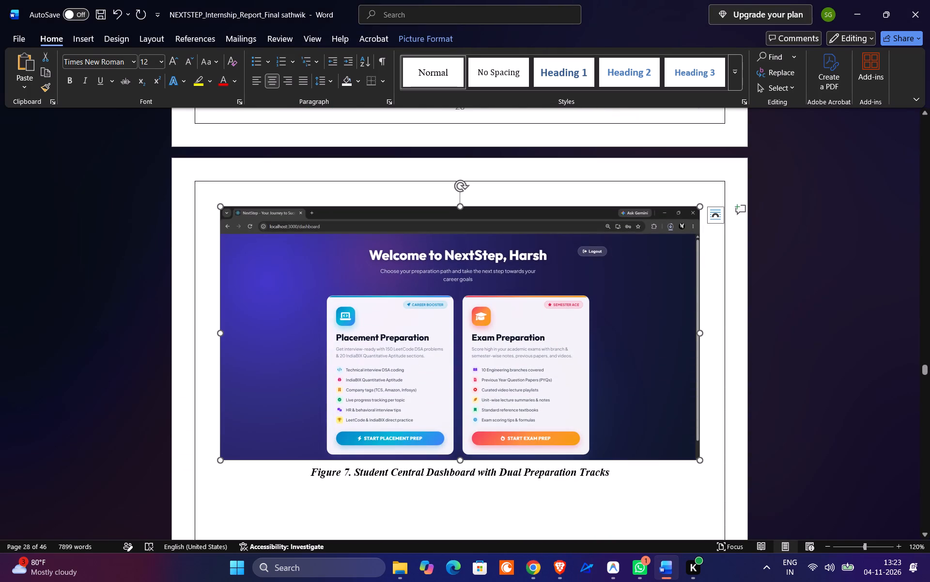
key(Delete)
key(ctrl+v)
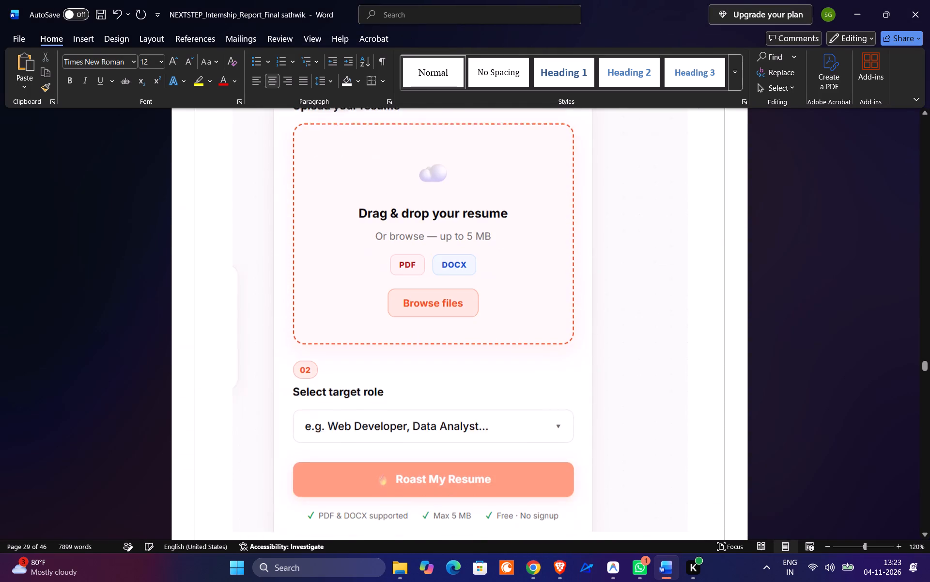
Examine the size and page layout of the pasted upload and role selection screenshot in section 4.2.
scroll(603, 342, down, 1)
click(525, 411)
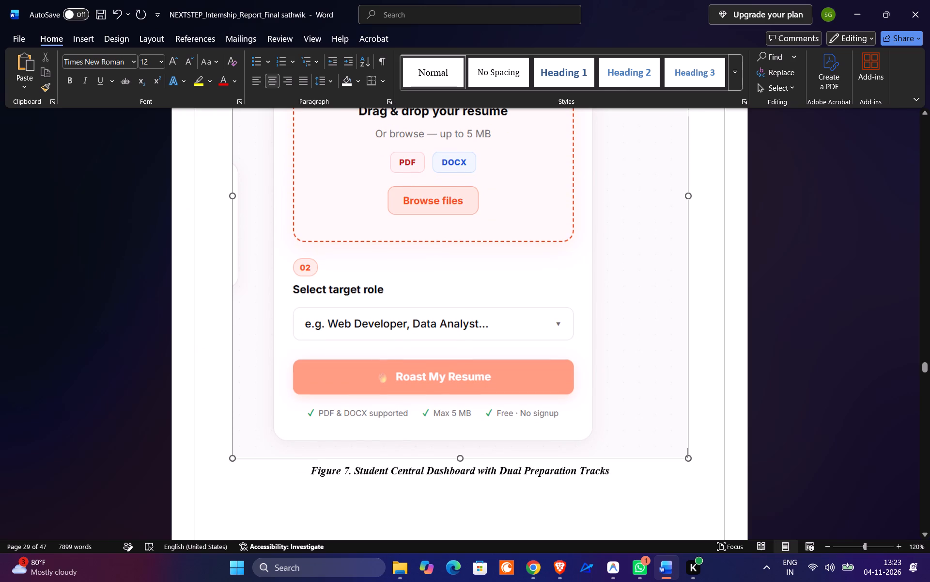
scroll(520, 411, up, 2)
scroll(519, 429, down, 3)
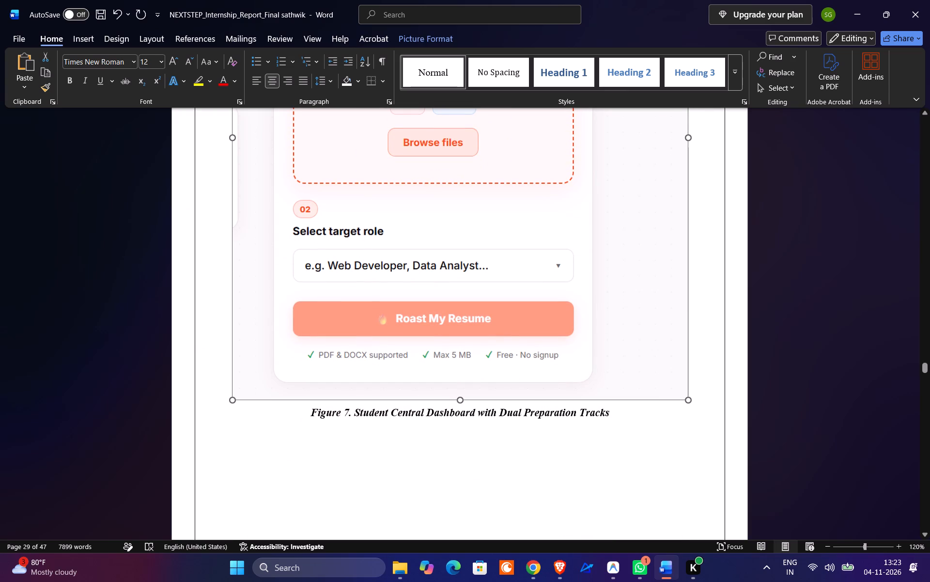
scroll(321, 241, up, 2)
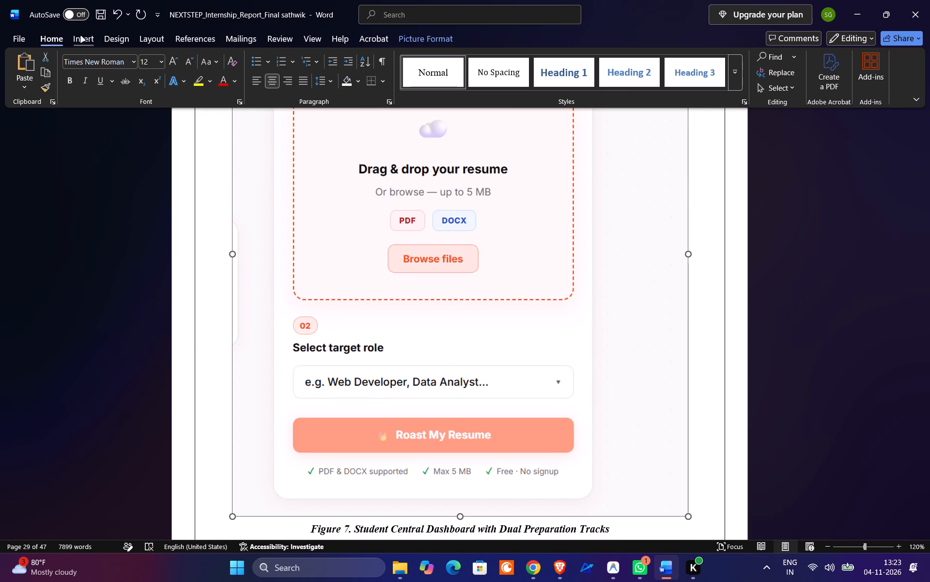
click(122, 41)
click(73, 38)
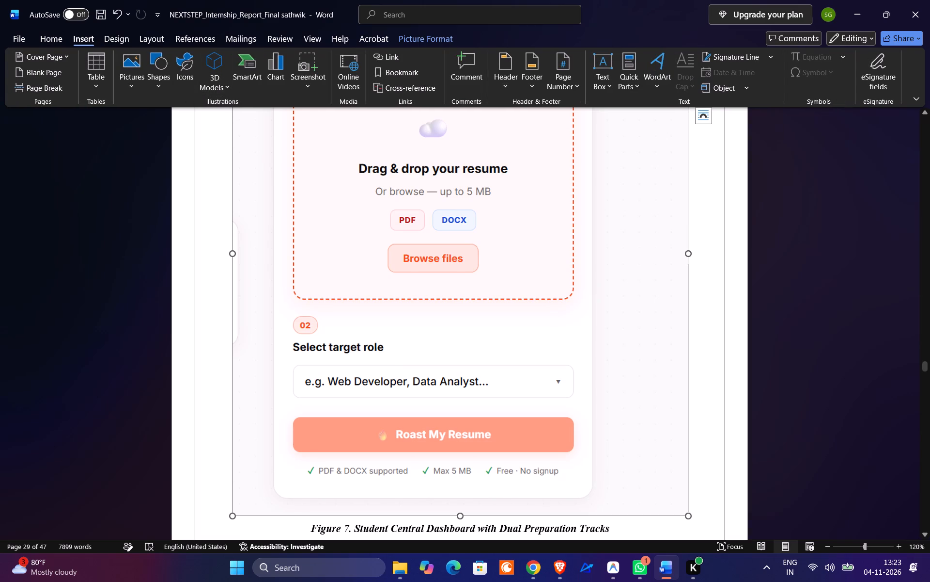
scroll(641, 226, up, 2)
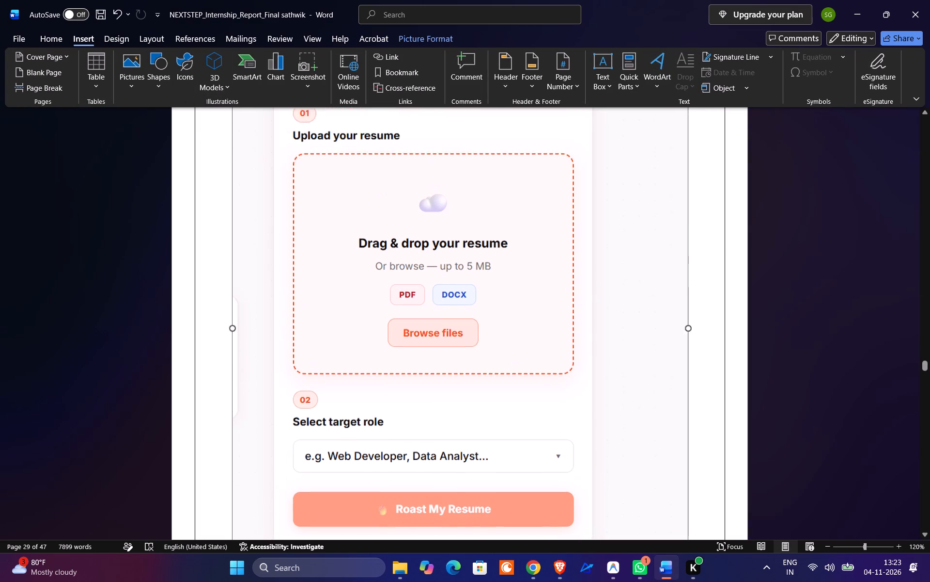
scroll(641, 226, up, 2)
Return to the Roast Resume page and recapture the upload and role selection card with a tighter crop.
key(alt+Tab)
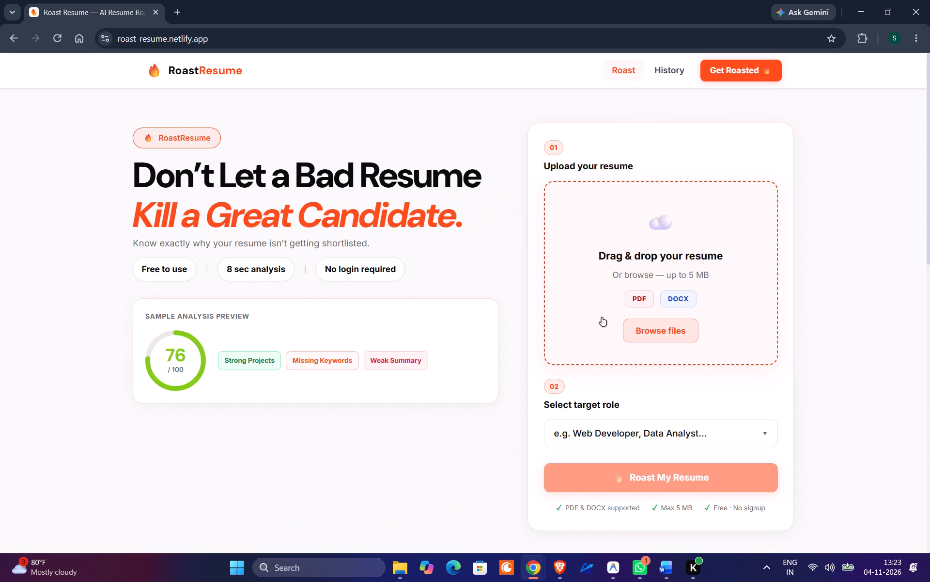
key(shift+super+s)
drag(518, 123, 560, 171)
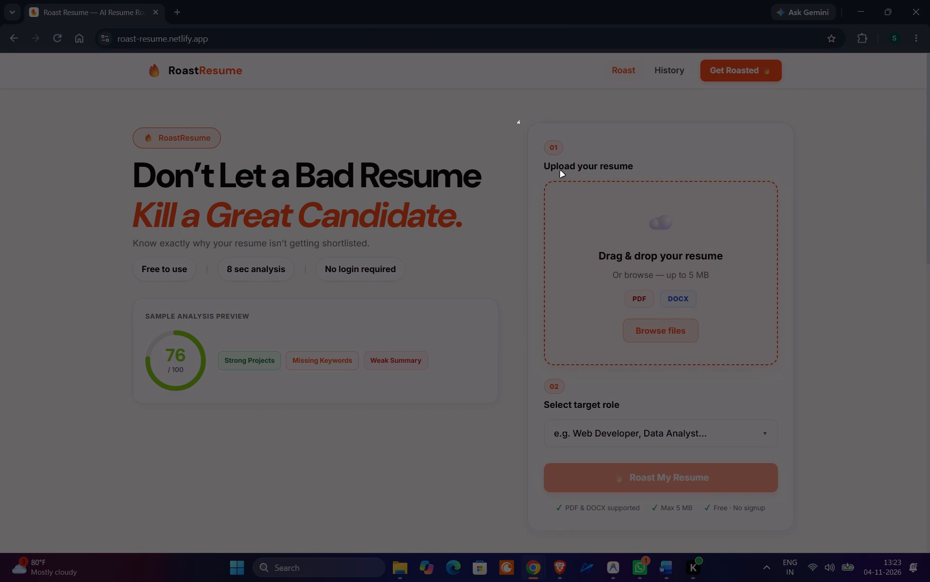
drag(560, 171, 821, 532)
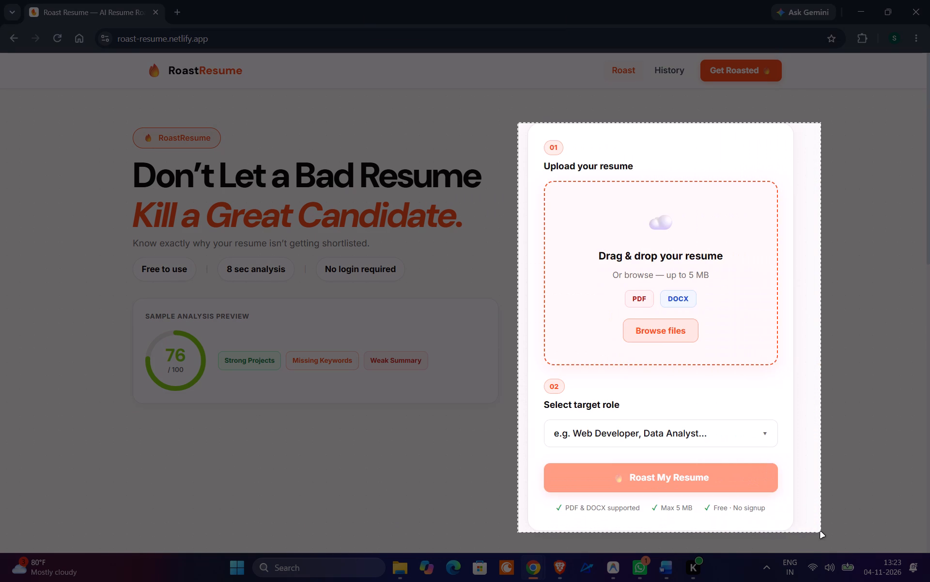
Finish the screen snip with only the resume upload area, leaving out the target role selection.
drag(821, 532, 818, 382)
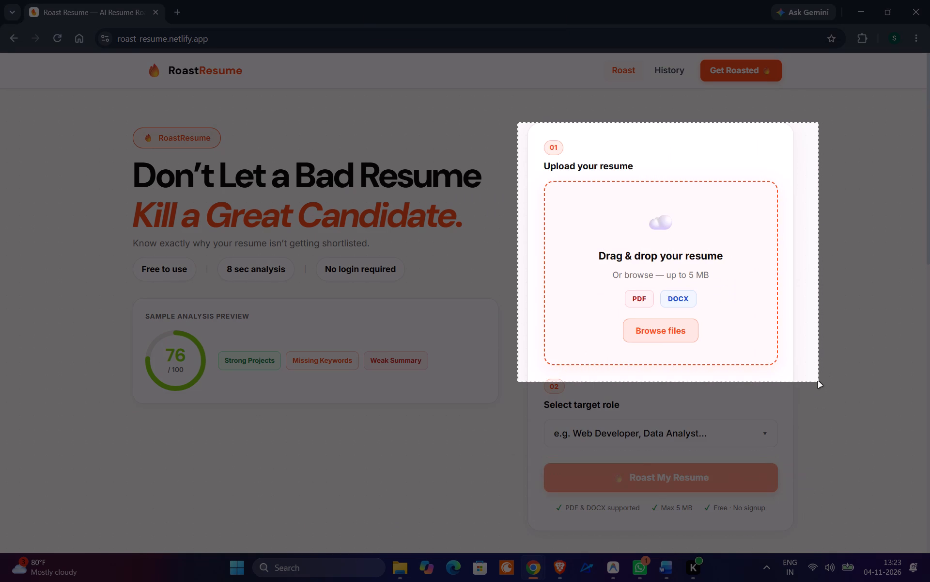
drag(818, 382, 807, 373)
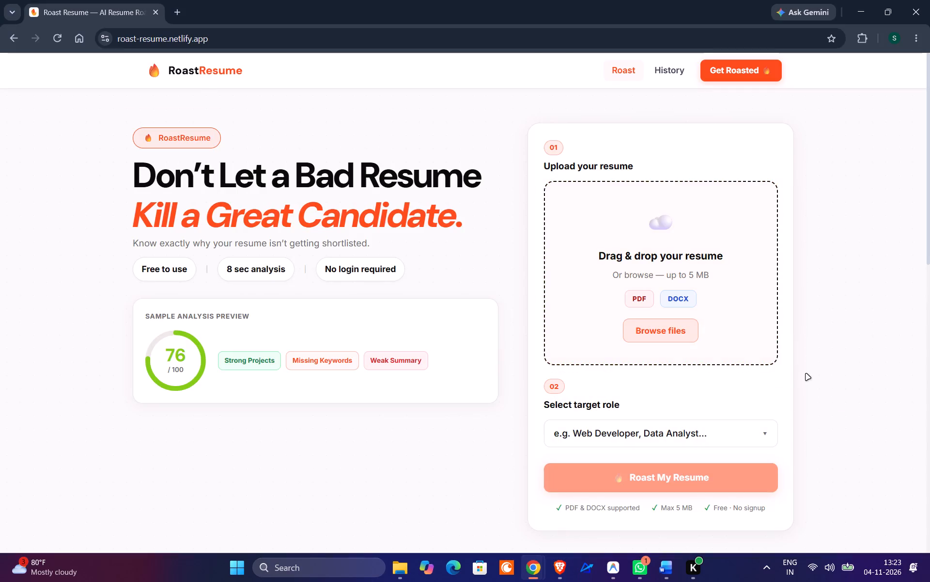
In the Word report, replace section 4.2's pasted screenshot above the Figure 7 caption with the new resume upload area snip.
key(alt+Tab)
key(Delete)
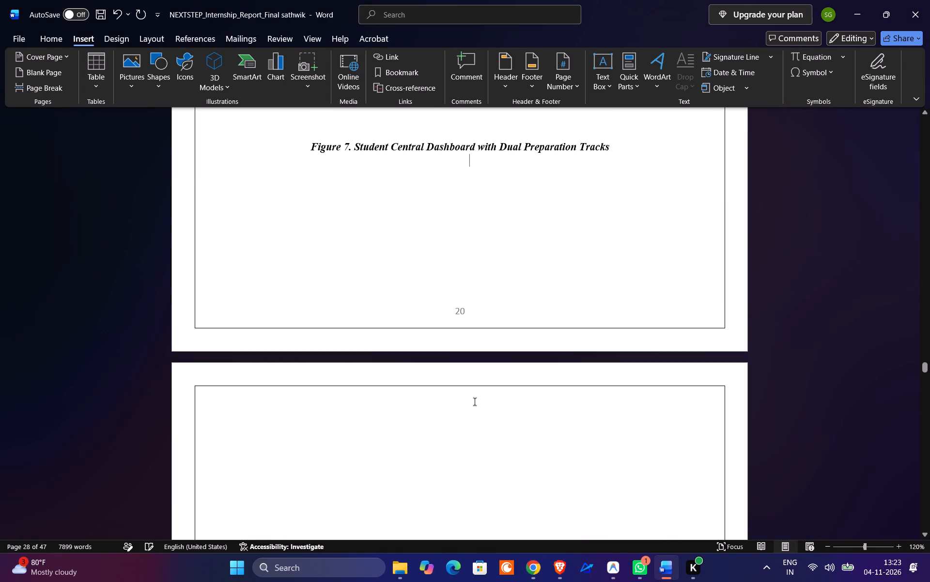
key(ctrl+v)
scroll(475, 399, down, 2)
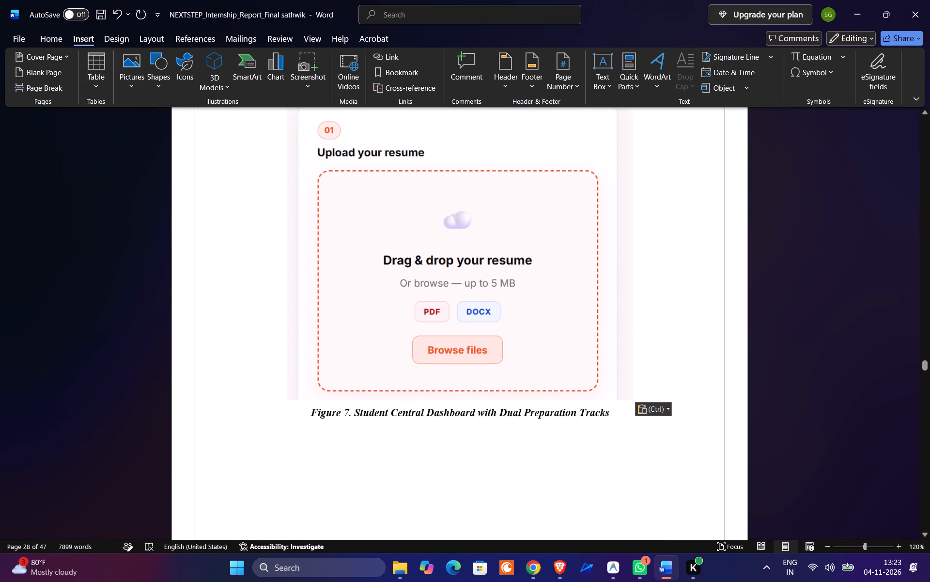
scroll(582, 454, down, 1)
click(628, 359)
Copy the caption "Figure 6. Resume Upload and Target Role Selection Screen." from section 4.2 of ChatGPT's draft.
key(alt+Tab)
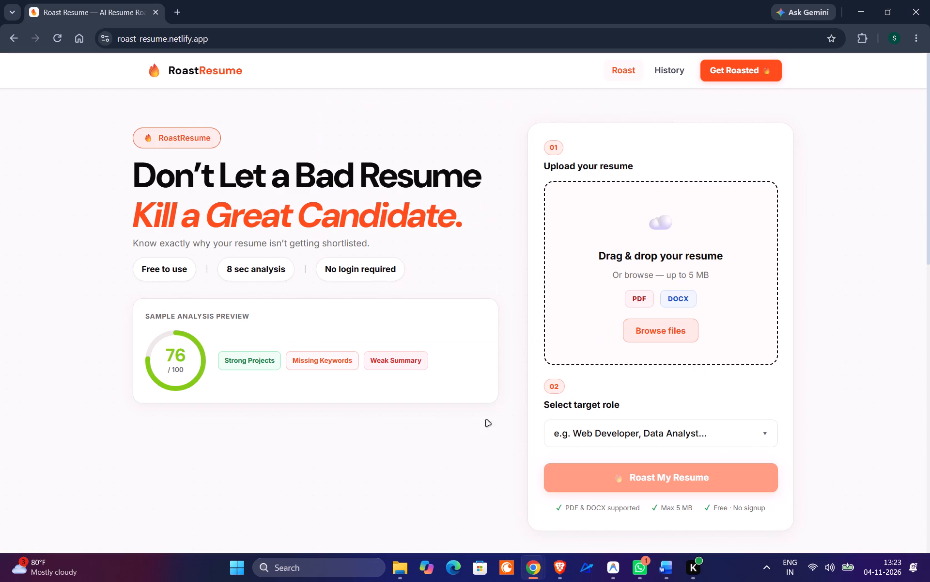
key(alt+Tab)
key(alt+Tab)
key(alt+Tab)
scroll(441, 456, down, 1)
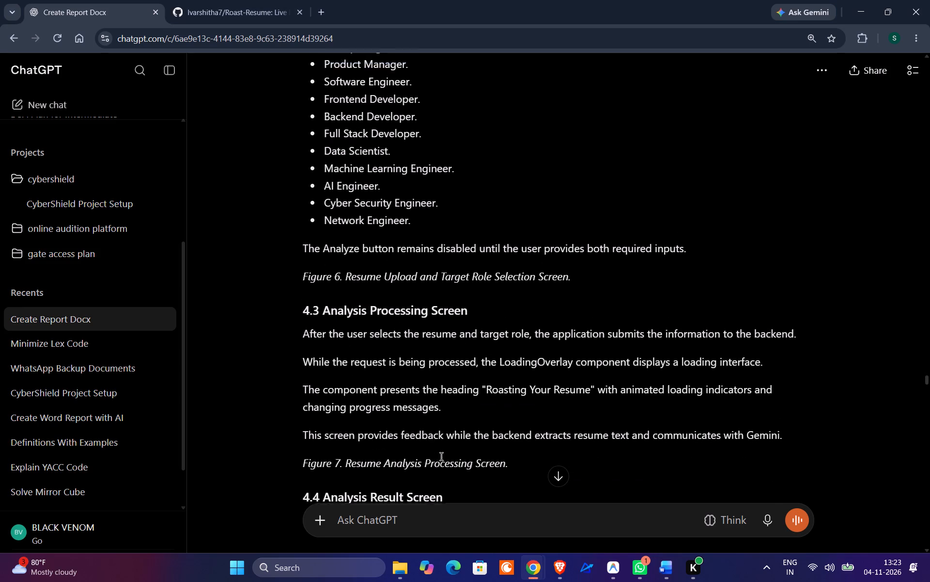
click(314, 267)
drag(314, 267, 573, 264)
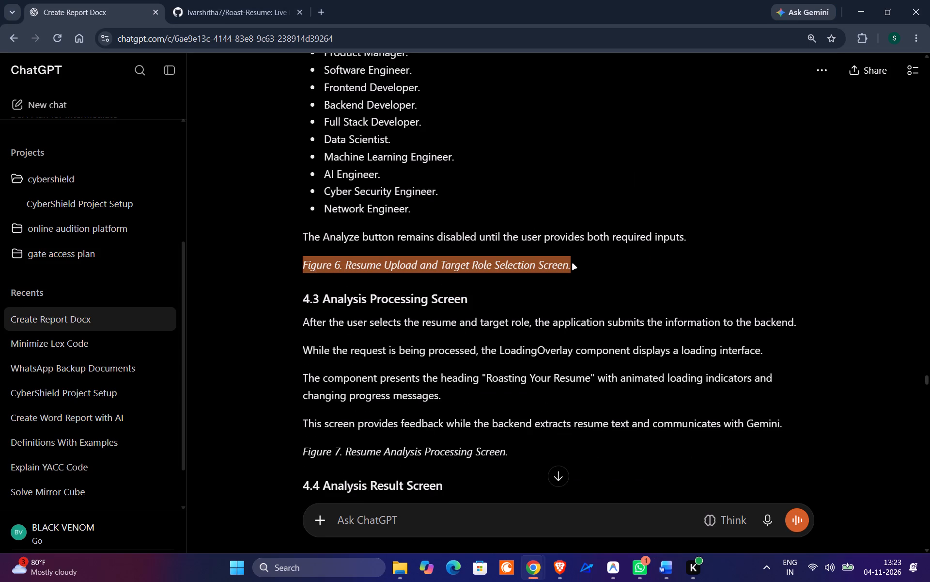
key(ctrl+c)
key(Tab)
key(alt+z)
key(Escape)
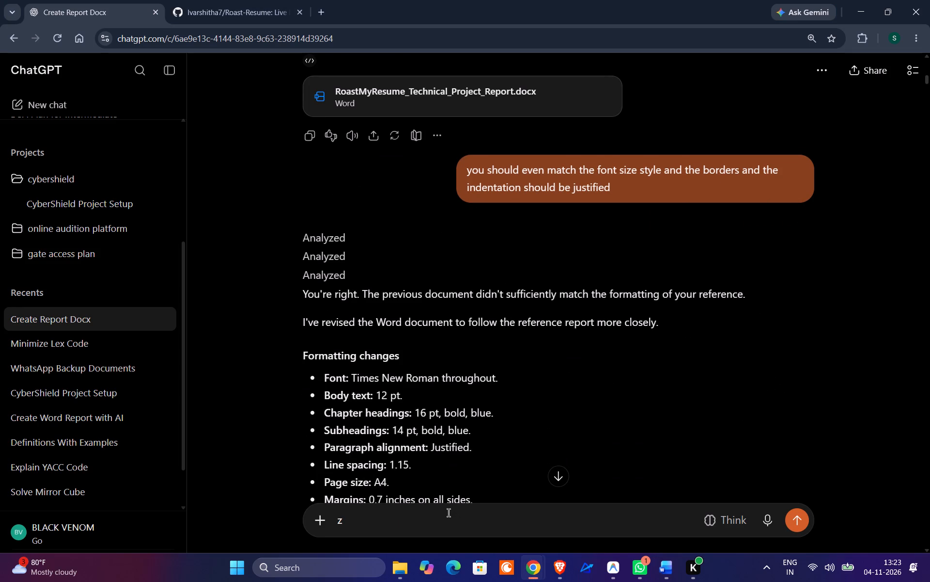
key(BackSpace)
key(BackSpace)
scroll(518, 471, up, 12)
scroll(519, 471, down, 6)
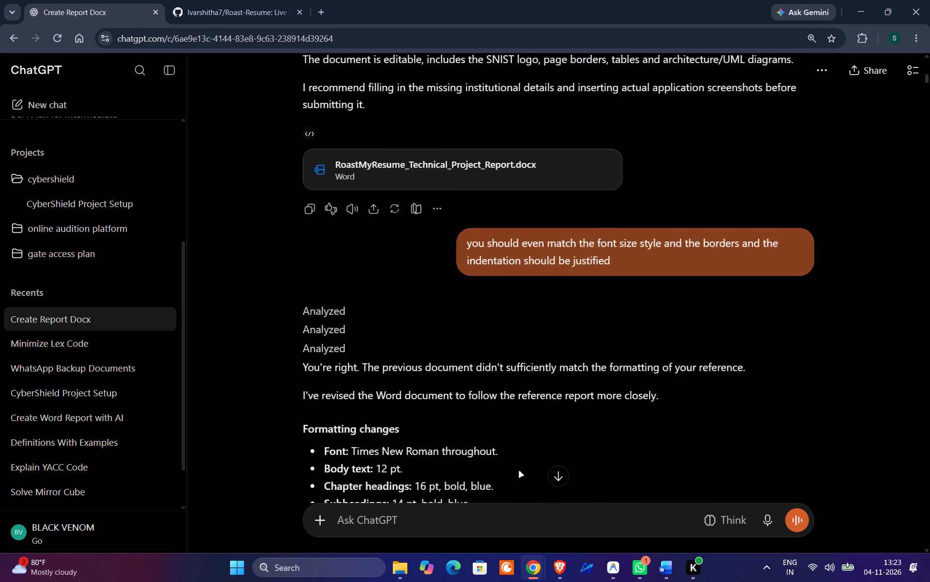
scroll(519, 471, down, 20)
scroll(519, 471, down, 20)
scroll(519, 471, down, 10)
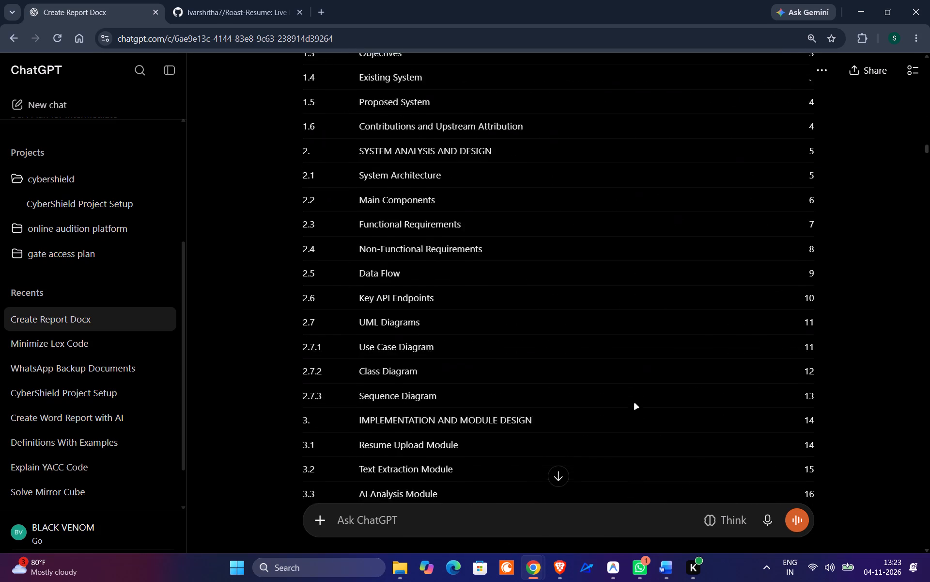
scroll(635, 404, down, 20)
scroll(635, 404, down, 14)
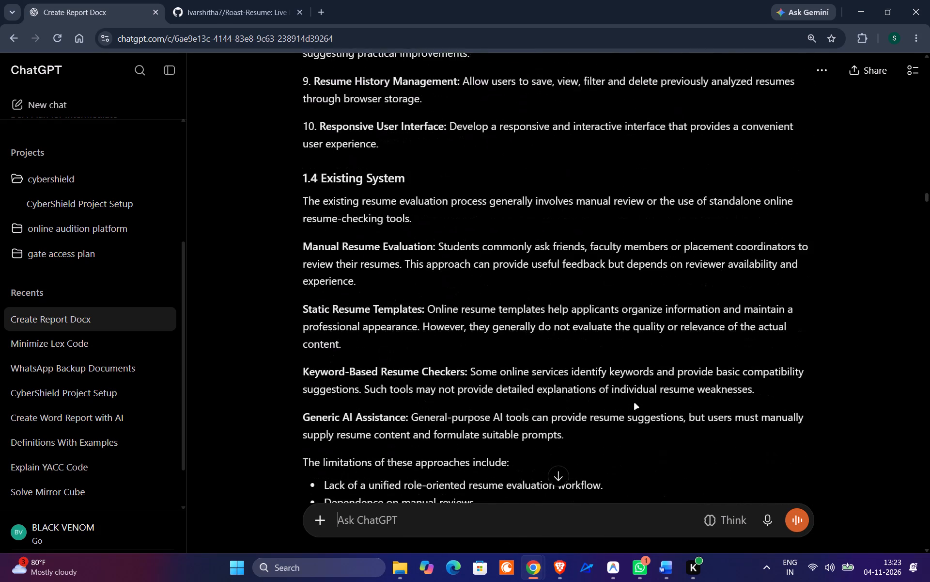
scroll(635, 404, down, 15)
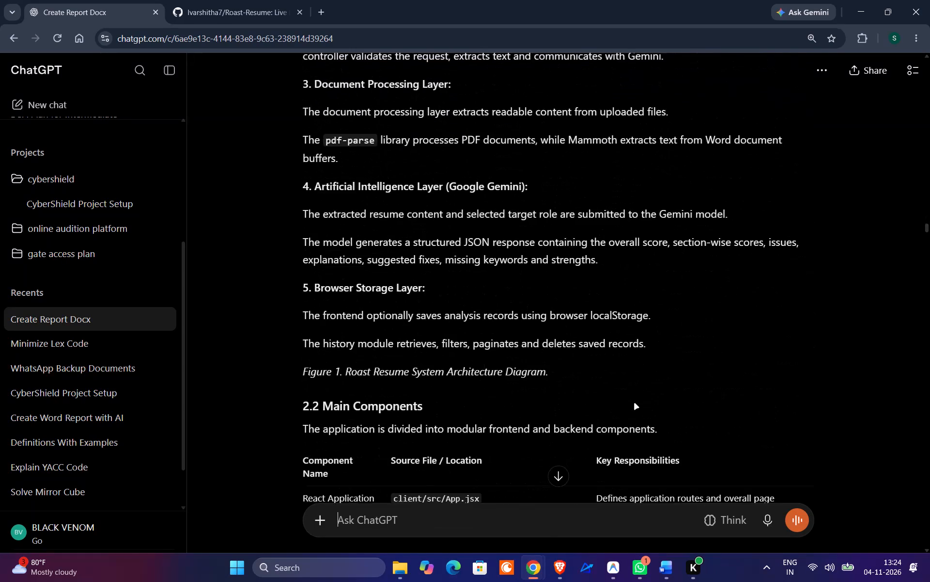
scroll(635, 404, down, 18)
scroll(635, 404, down, 16)
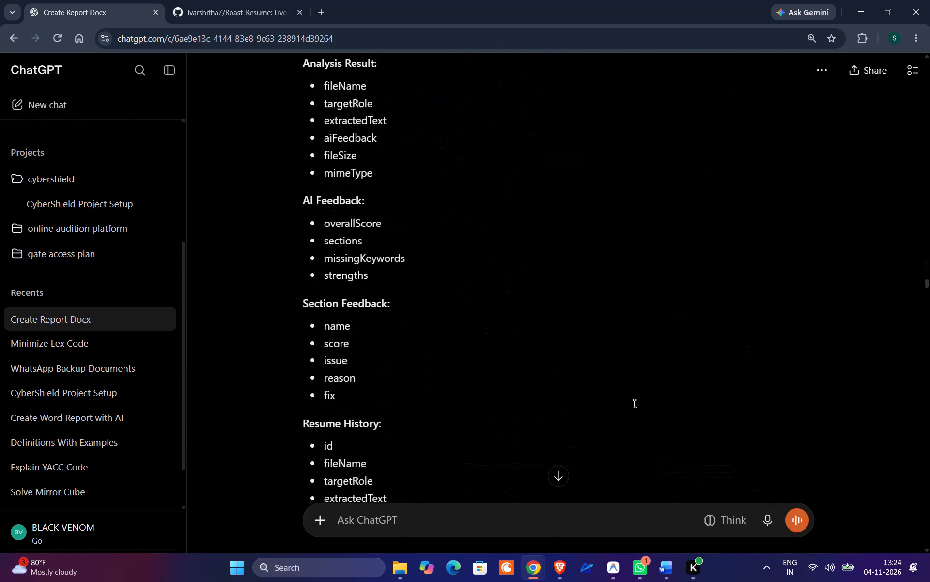
scroll(635, 404, down, 11)
scroll(635, 404, up, 1)
scroll(635, 404, down, 20)
scroll(635, 404, down, 10)
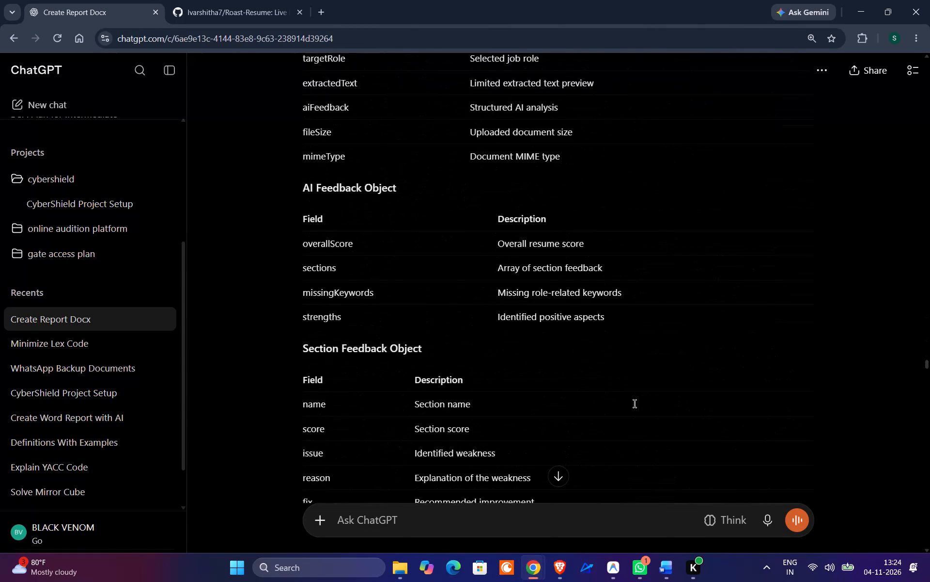
scroll(635, 404, down, 19)
scroll(635, 404, up, 7)
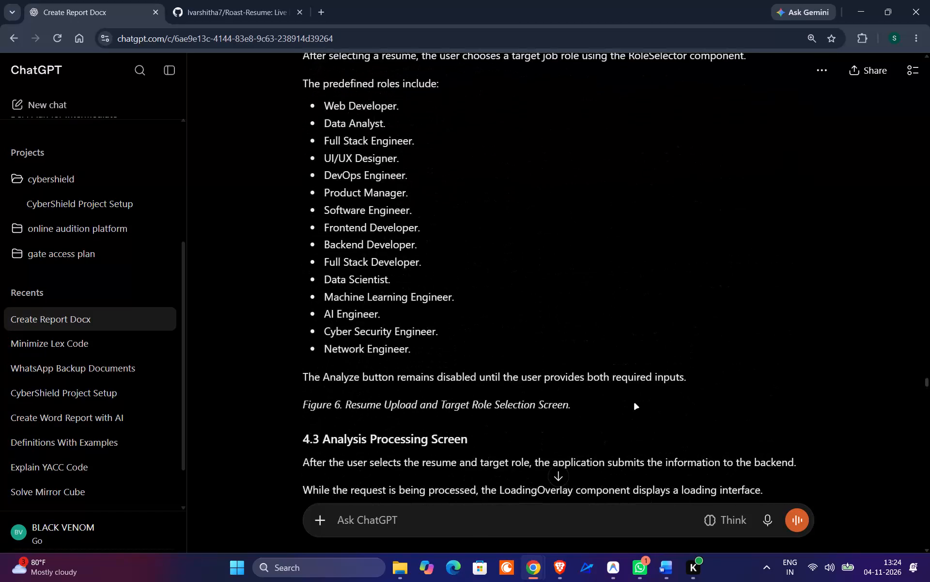
scroll(635, 404, up, 5)
scroll(635, 404, down, 4)
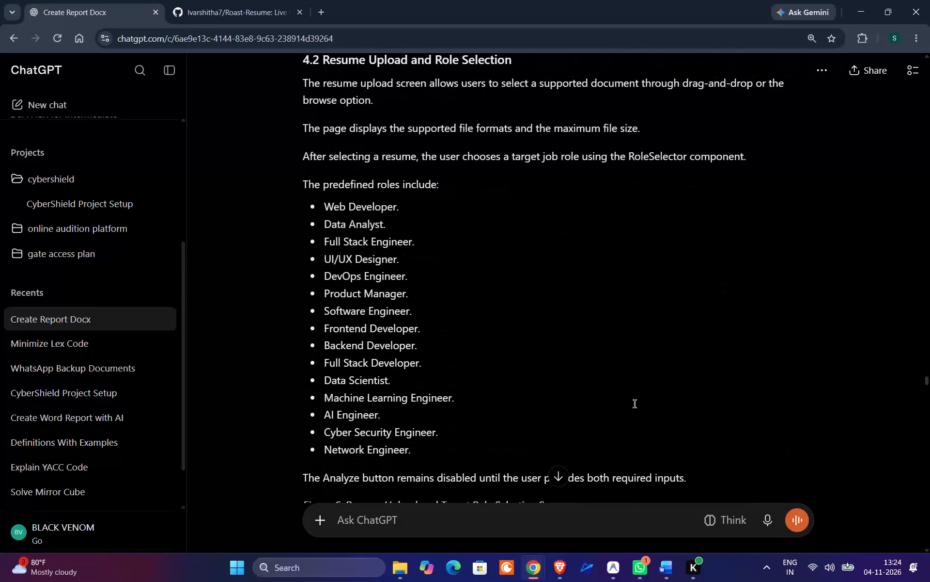
key(alt+Tab)
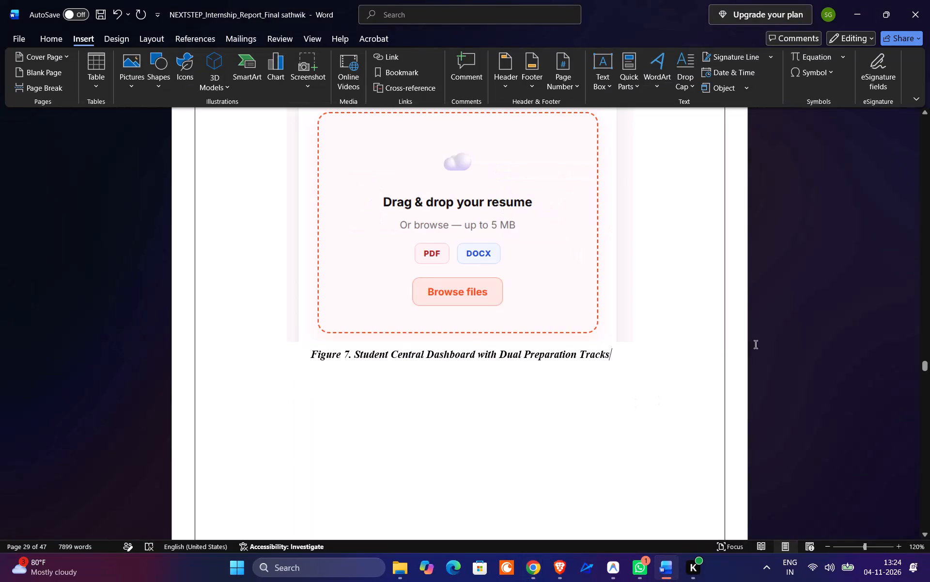
key(alt+Tab)
scroll(770, 348, down, 3)
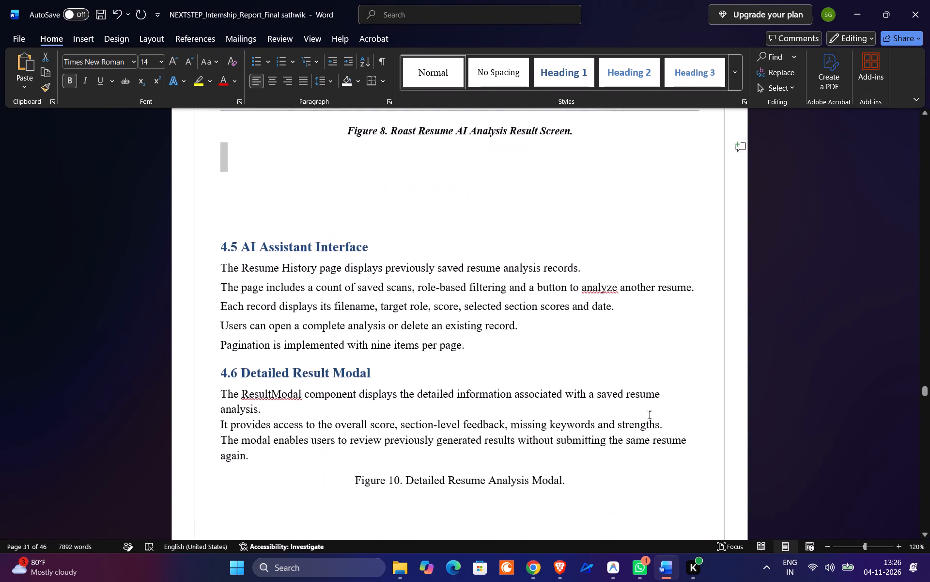
Replace the section 4.5 heading text "AI Assistant Interface" in Word with the draft's "Resume History Screen".
key(alt+Tab)
click(371, 248)
drag(321, 220, 483, 222)
key(ctrl+c)
key(alt+Tab)
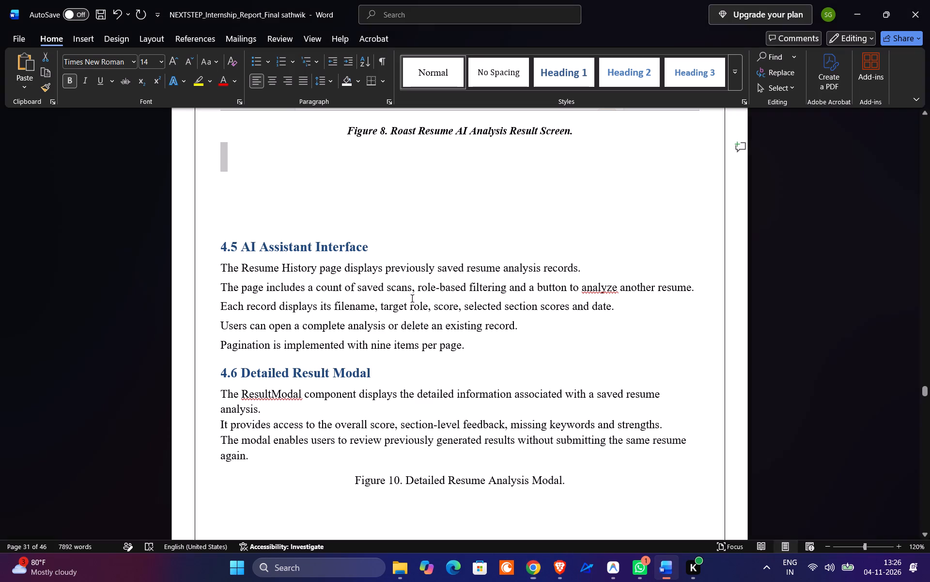
click(243, 242)
drag(243, 242, 368, 250)
key(ctrl+v)
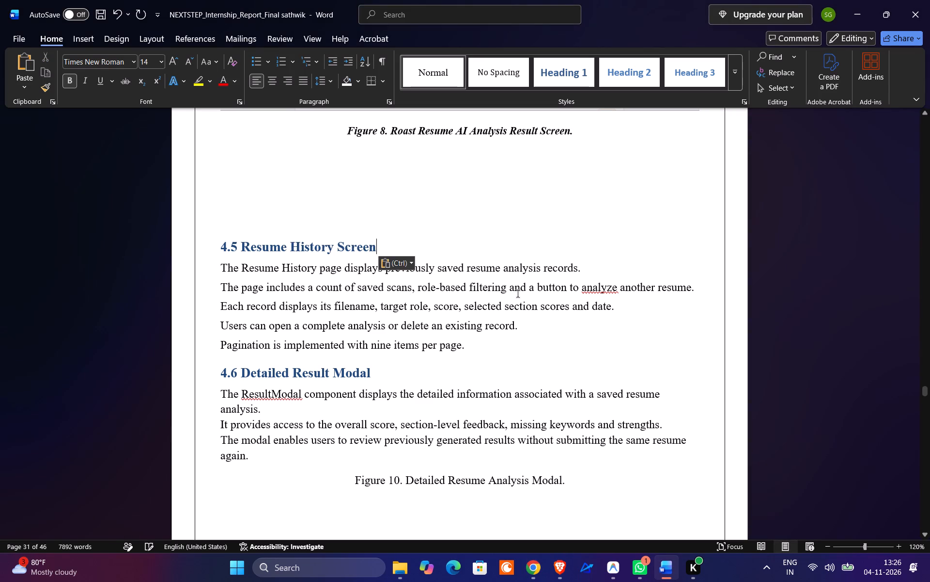
Add an empty line after the pagination sentence at the end of section 4.5 in the Word report.
key(alt+Tab)
scroll(516, 315, down, 1)
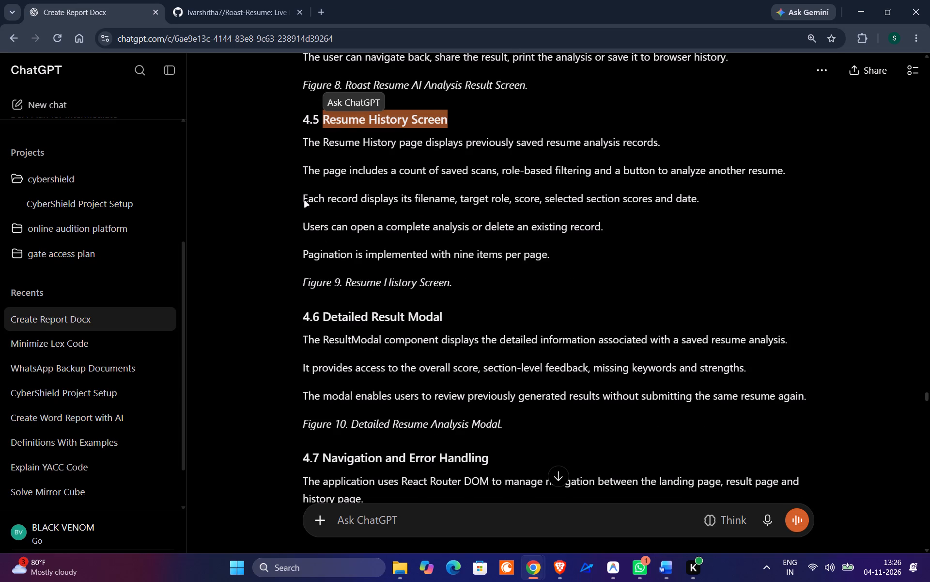
key(alt+Tab)
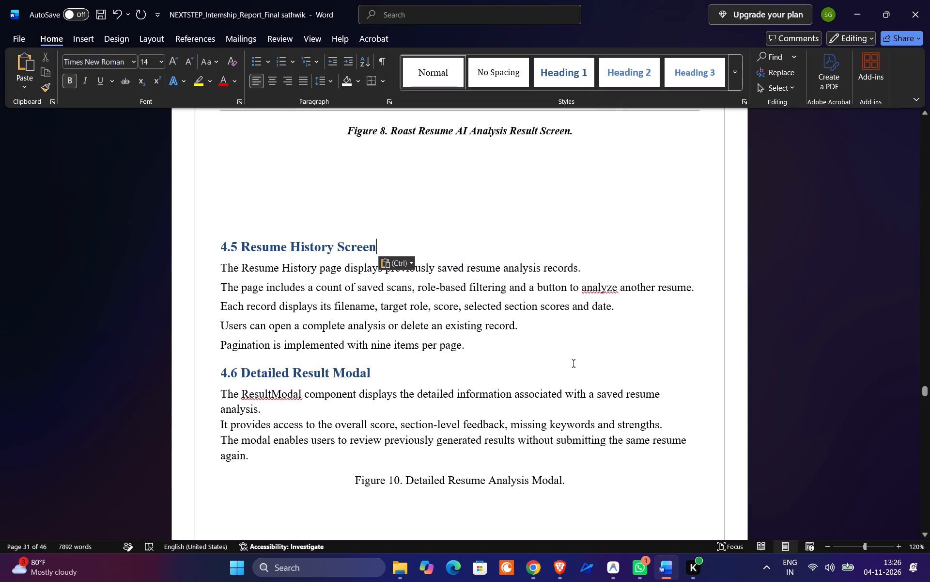
click(573, 363)
key(alt+Tab)
key(alt+Tab)
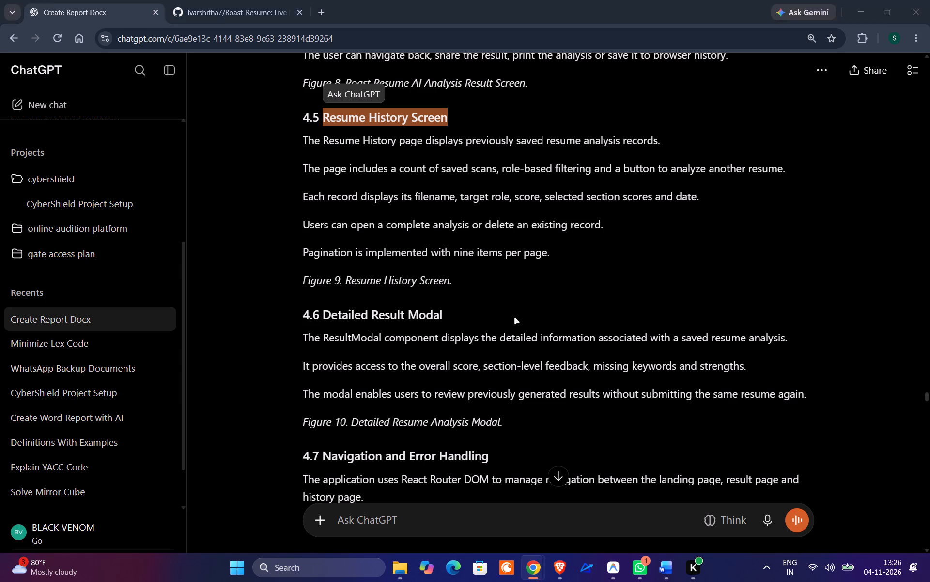
click(489, 347)
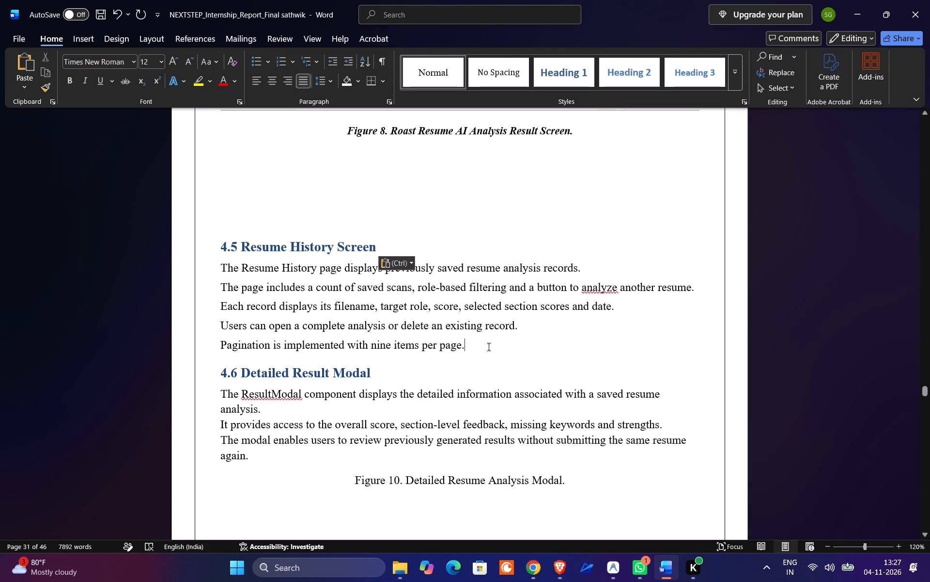
key(Return)
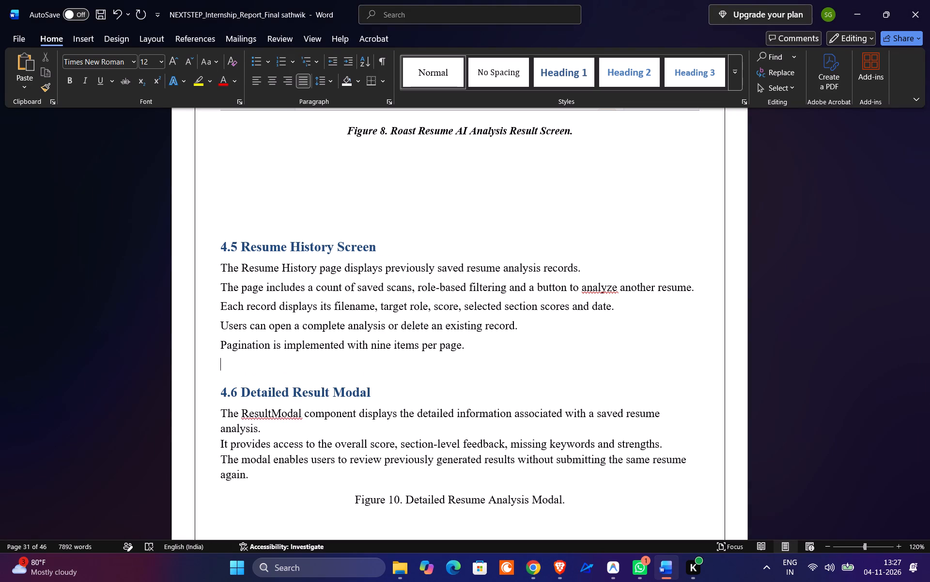
Switch to the Roast Resume site in Chrome and save the Web Developer analysis result to the history.
key(alt+Tab)
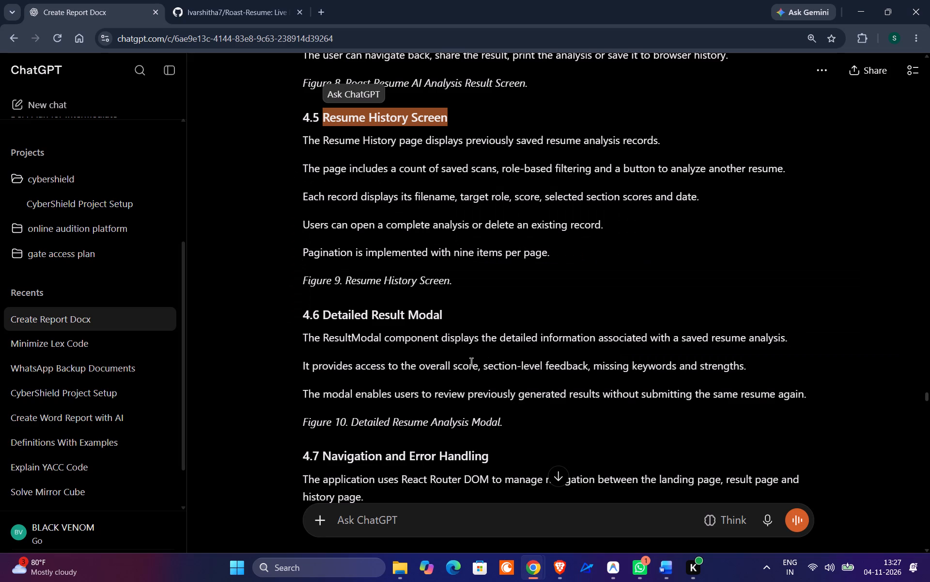
key(alt+Tab)
key(alt+Tab)
key(alt+Tab)
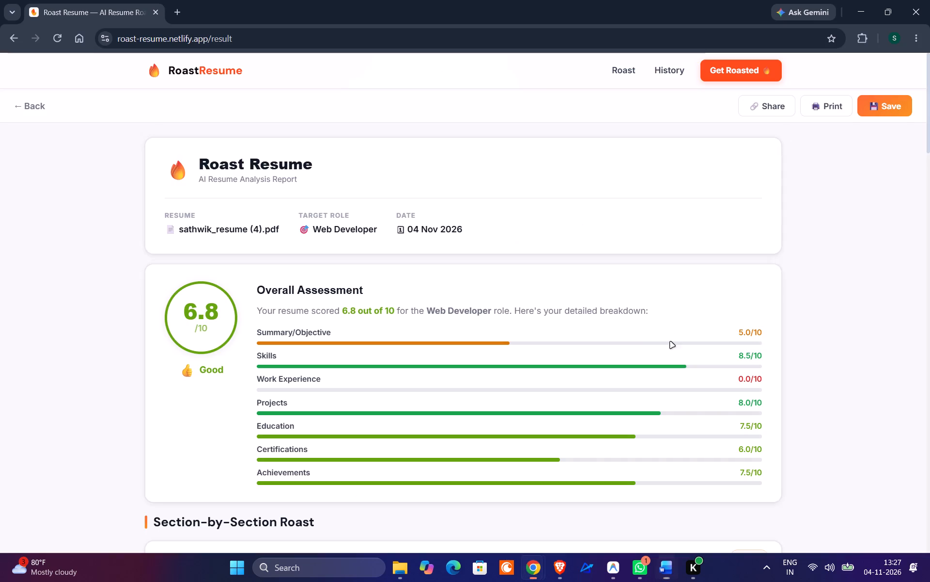
scroll(515, 327, down, 4)
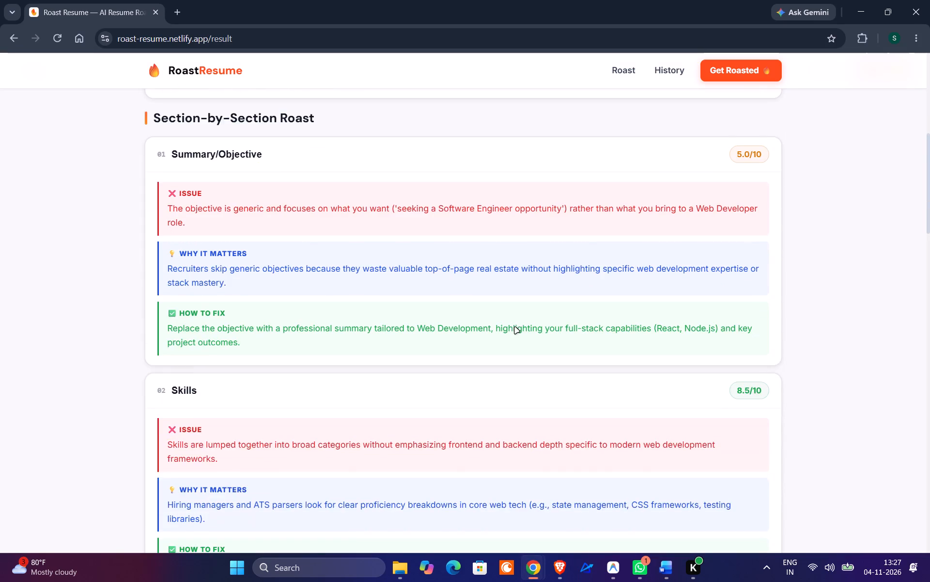
scroll(515, 327, up, 5)
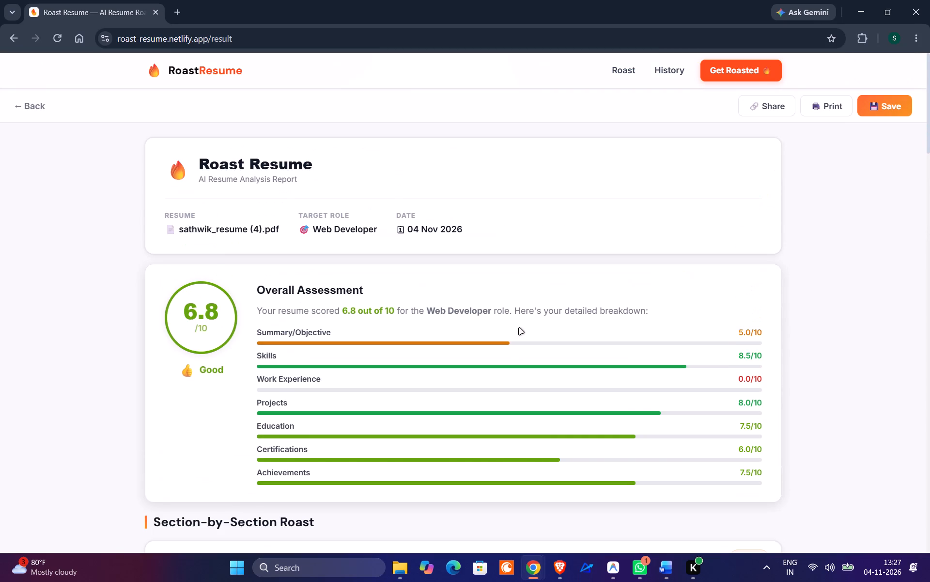
key(alt+Tab)
key(alt+Tab)
scroll(519, 328, down, 1)
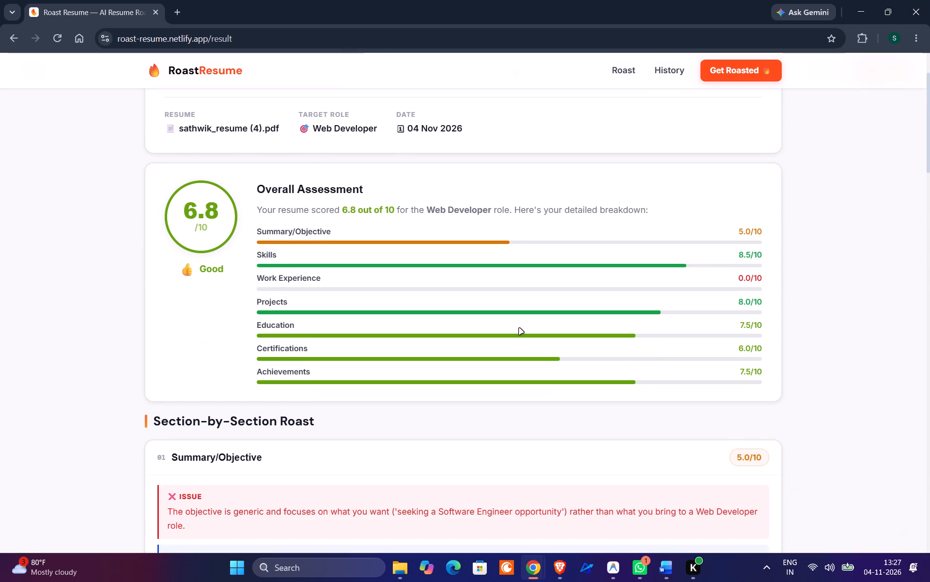
scroll(603, 276, up, 1)
click(663, 68)
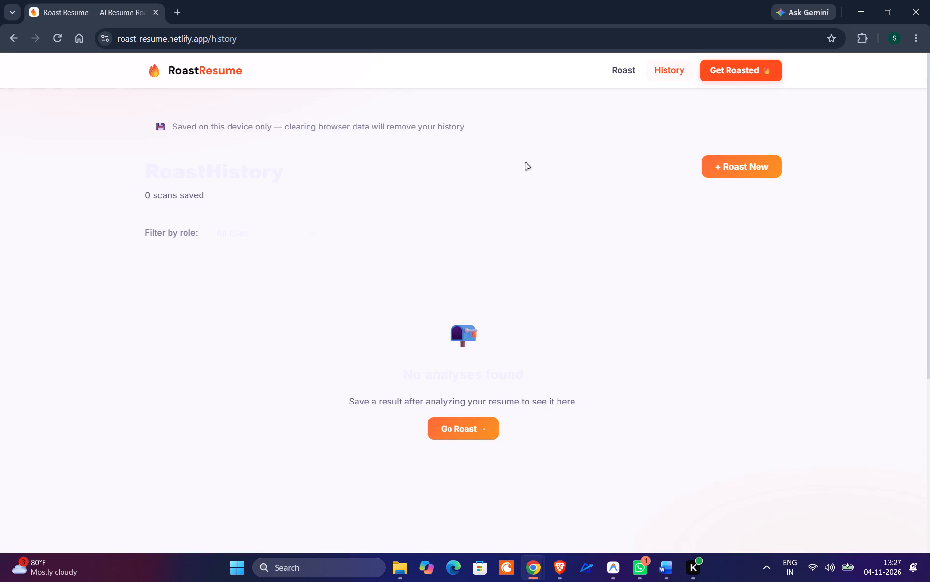
click(0, 39)
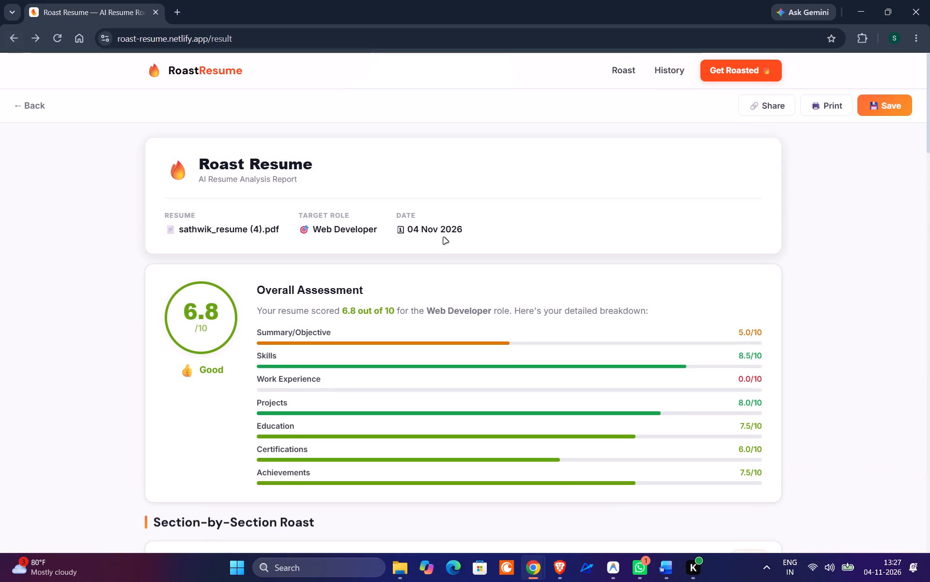
click(876, 108)
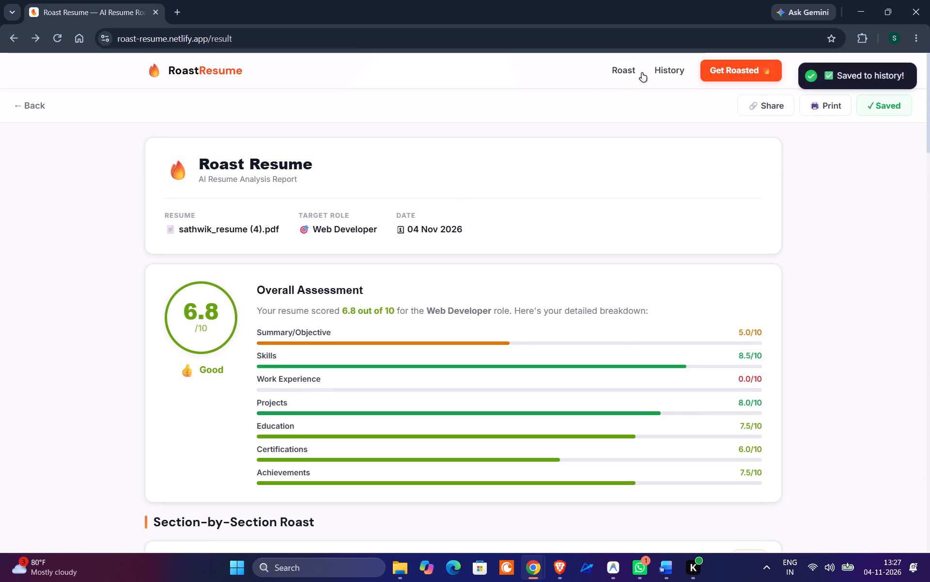
Open the Roast Resume history page and capture a screenshot of its full content, including the saved Web Developer record.
click(674, 61)
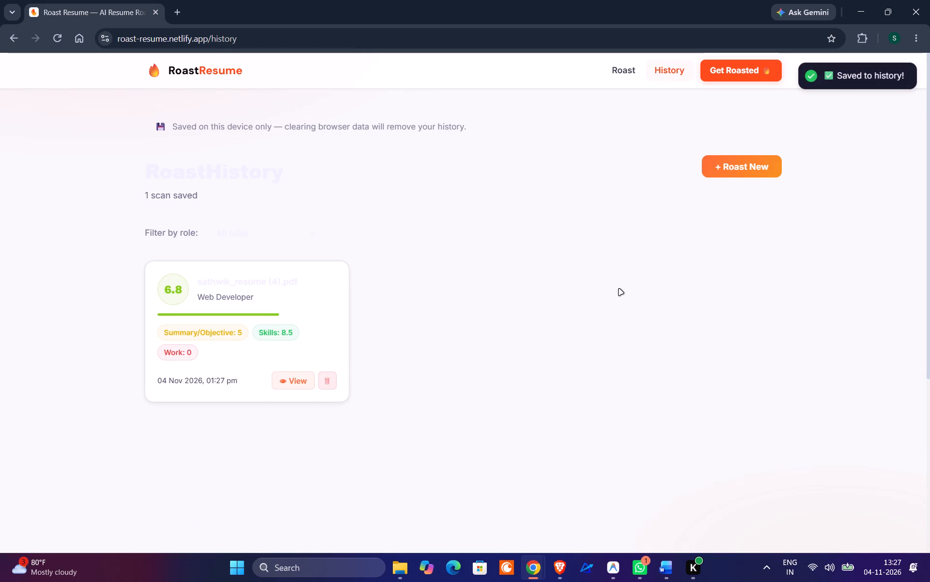
key(shift+super+s)
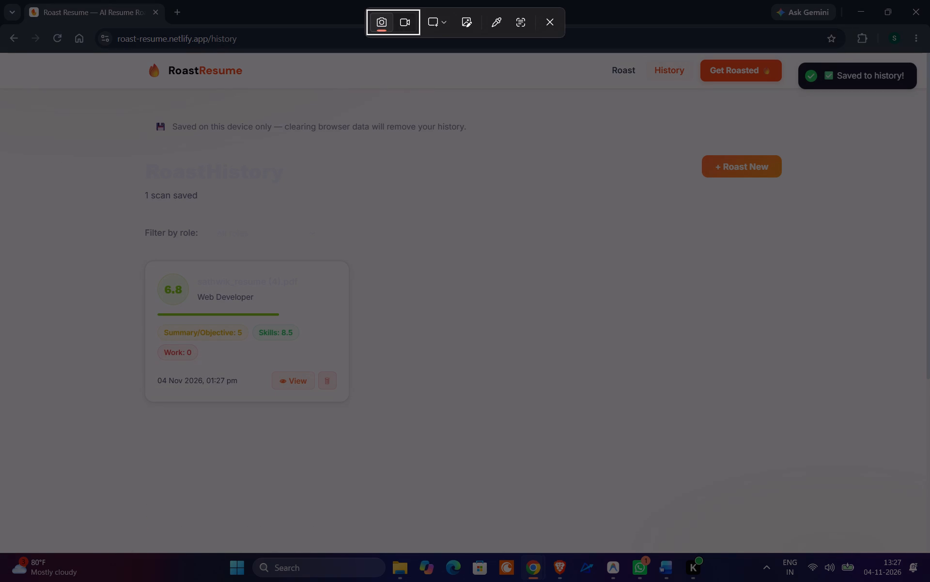
click(32, 109)
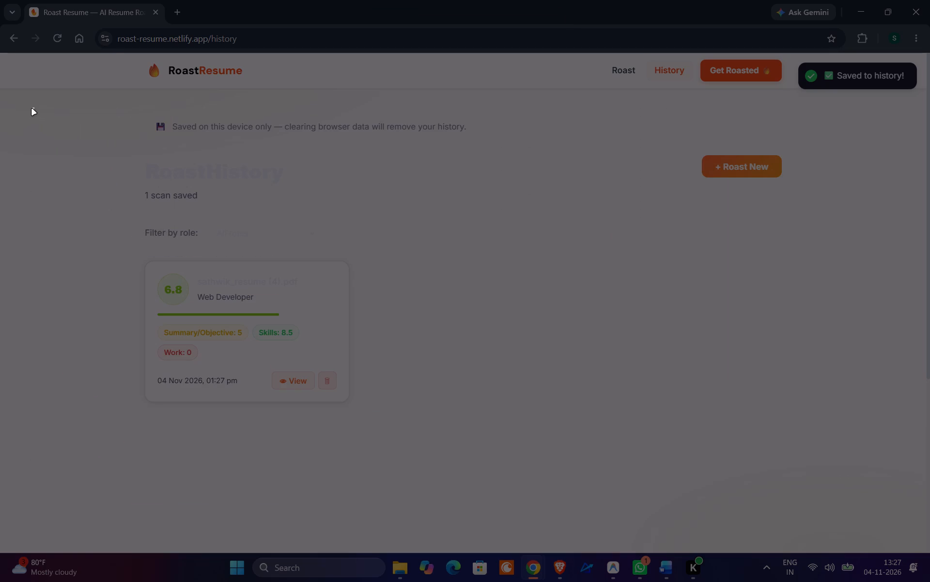
drag(8, 56, 858, 465)
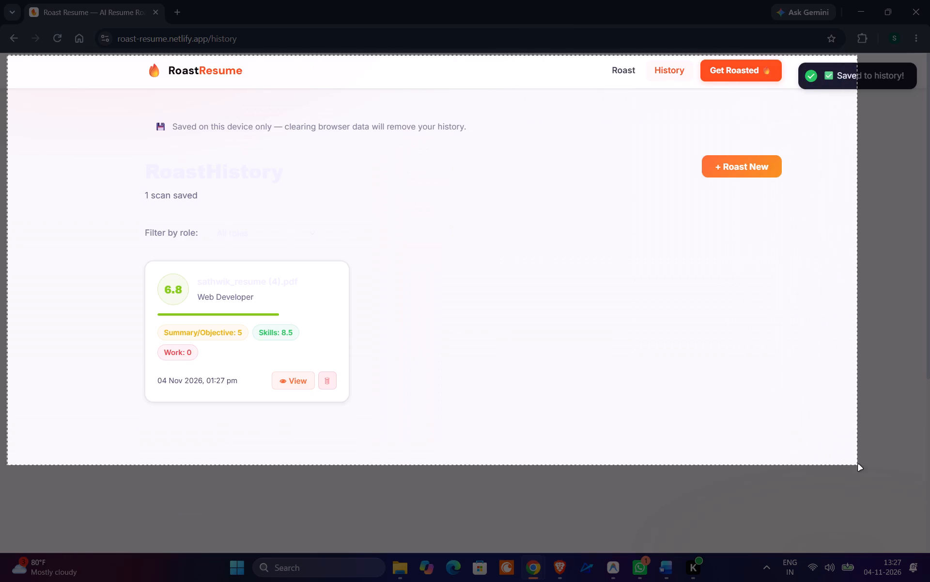
drag(858, 465, 924, 524)
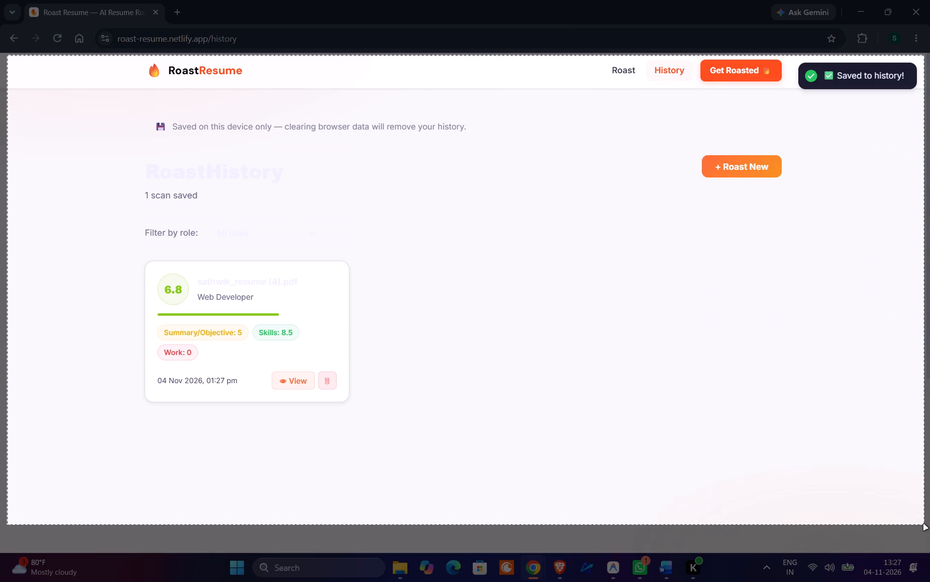
Finish capturing the Roast Resume history page and paste the screenshot in Word below section 4.5's pagination sentence.
drag(924, 524, 929, 529)
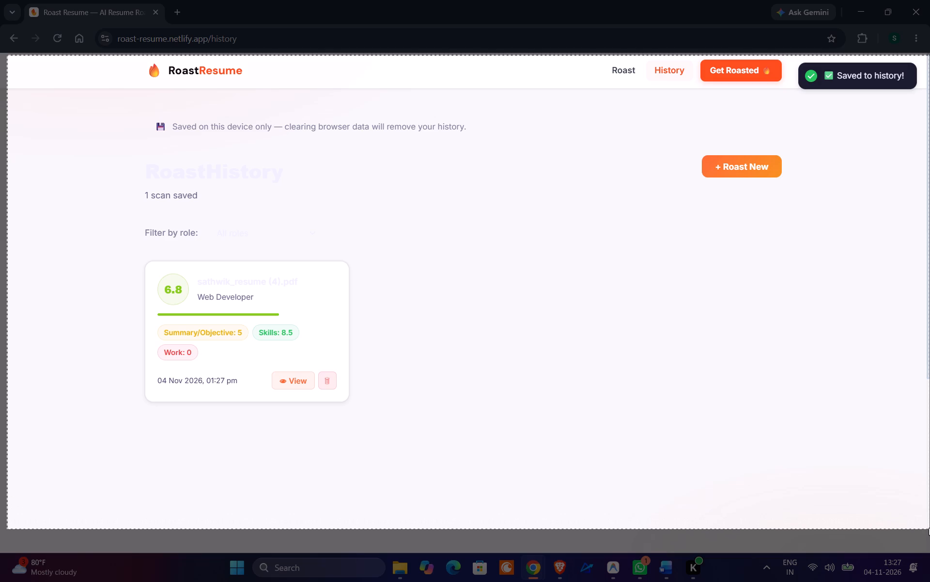
drag(929, 529, 929, 537)
key(alt+Tab)
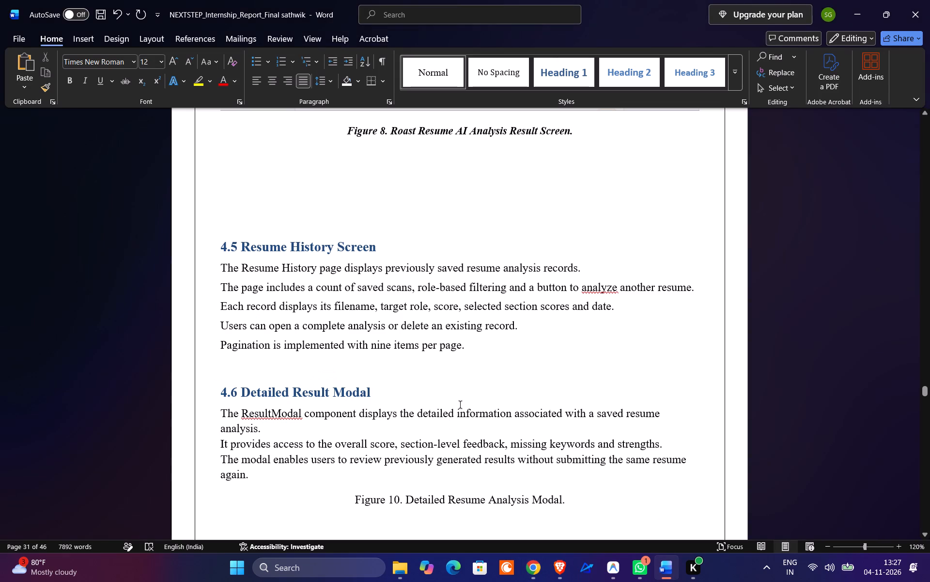
key(ctrl+v)
scroll(512, 391, up, 6)
click(346, 418)
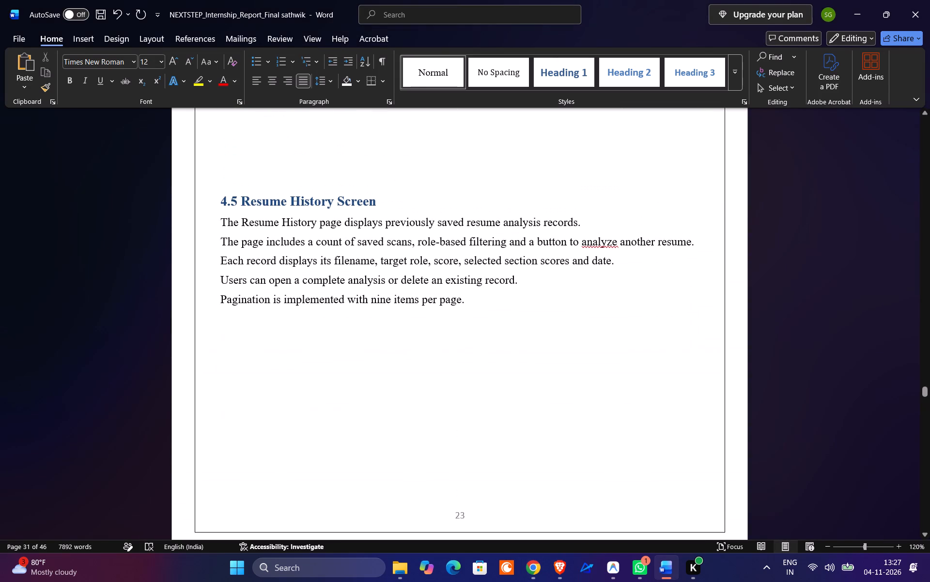
scroll(442, 415, down, 8)
click(443, 387)
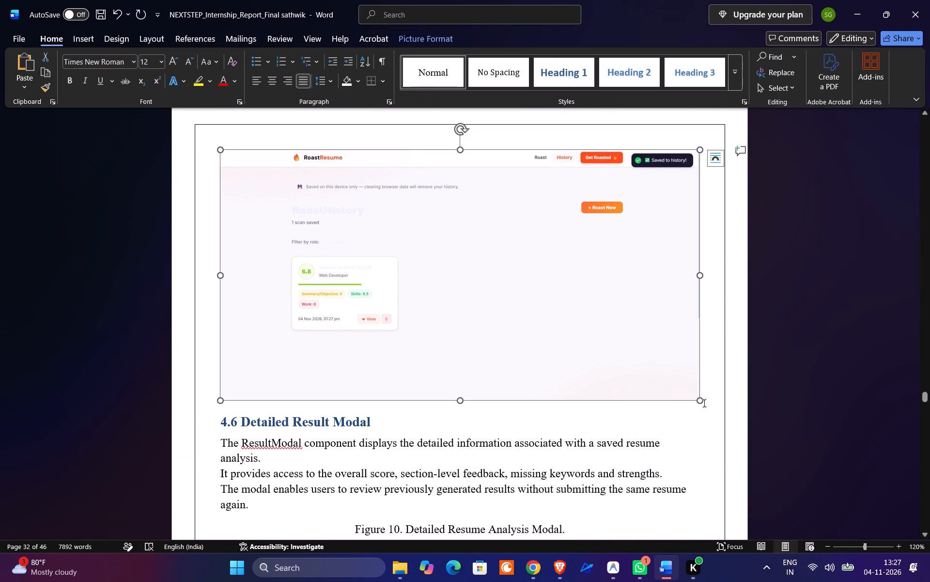
Shrink the history screenshot until it fits on the same page as section 4.5's text, and centre it.
drag(700, 402, 602, 339)
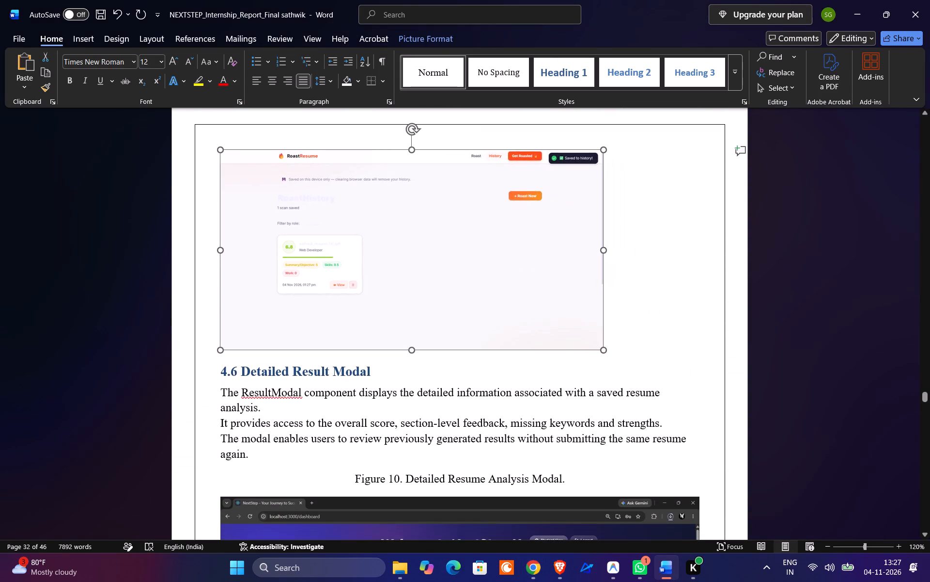
drag(602, 339, 579, 332)
scroll(578, 366, up, 4)
click(435, 437)
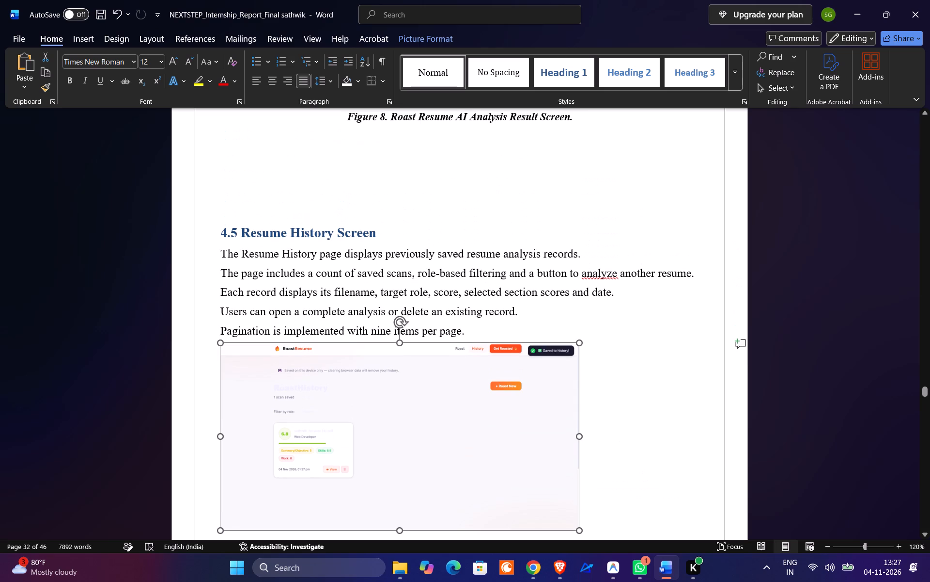
scroll(556, 485, down, 2)
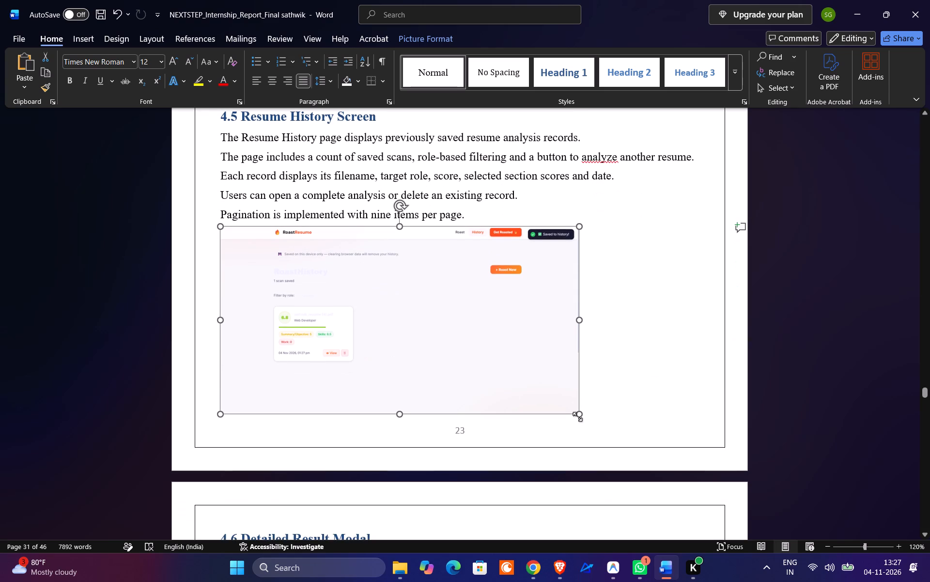
drag(577, 417, 553, 400)
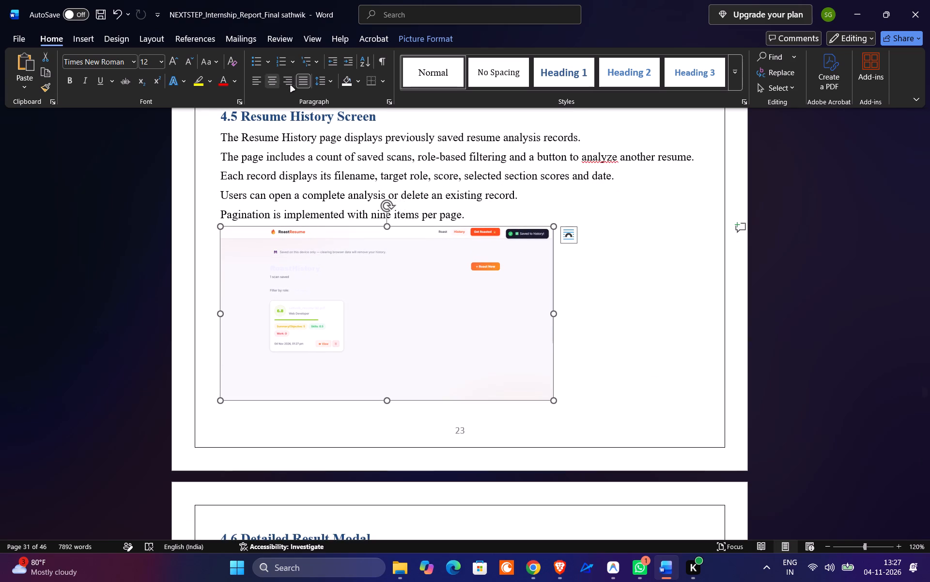
click(276, 83)
click(509, 302)
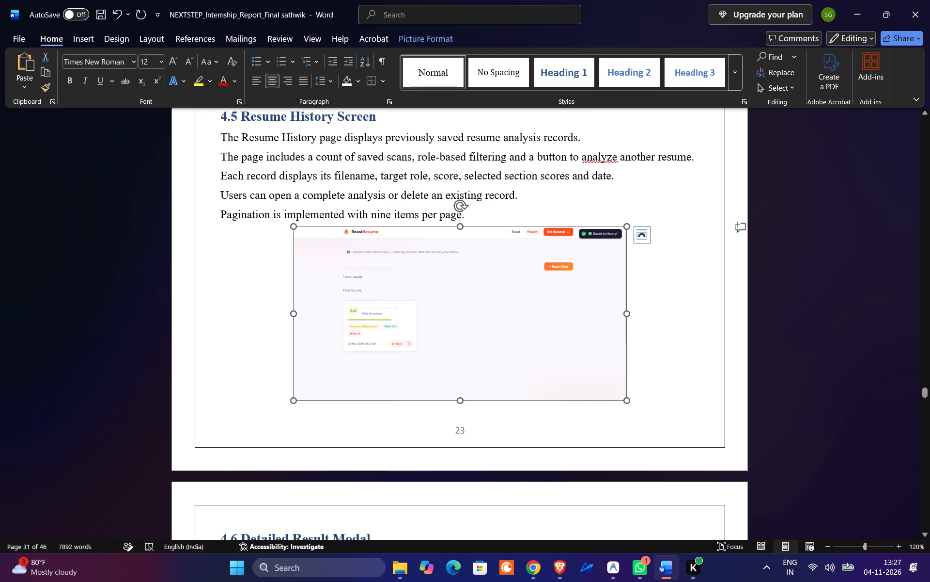
scroll(556, 308, down, 1)
click(700, 305)
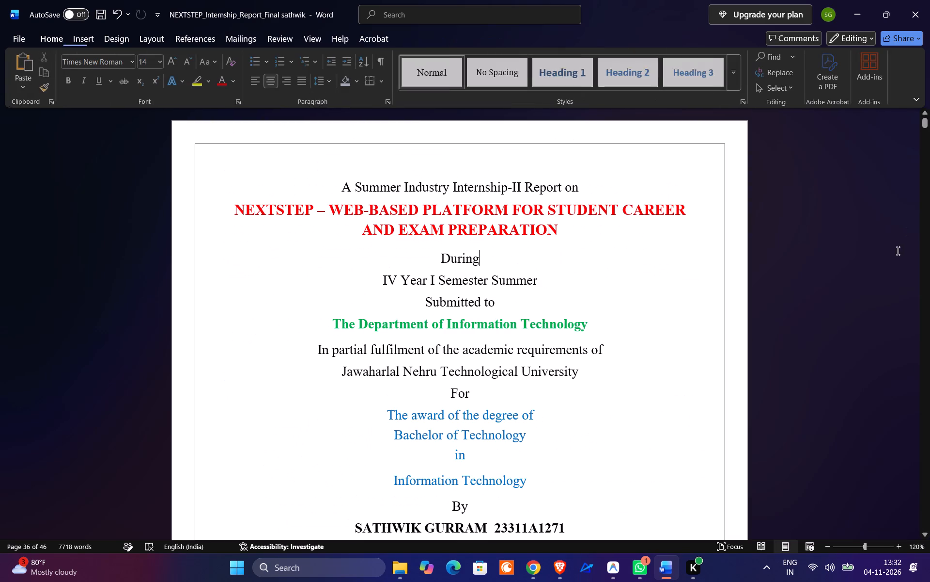
scroll(818, 291, down, 1)
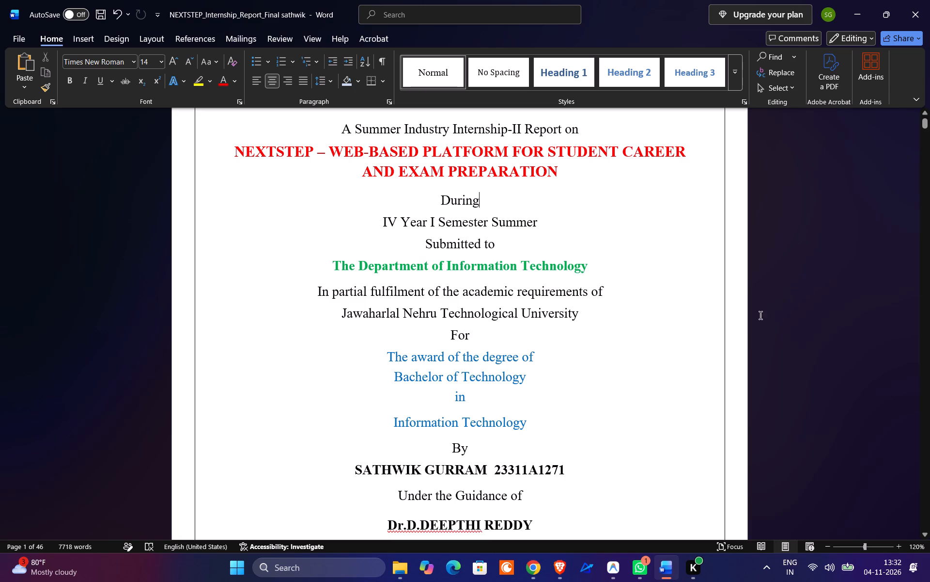
scroll(704, 321, down, 1)
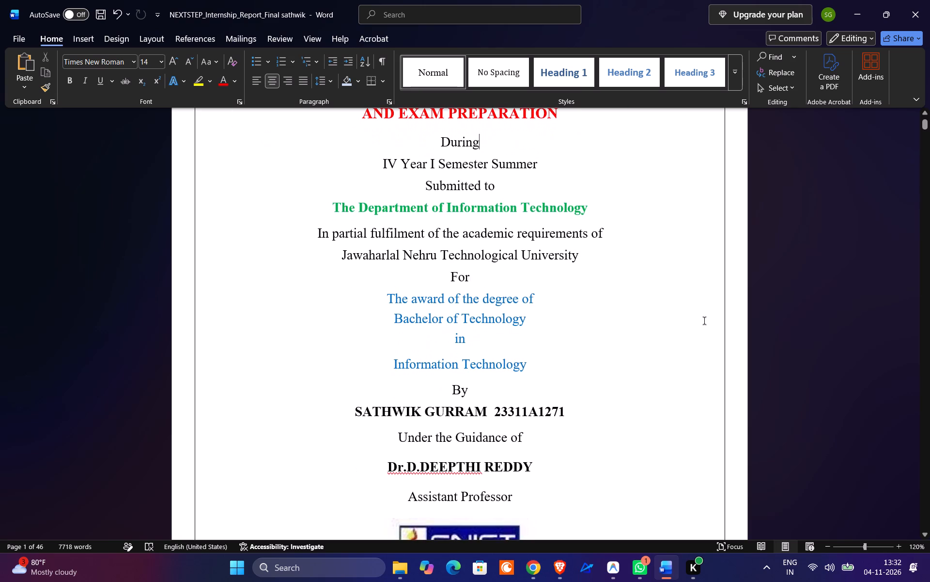
scroll(703, 321, down, 2)
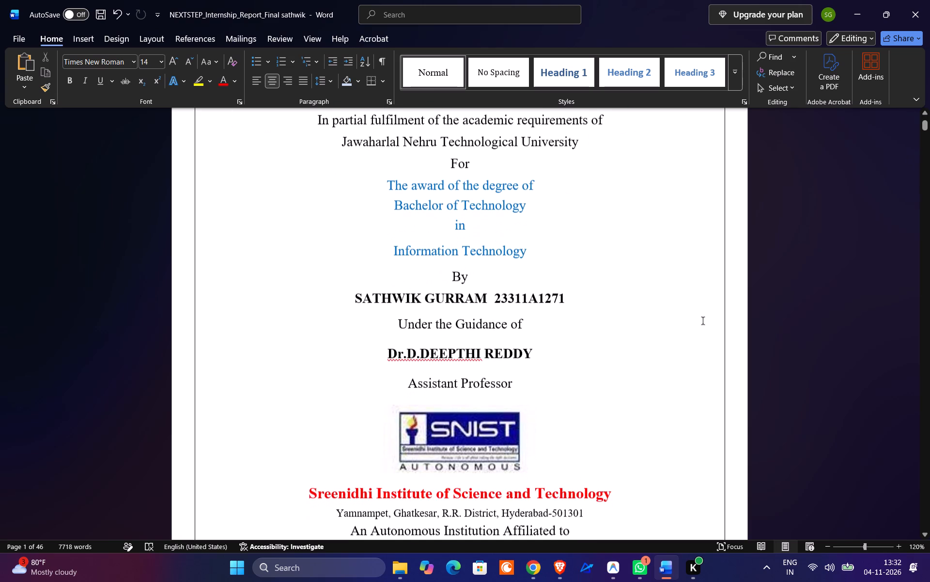
scroll(701, 321, down, 1)
scroll(636, 318, down, 1)
click(513, 315)
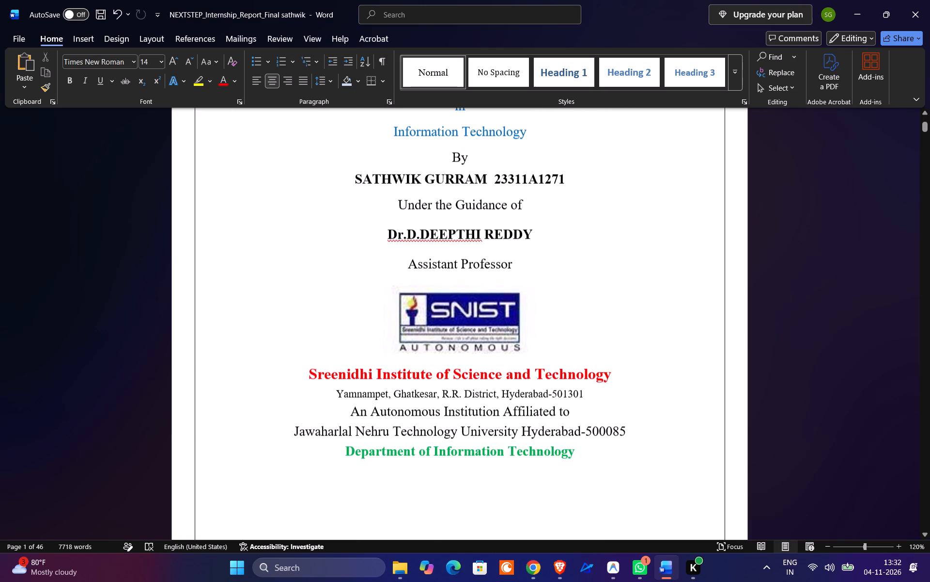
click(857, 245)
scroll(858, 244, down, 2)
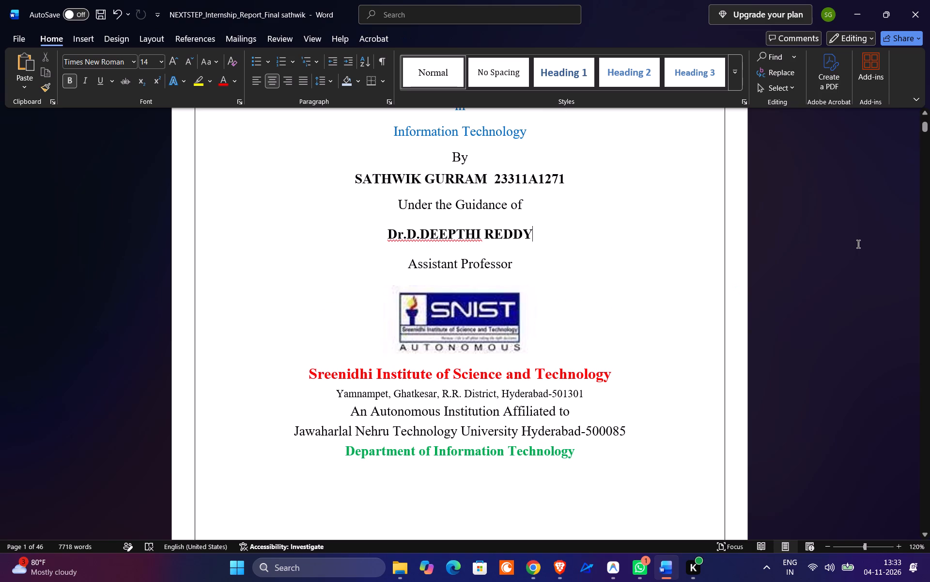
Review the front matter after the cover page: the institute certificate, the course completion certificate and the declaration.
scroll(858, 244, down, 6)
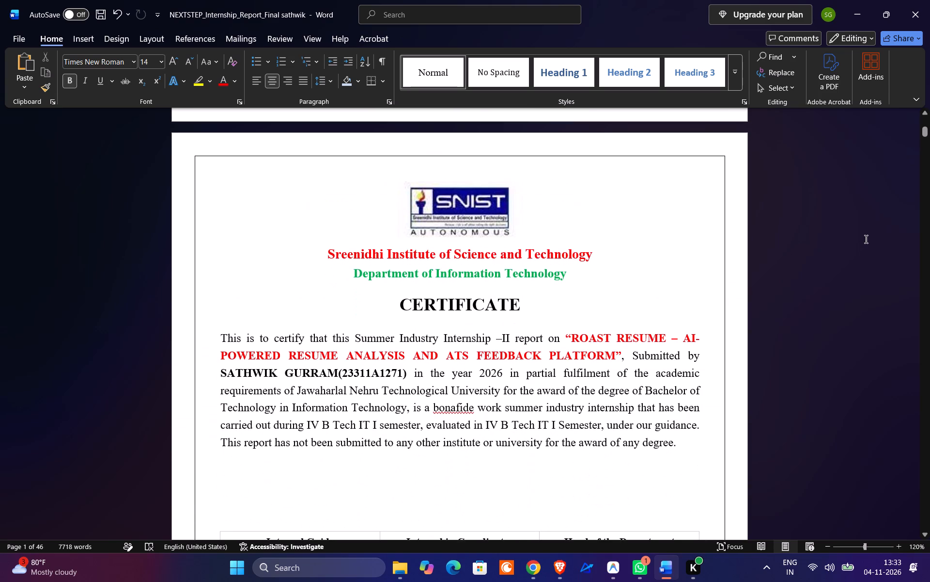
scroll(868, 238, down, 1)
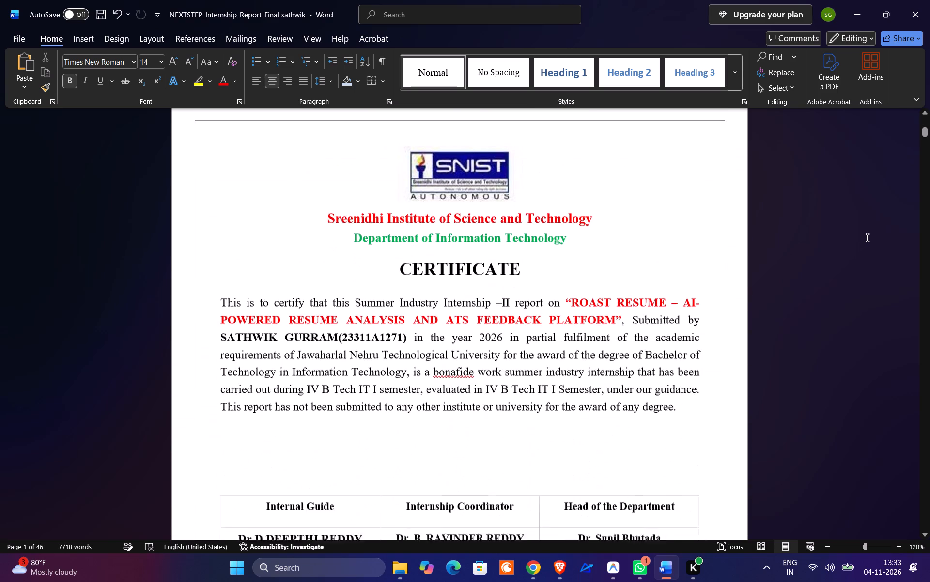
scroll(868, 238, down, 1)
scroll(830, 284, down, 1)
scroll(798, 354, down, 1)
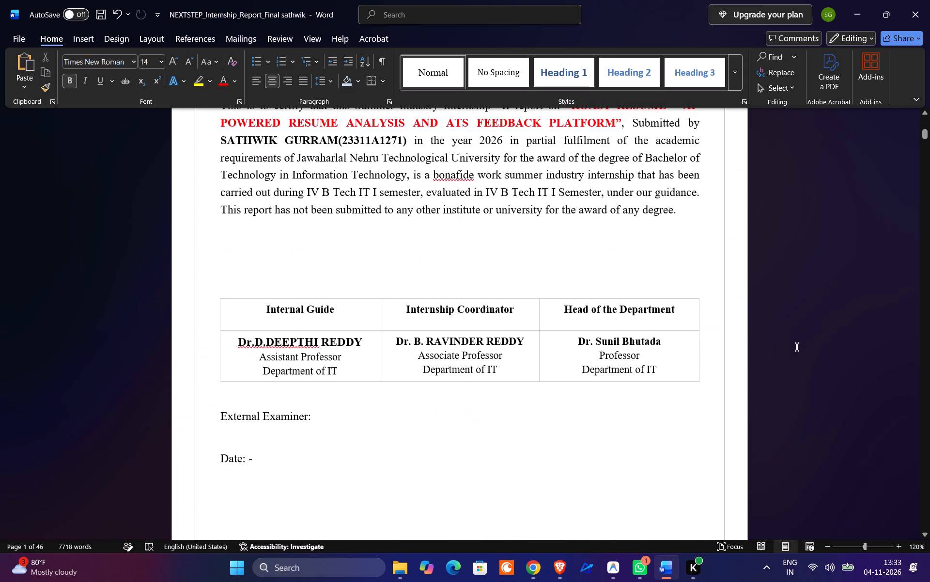
scroll(795, 339, down, 11)
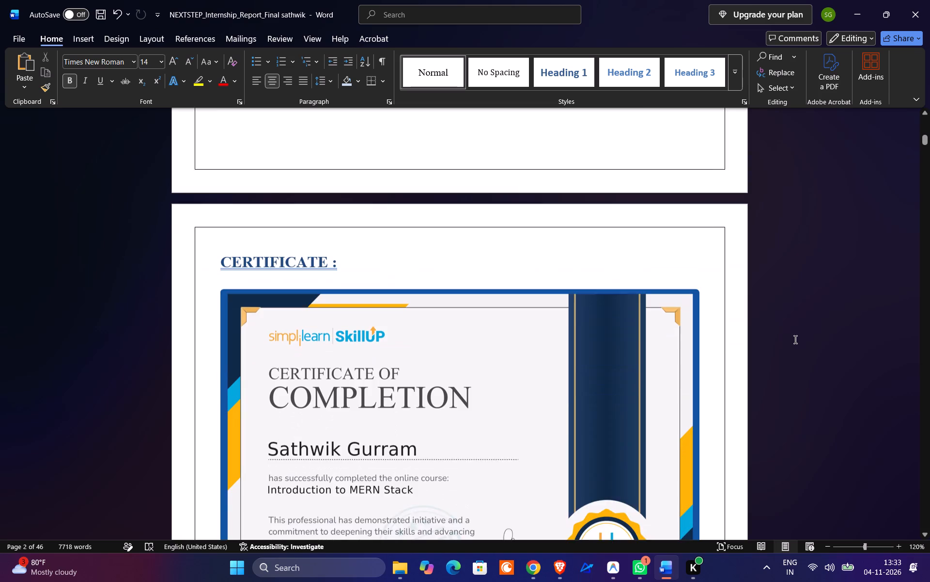
scroll(795, 339, down, 14)
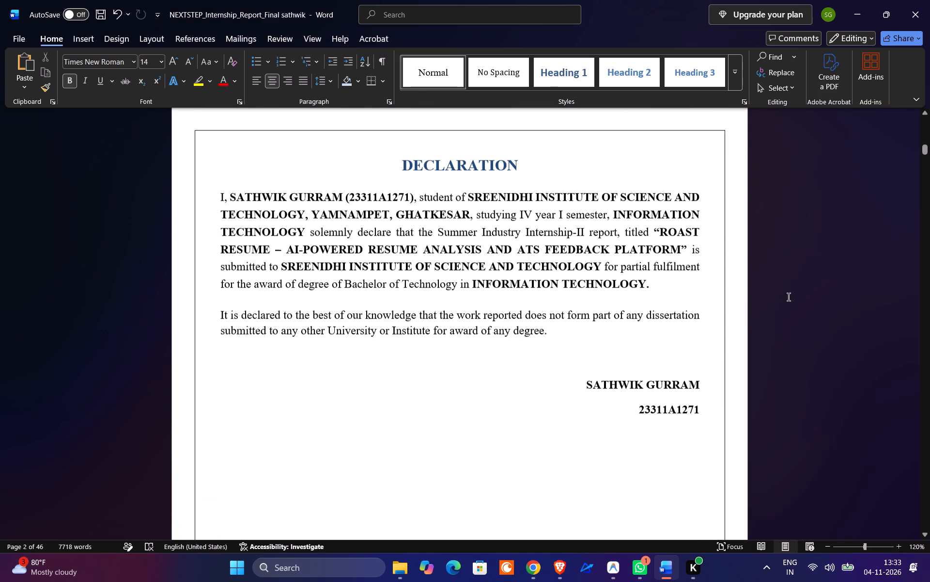
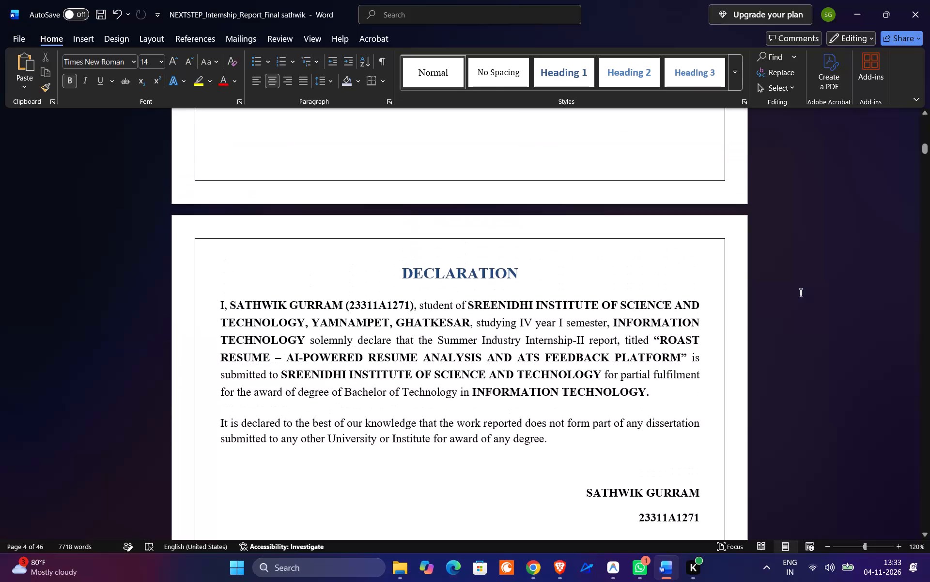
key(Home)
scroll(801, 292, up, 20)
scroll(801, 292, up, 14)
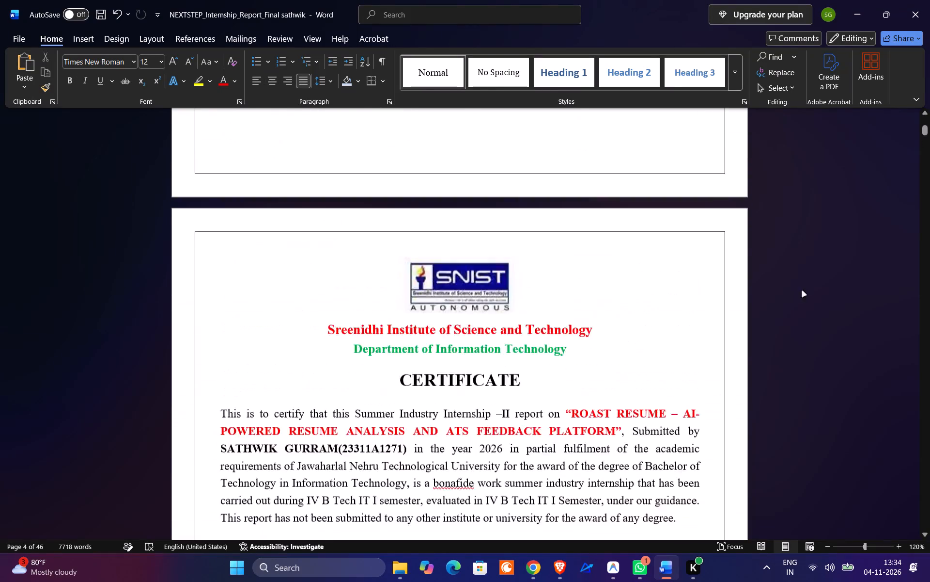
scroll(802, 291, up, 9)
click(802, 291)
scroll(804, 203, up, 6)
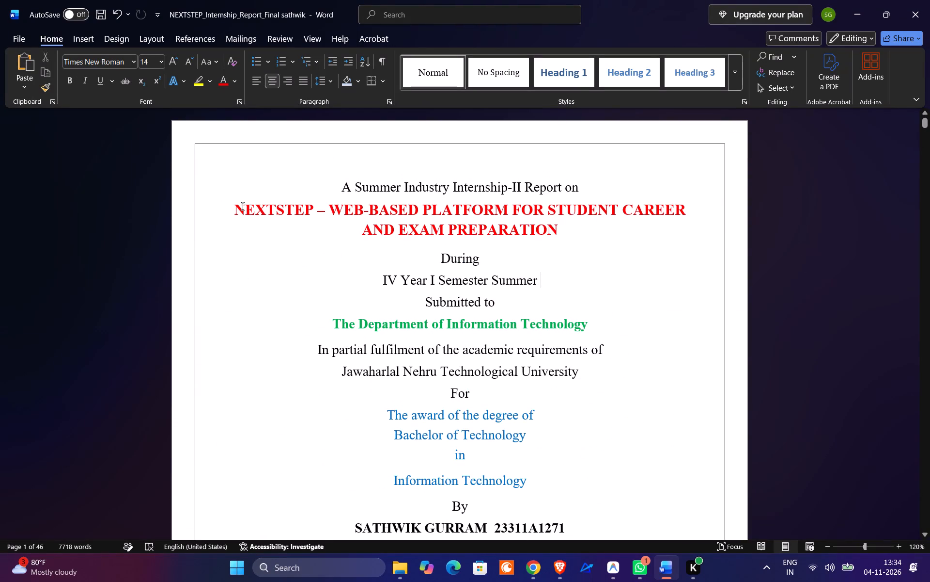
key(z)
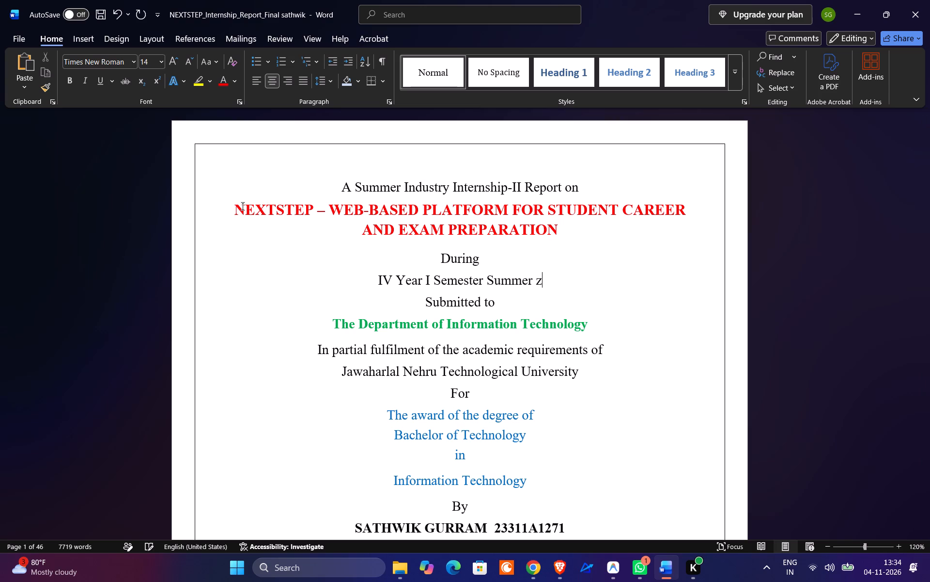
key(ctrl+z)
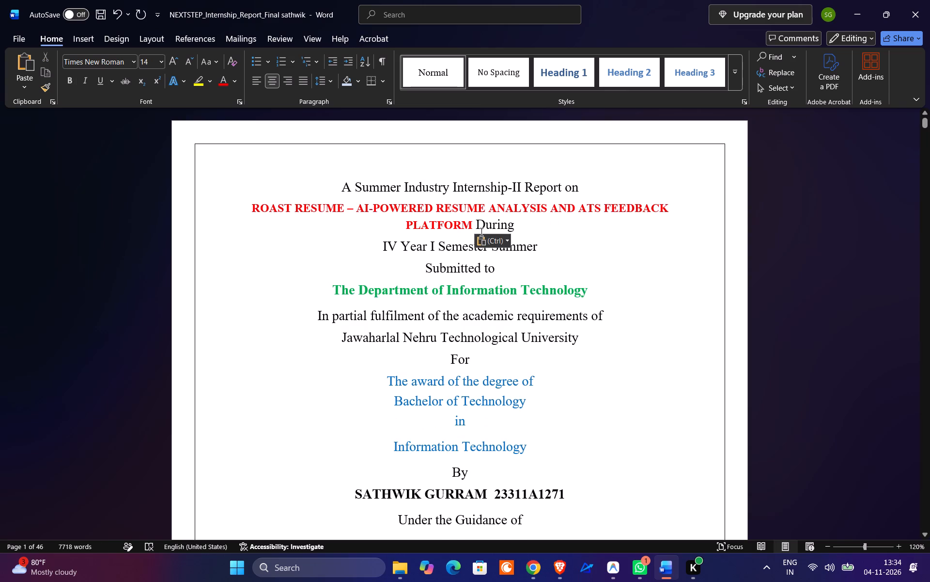
key(Return)
Set the font size of the whole red cover-page title to 16.
drag(497, 228, 353, 208)
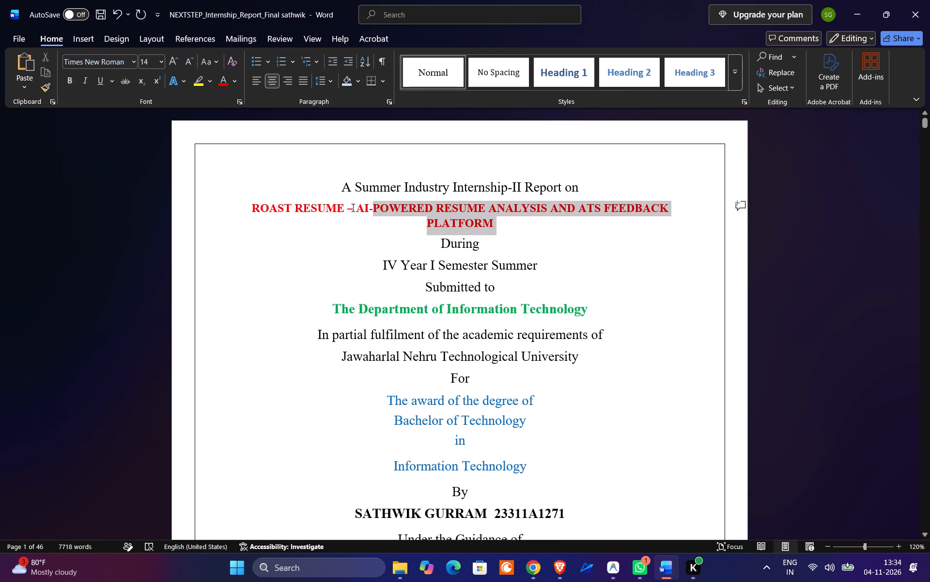
drag(353, 208, 261, 207)
click(157, 64)
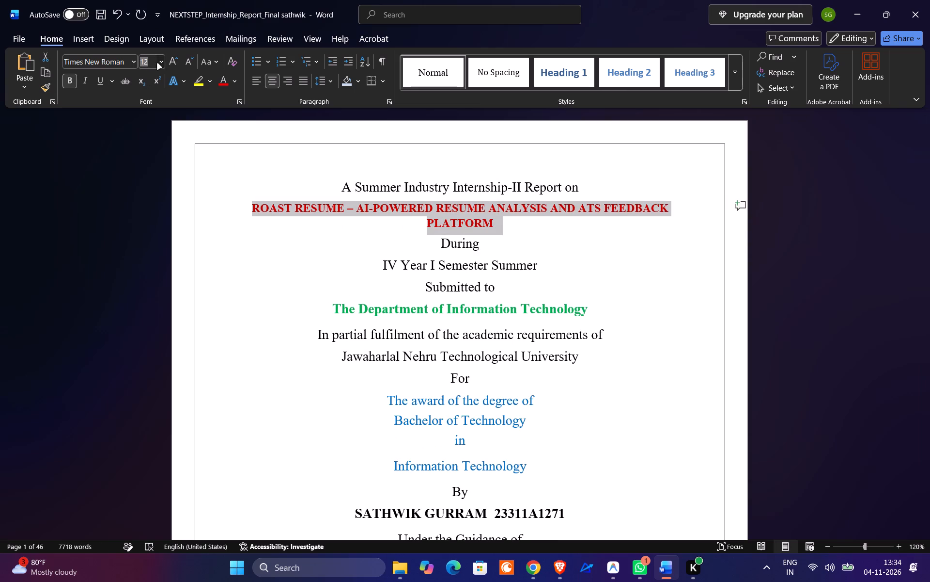
click(154, 160)
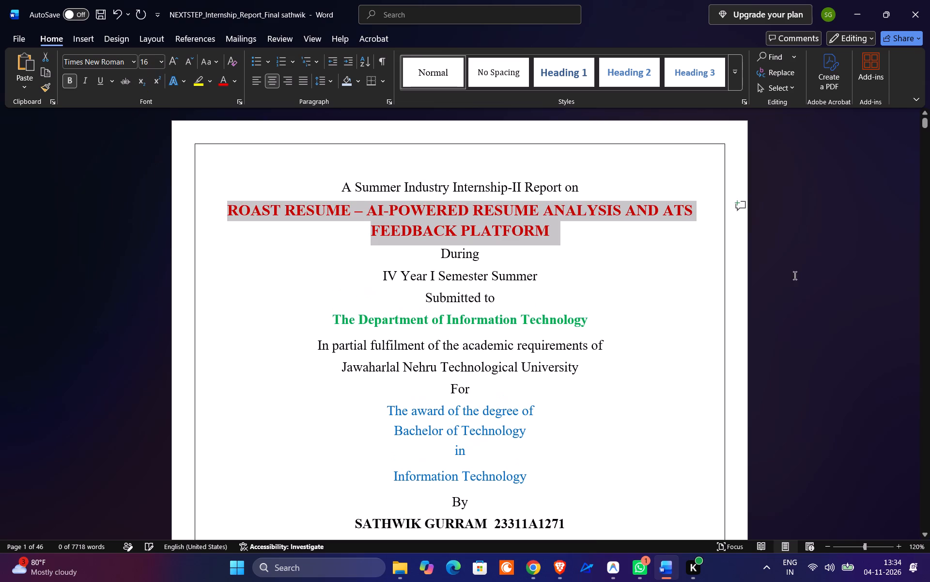
click(848, 256)
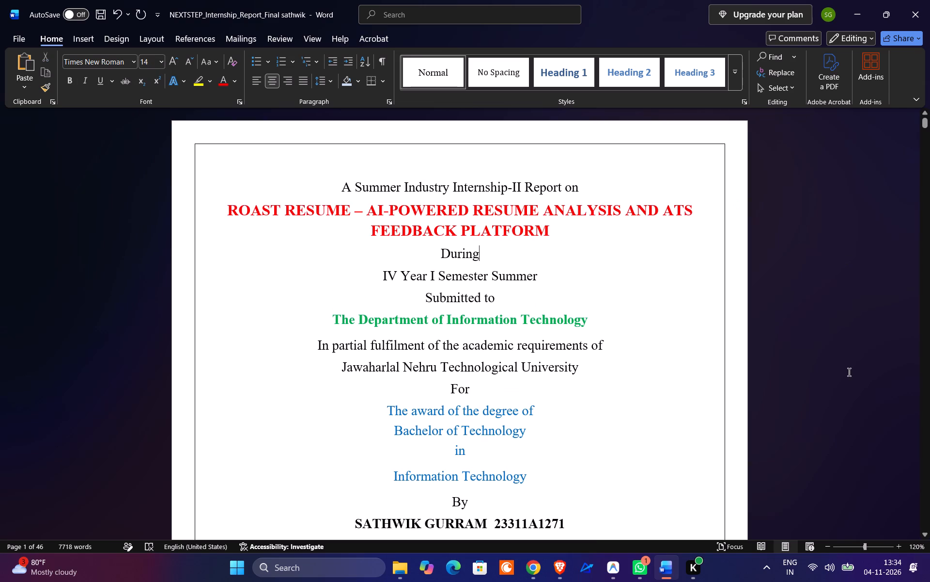
Insert a space after "Dr." and another after the initial "D." in the guide's name on the cover page.
scroll(849, 372, down, 1)
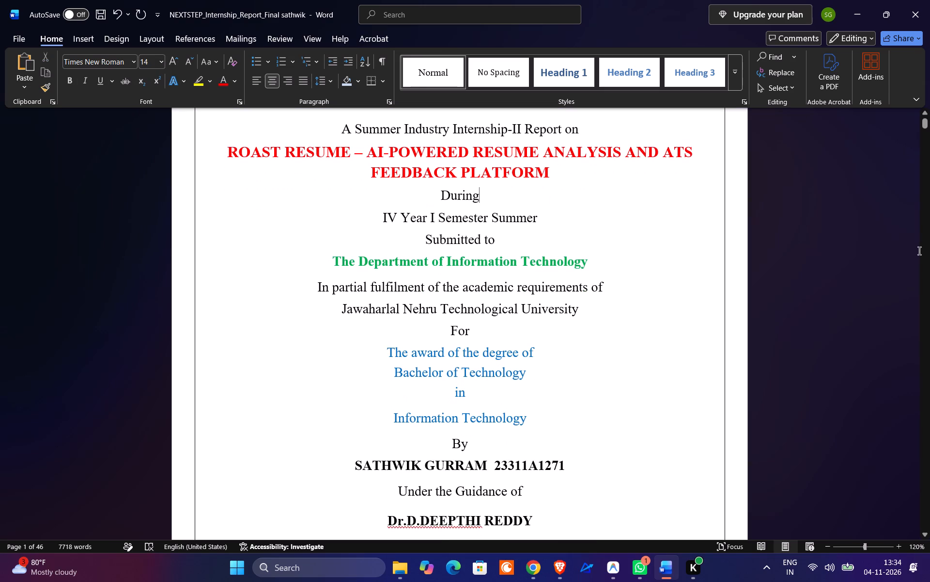
scroll(927, 280, down, 1)
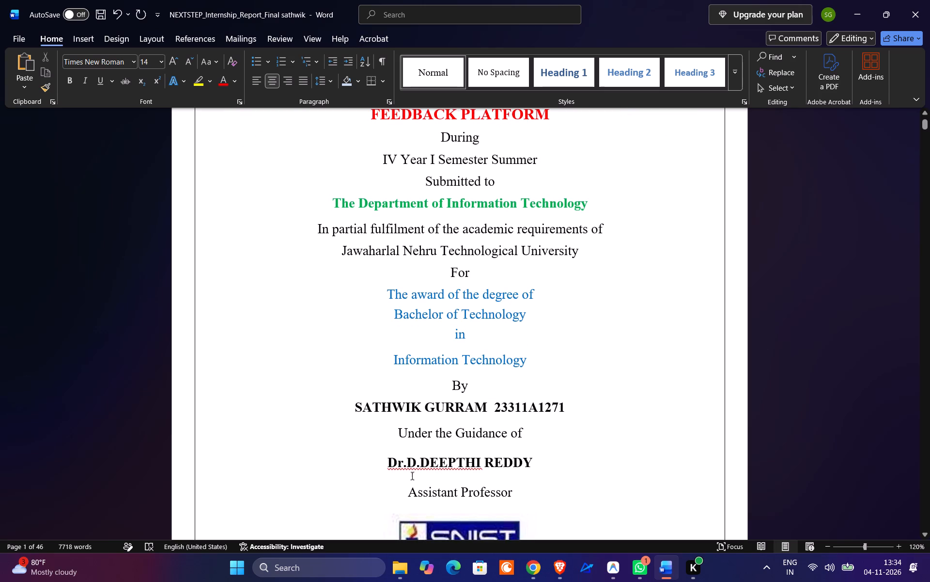
click(400, 465)
key(Right)
key(Right)
key(space)
key(Right)
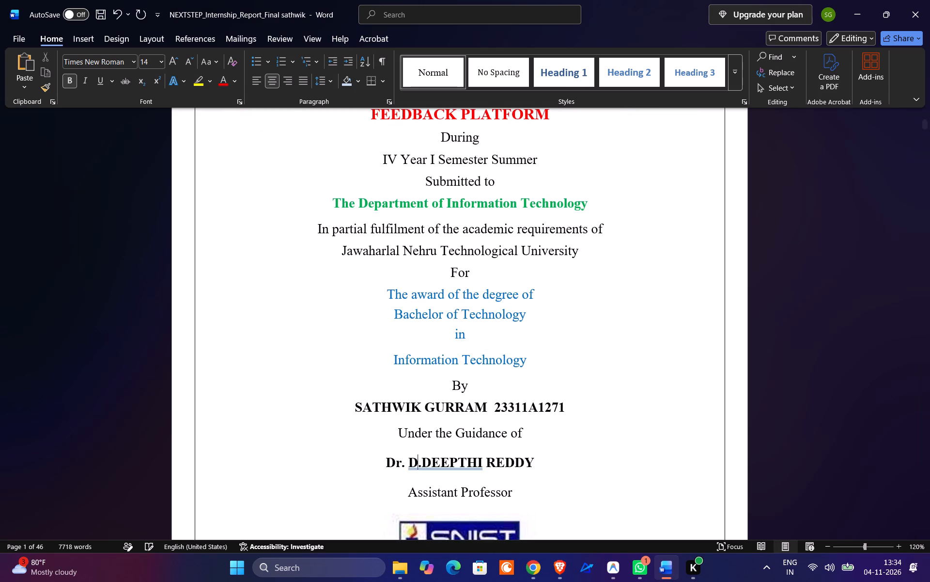
key(Right)
key(space)
Change the guide's designation under the name on the cover page to "Associate Professor".
scroll(430, 449, down, 1)
scroll(484, 455, down, 1)
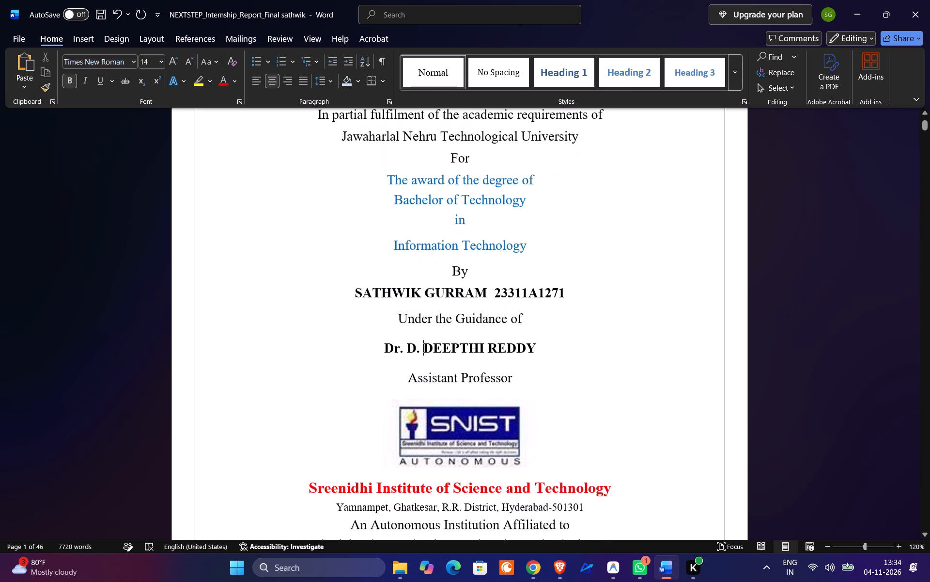
scroll(799, 321, down, 1)
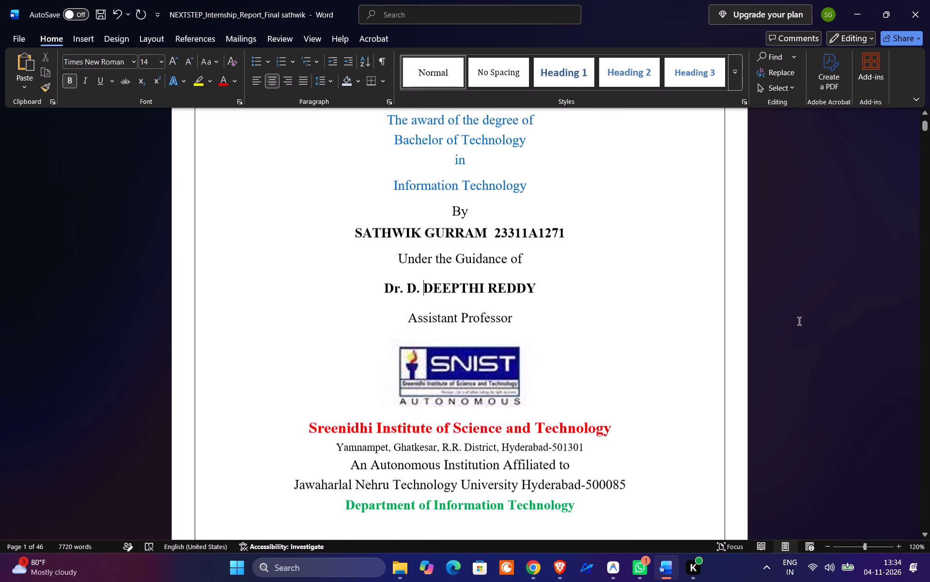
click(458, 318)
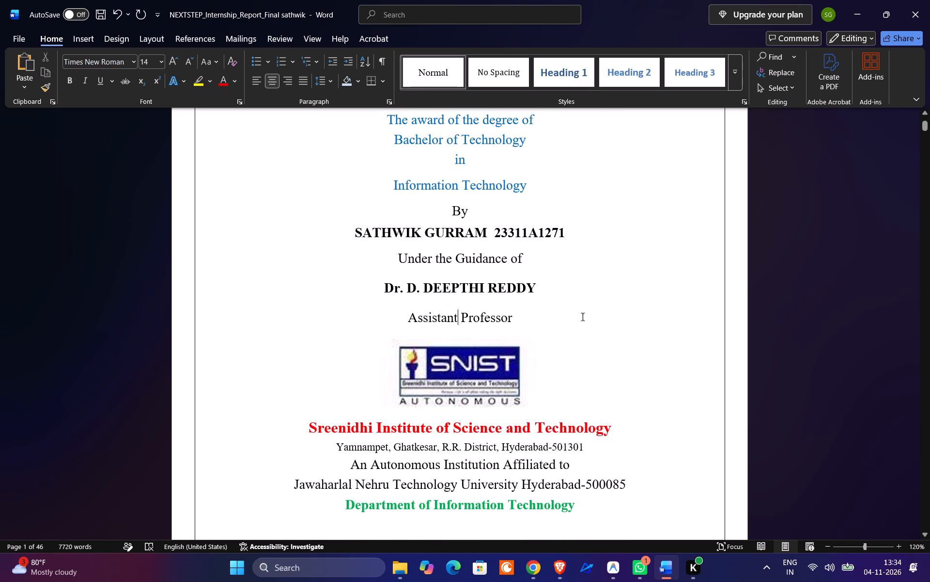
key(BackSpace)
key(BackSpace)
key(BackSpace)
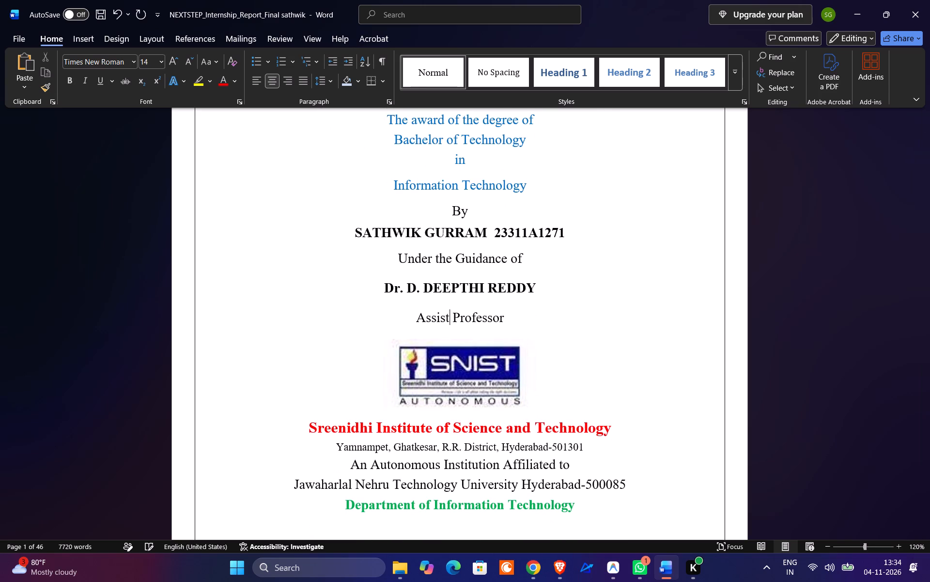
key(BackSpace)
key(BackSpace)
key(BackSpace)
key(BackSpace)
key(BackSpace)
text(sso)
text(cias)
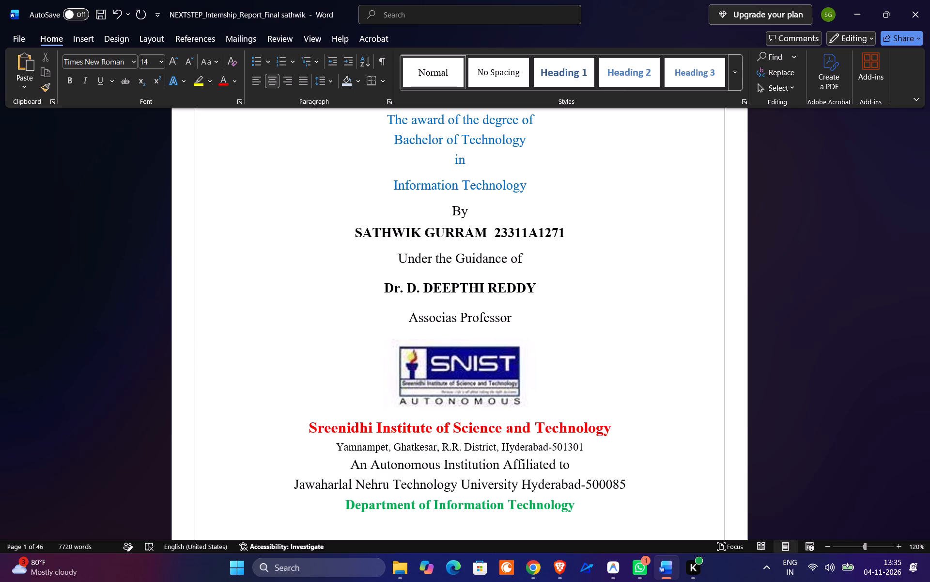
key(BackSpace)
text(te)
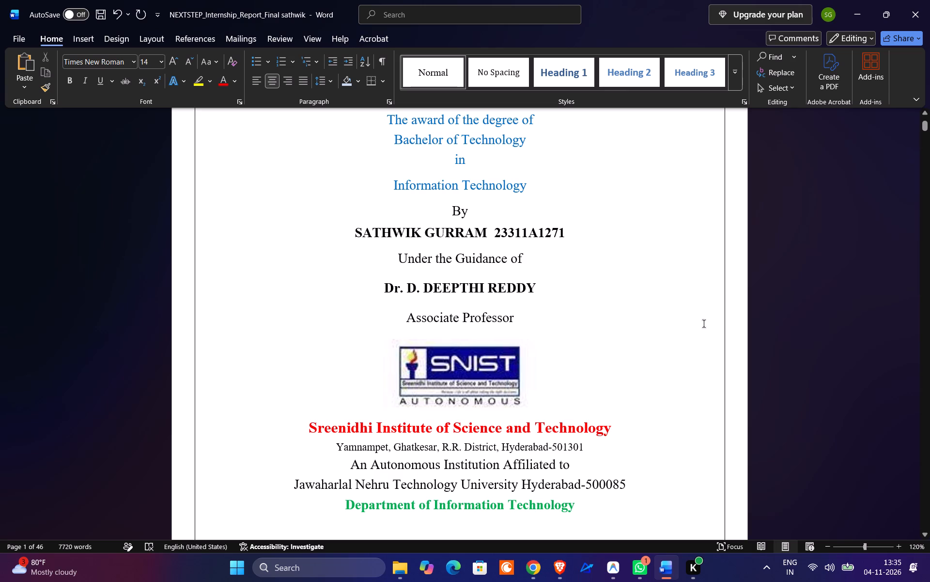
Insert spaces after "Dr." and after the initial "D." in the Internal Guide's name in the certificate page's signature table.
scroll(799, 342, down, 1)
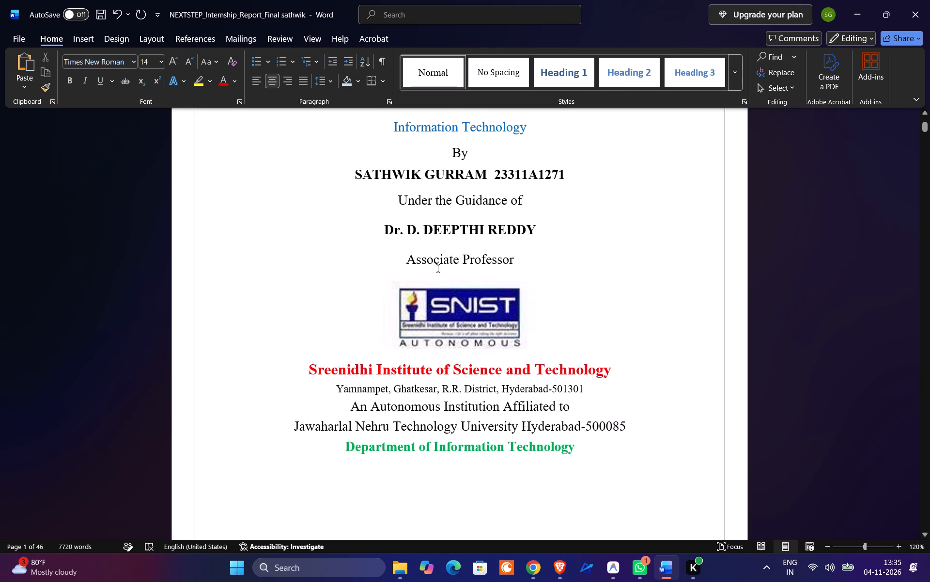
scroll(868, 388, down, 1)
click(869, 382)
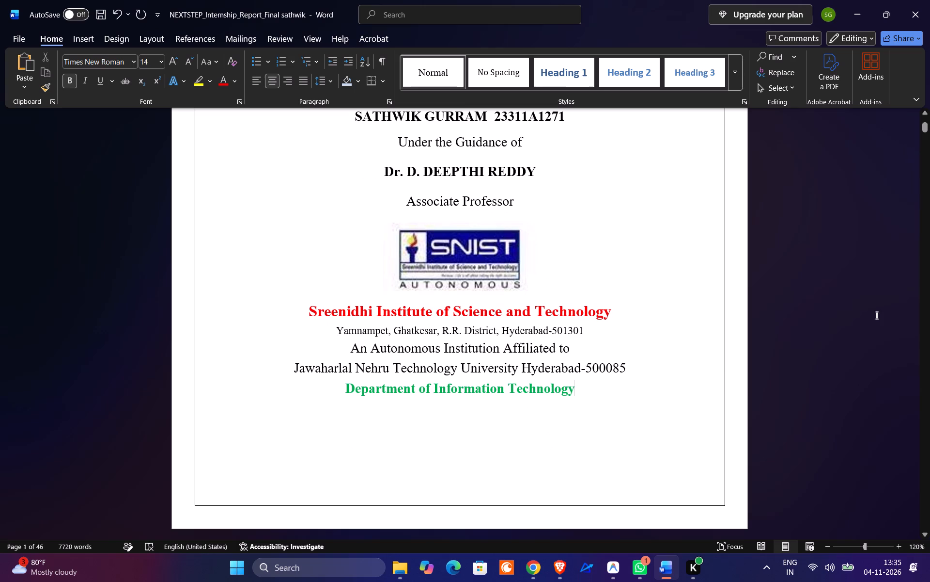
scroll(862, 315, down, 1)
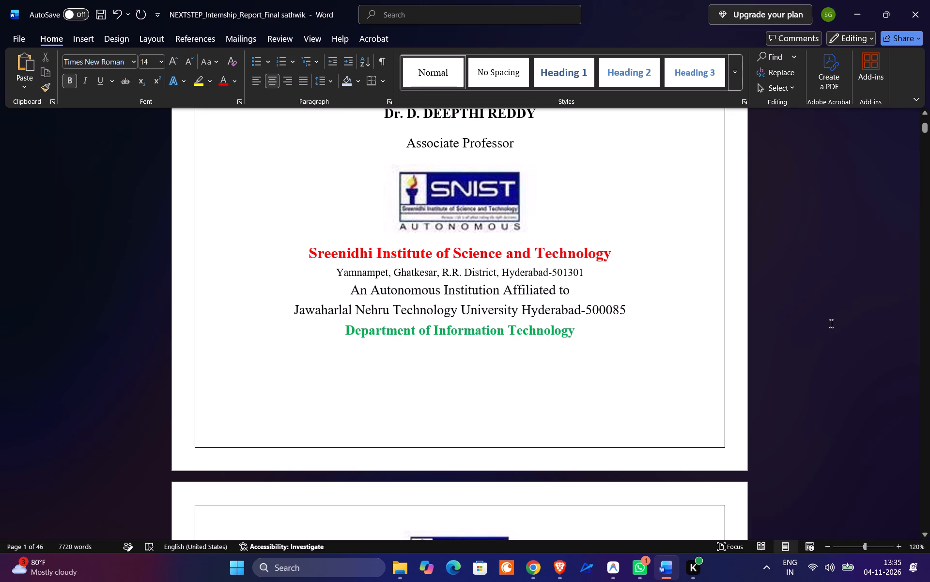
scroll(831, 323, down, 7)
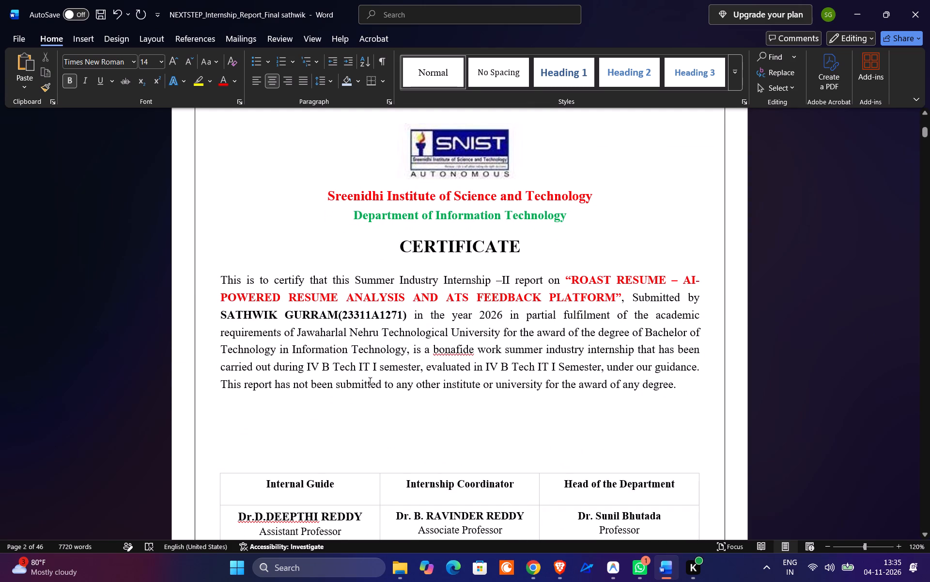
scroll(816, 370, down, 3)
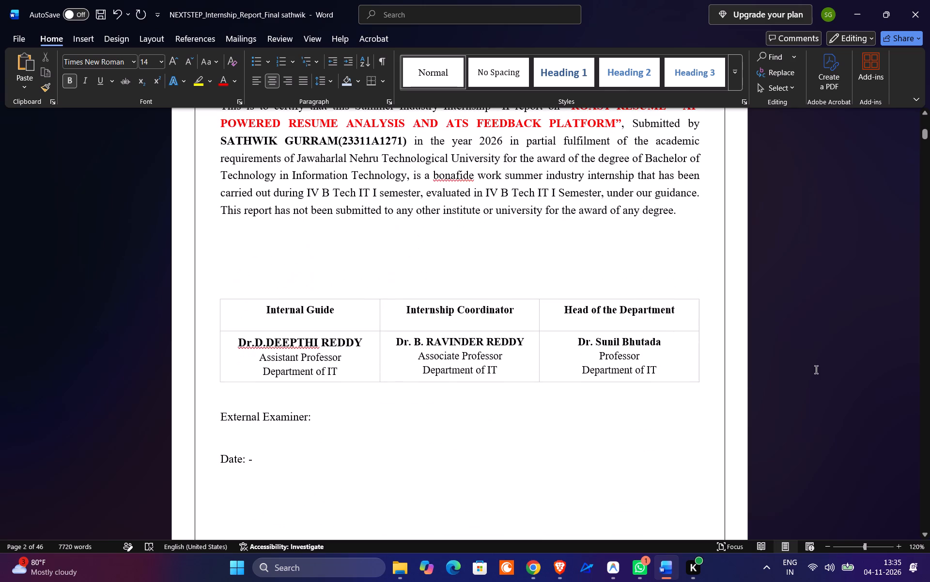
click(256, 345)
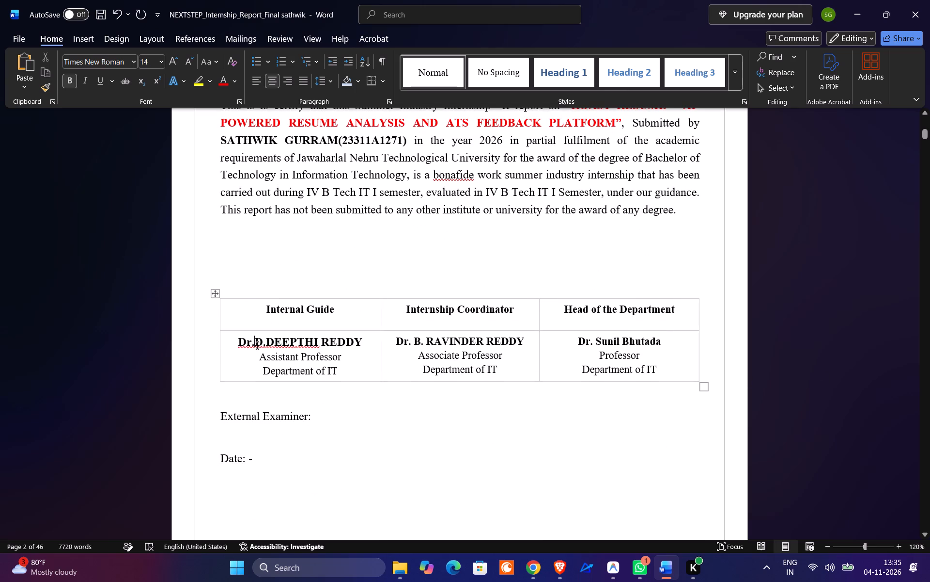
key(space)
key(Right)
key(Right)
key(space)
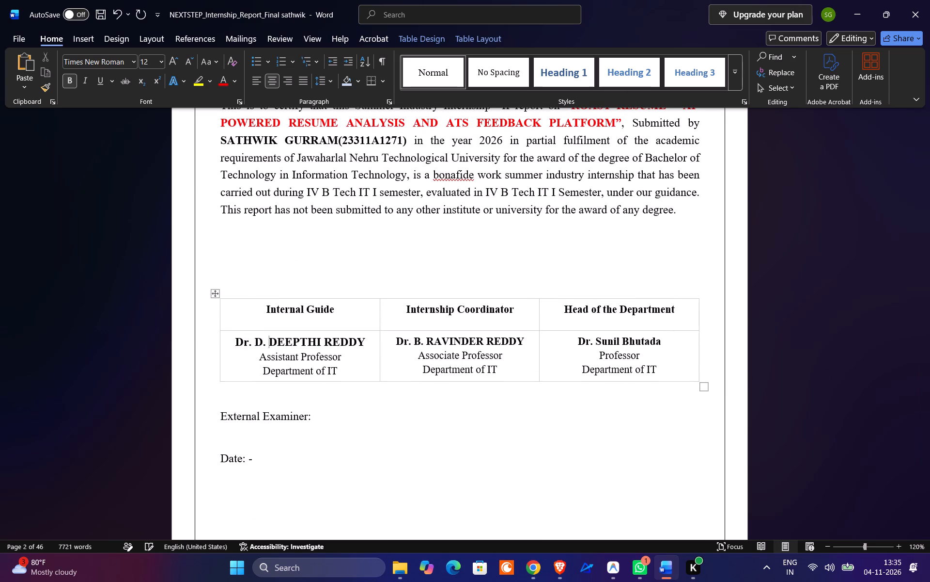
Change the Internal Guide's designation in the certificate page's signature table to "Associate Professor".
key(Down)
key(Right)
key(Left)
key(shift+Delete)
text(sso)
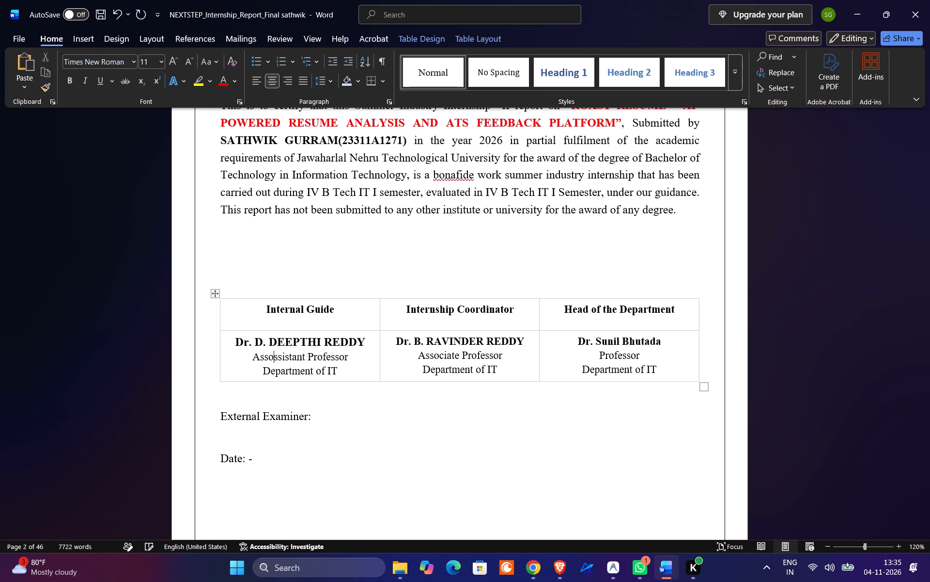
text(ciate)
key(space)
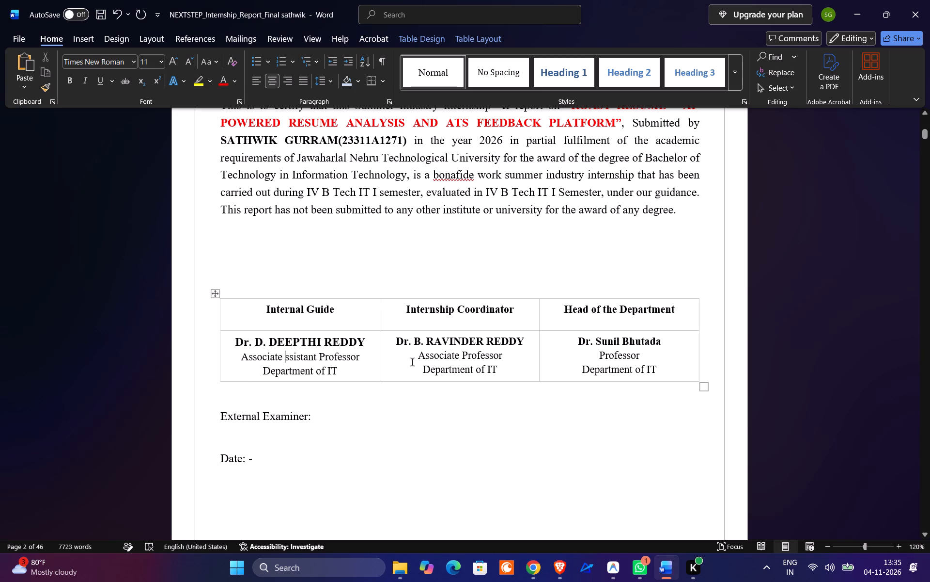
key(ctrl+Delete)
Insert a space after the initial "D." in the internal guide's name in the Acknowledgement.
scroll(453, 354, down, 1)
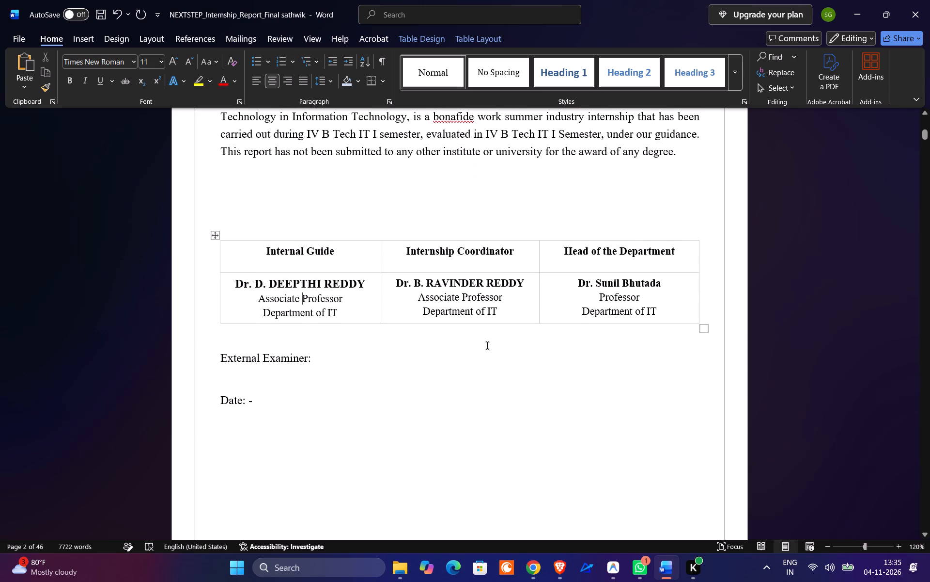
scroll(518, 336, down, 3)
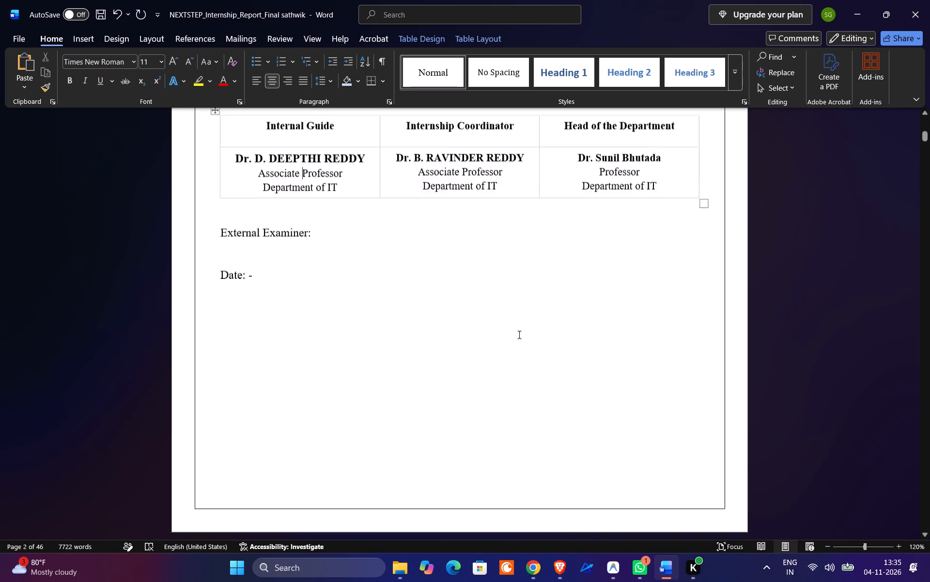
scroll(519, 335, down, 8)
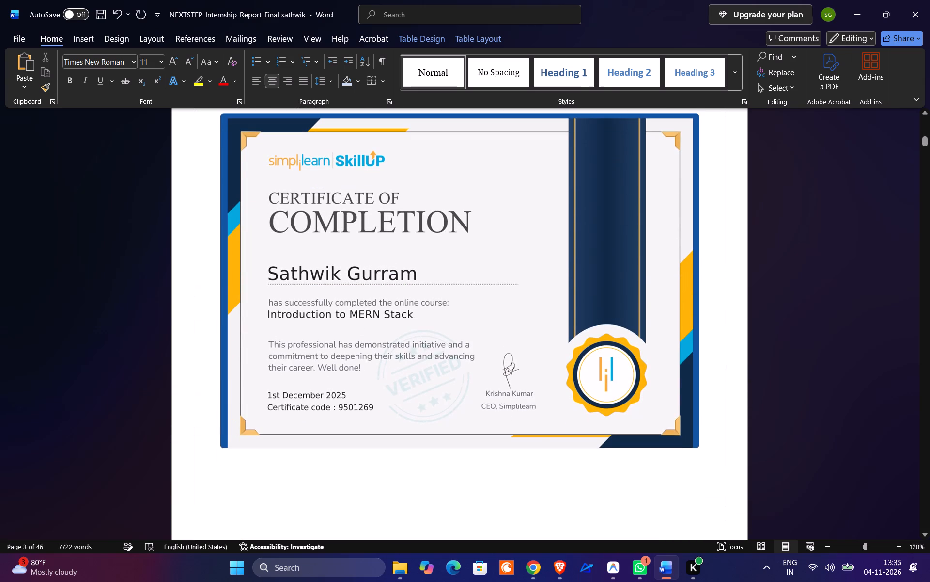
scroll(674, 350, down, 12)
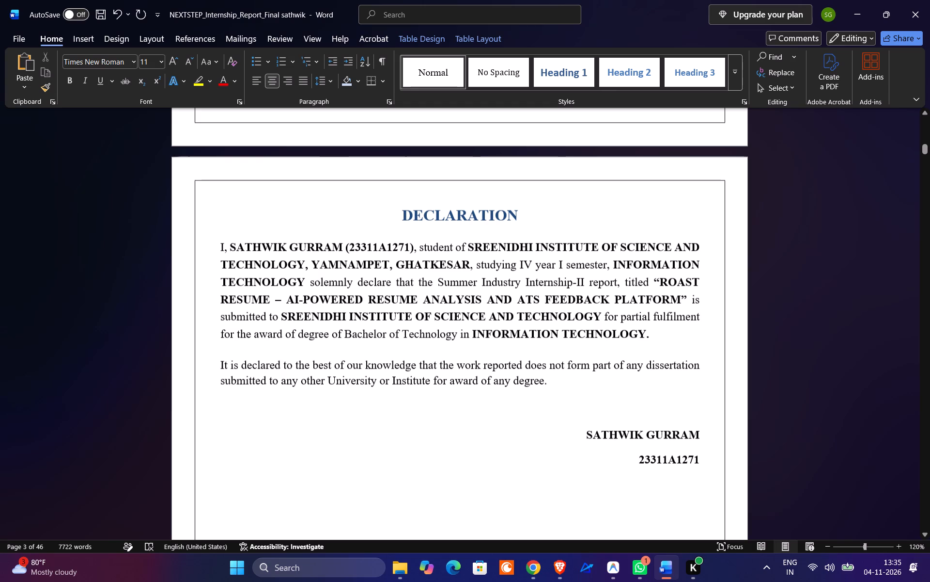
scroll(0, 328, down, 4)
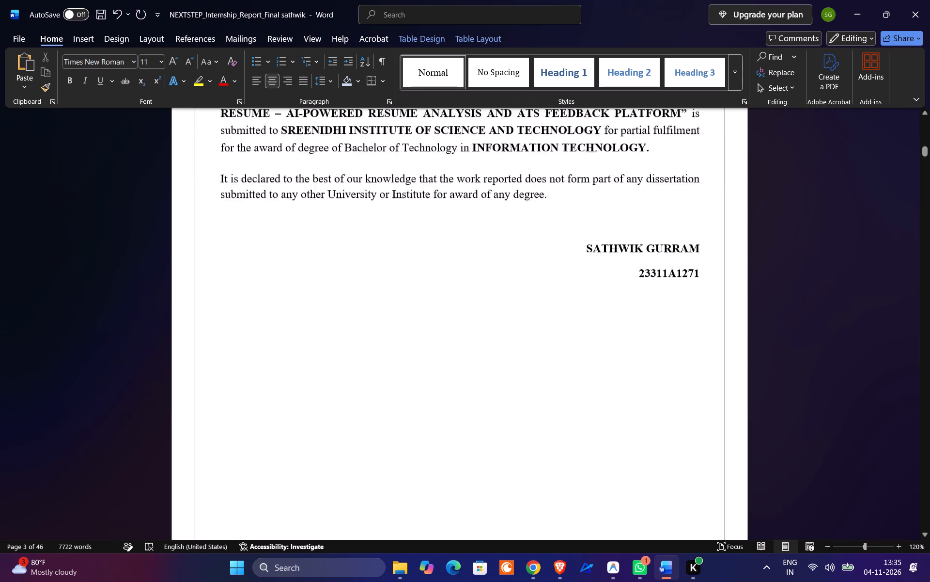
scroll(0, 328, down, 11)
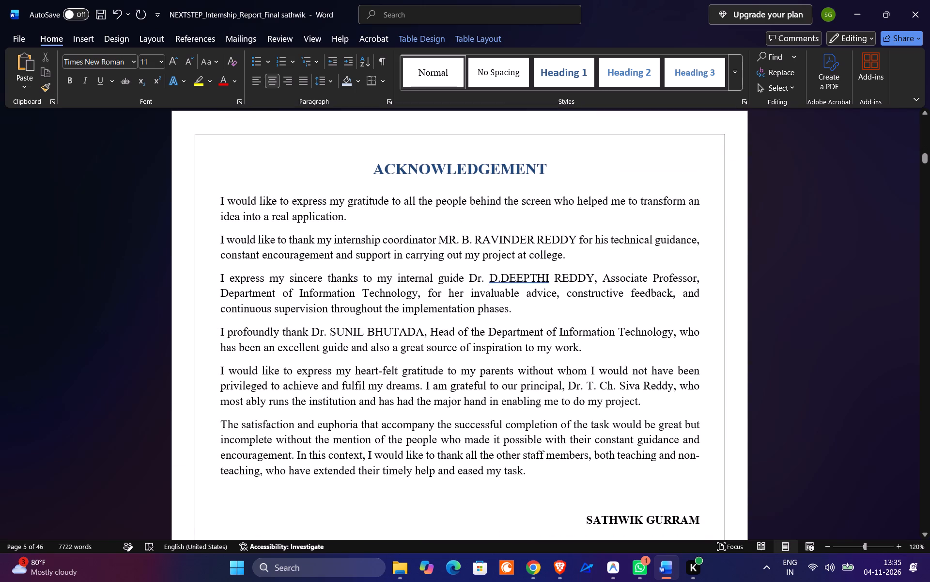
click(507, 274)
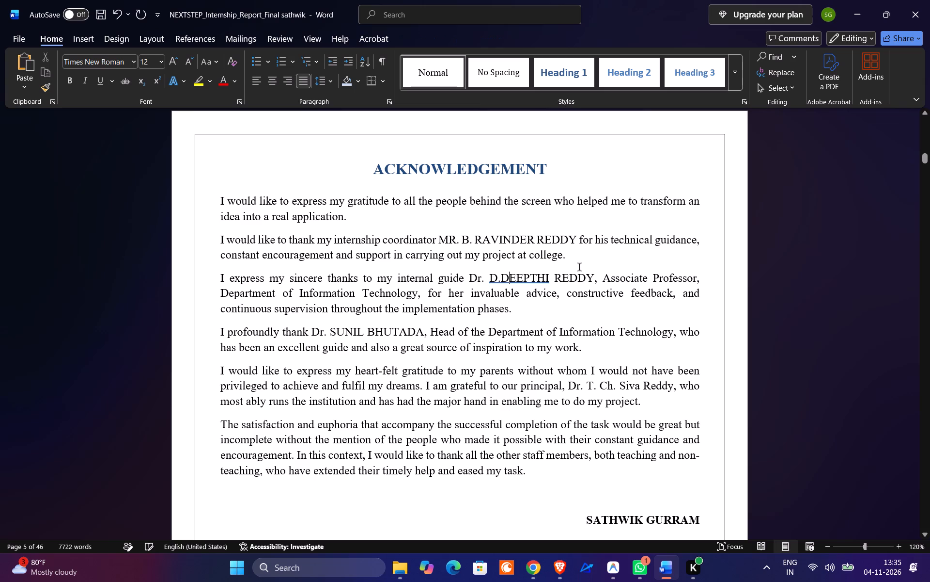
key(Left)
key(space)
click(787, 265)
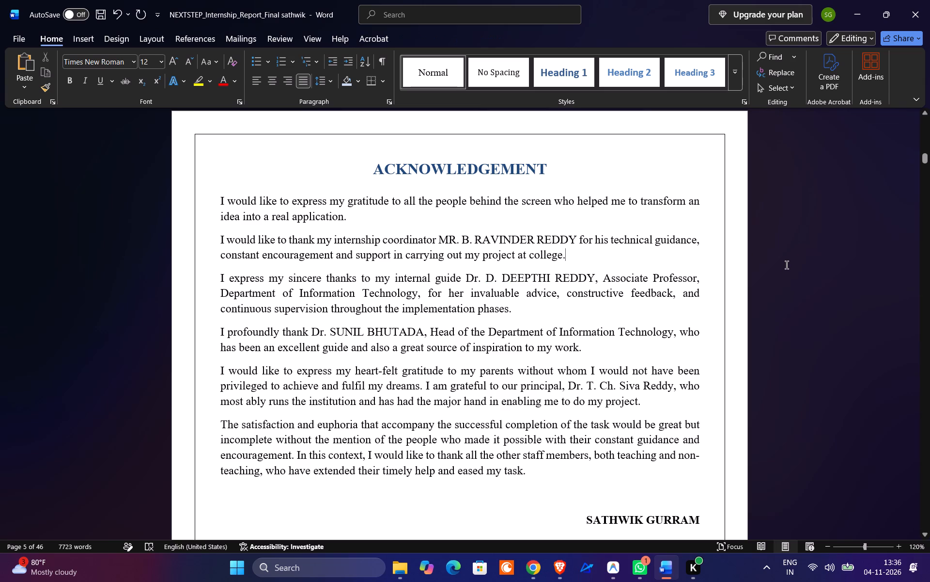
Change the internship coordinator's title in the Acknowledgement to "DR.".
scroll(790, 266, down, 1)
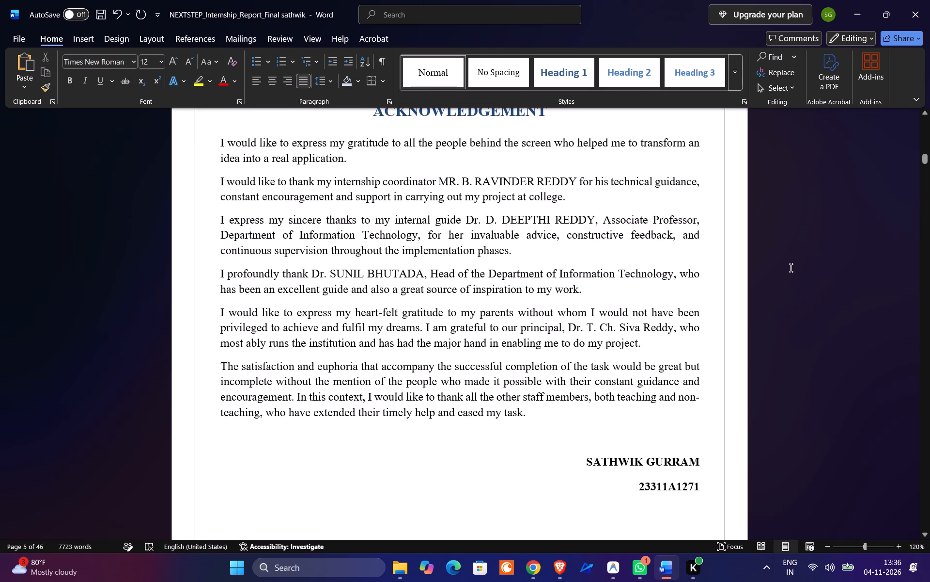
scroll(457, 355, up, 1)
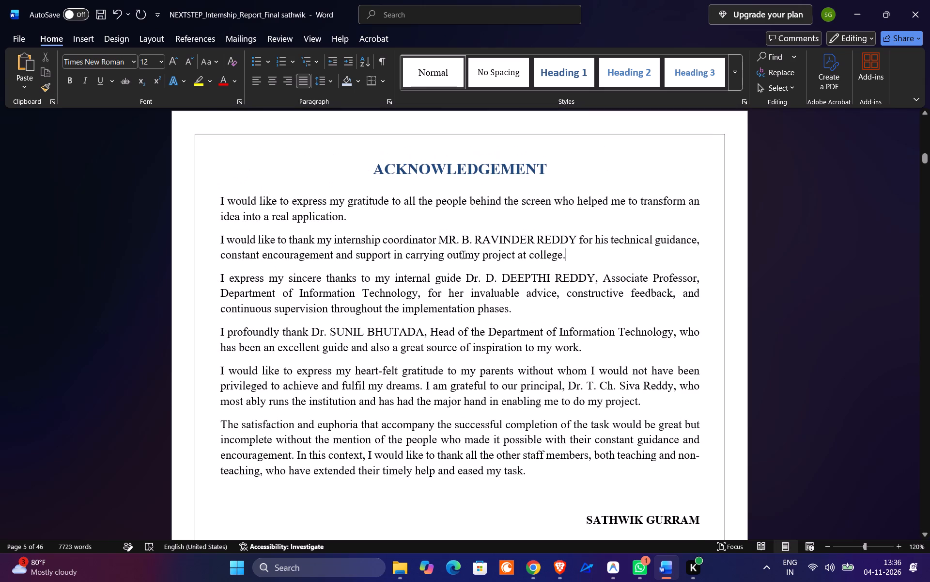
click(457, 241)
key(BackSpace)
key(BackSpace)
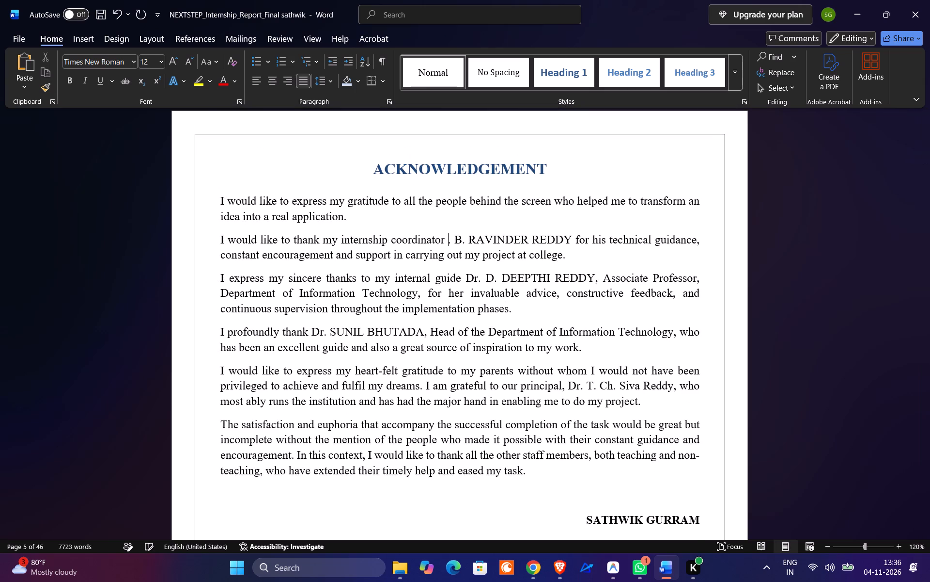
text(DR)
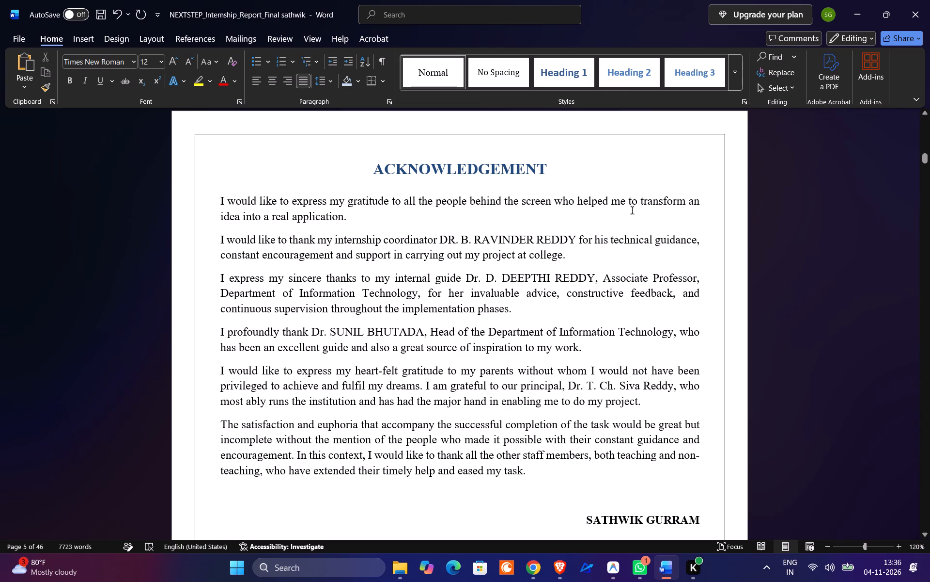
click(890, 249)
Review the pages from the Acknowledgement through the Abstract, the Index and the Introduction chapter up to section 1.6.
scroll(923, 259, down, 2)
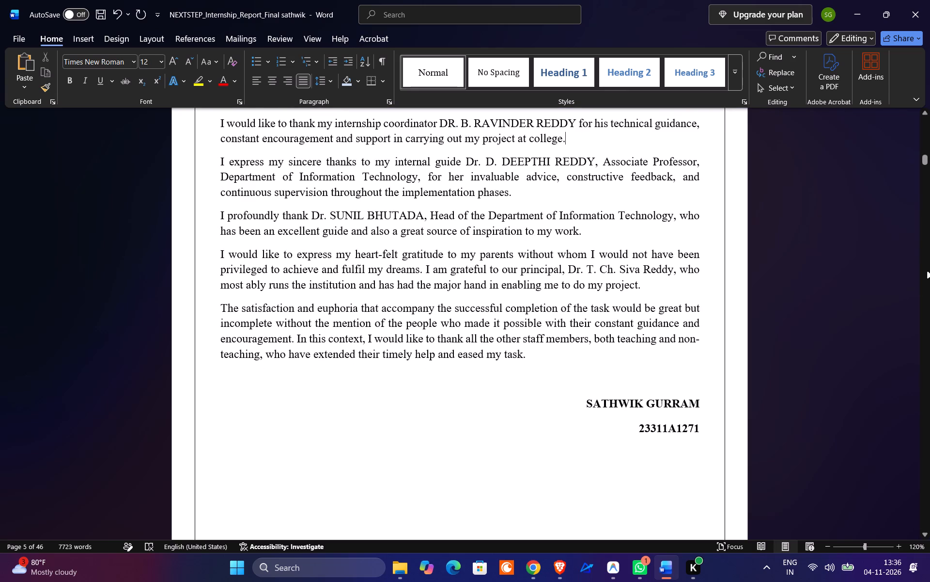
scroll(928, 272, down, 9)
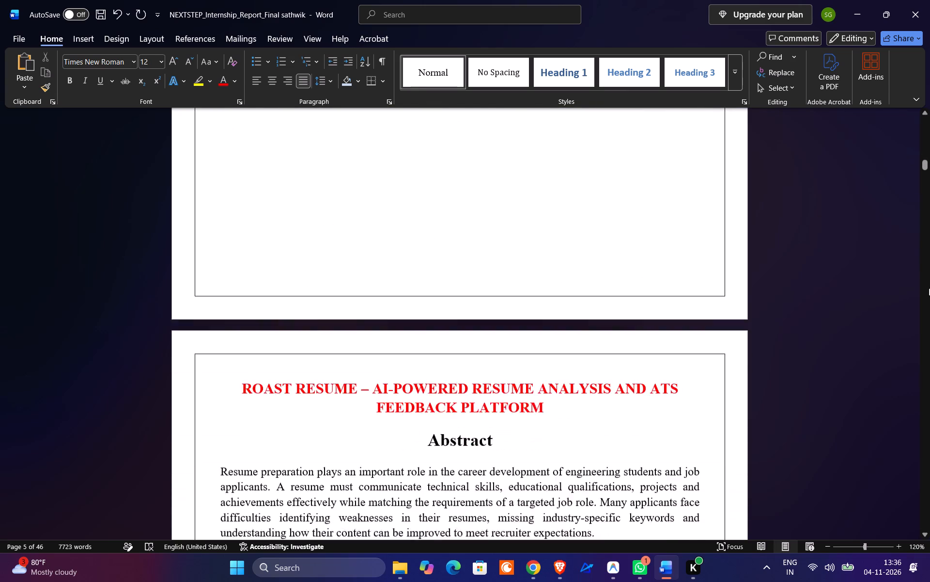
scroll(929, 289, down, 5)
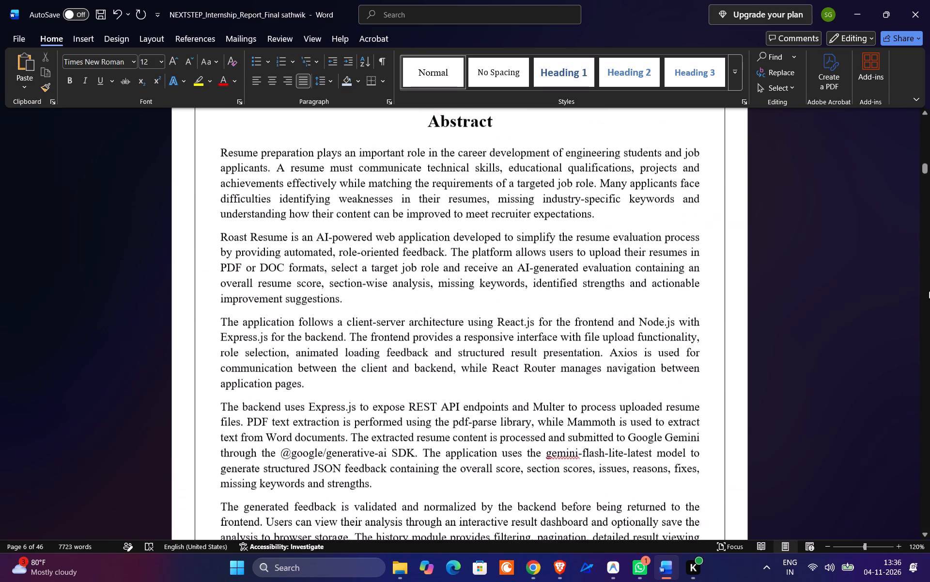
scroll(929, 292, down, 3)
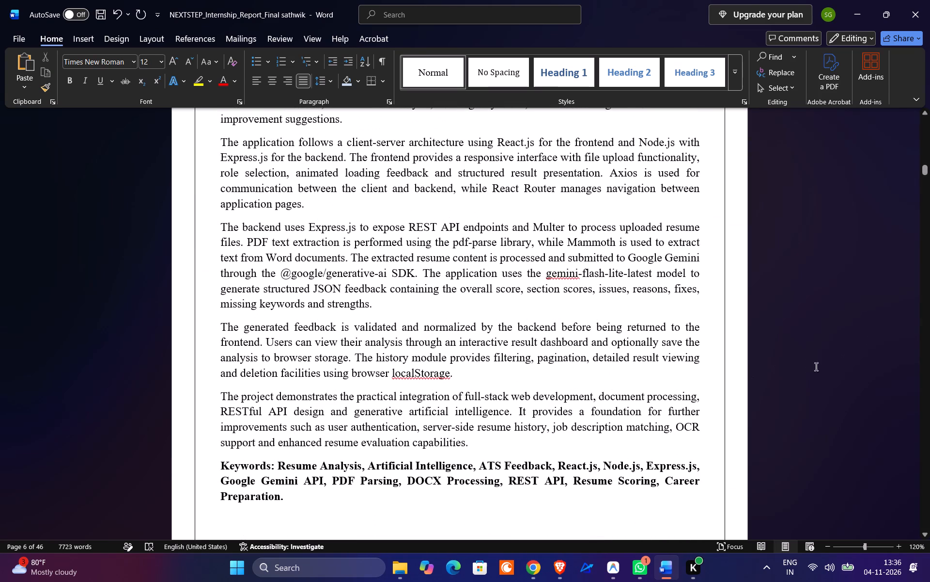
scroll(875, 366, down, 9)
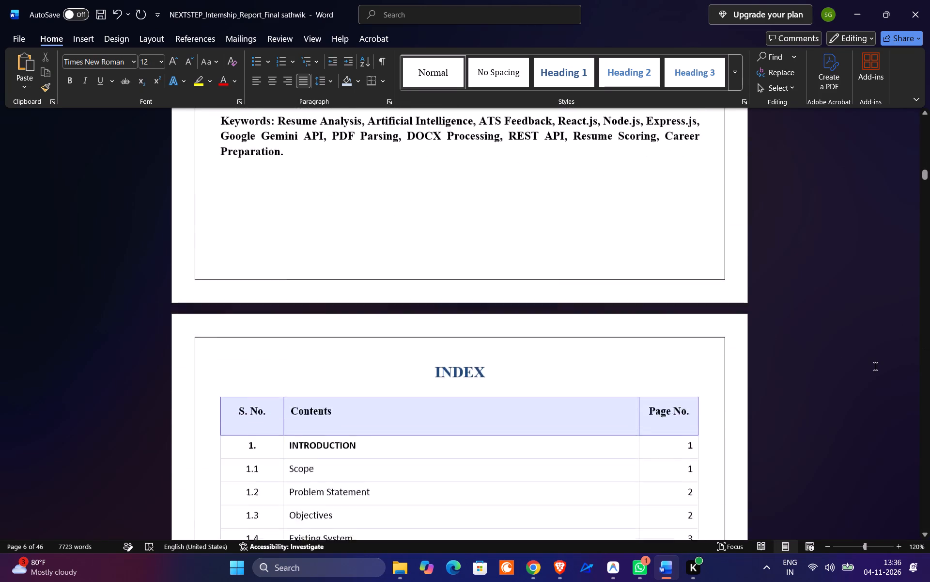
scroll(875, 366, down, 1)
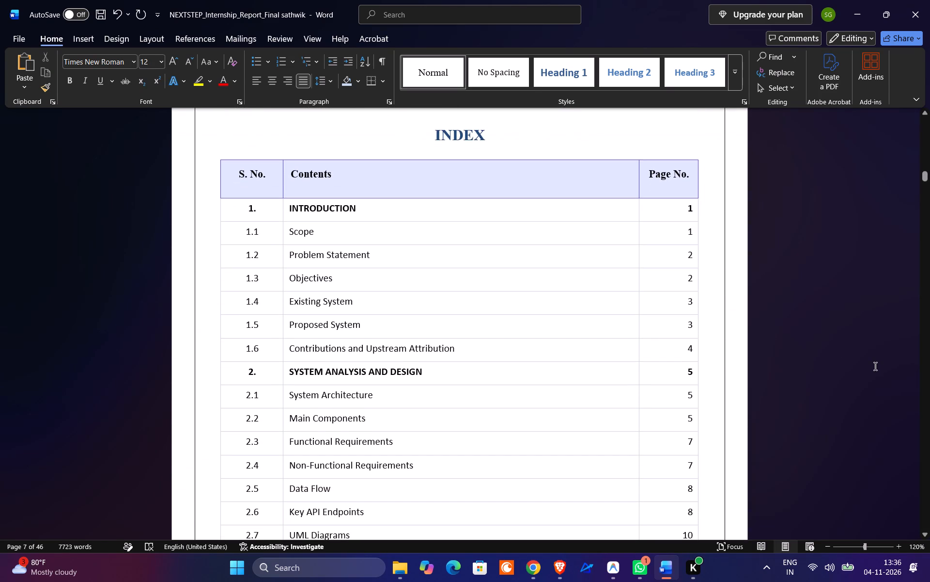
scroll(859, 355, down, 7)
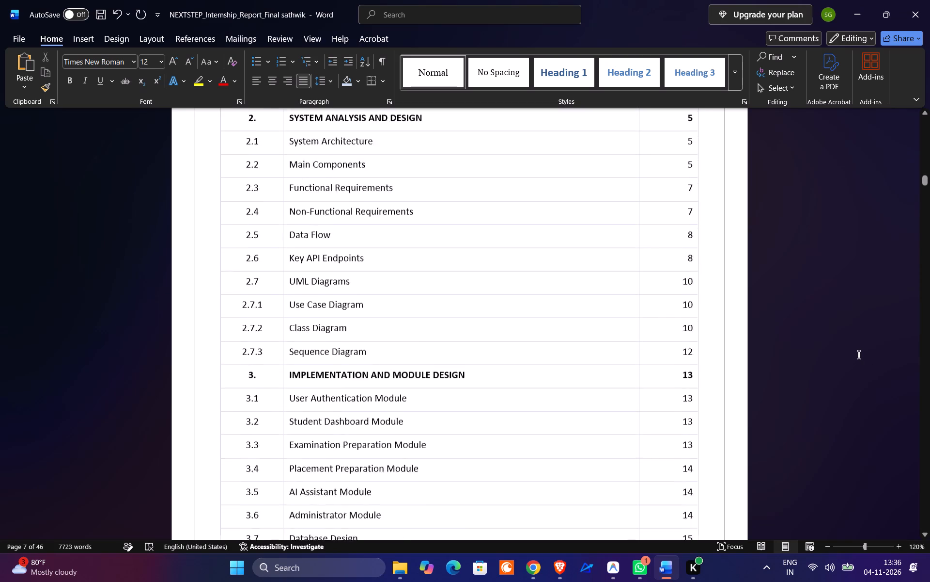
scroll(859, 355, down, 17)
scroll(859, 357, down, 4)
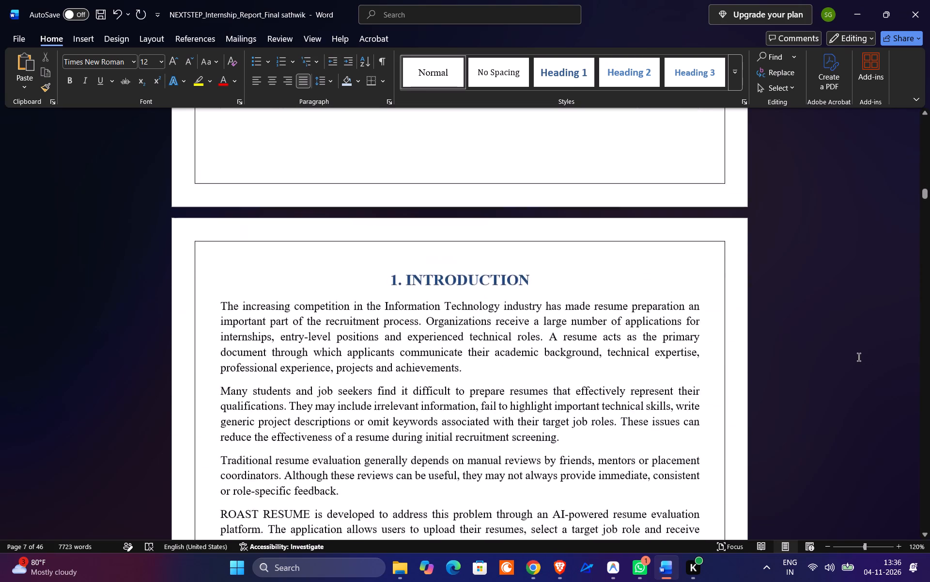
scroll(859, 357, down, 1)
scroll(859, 357, up, 1)
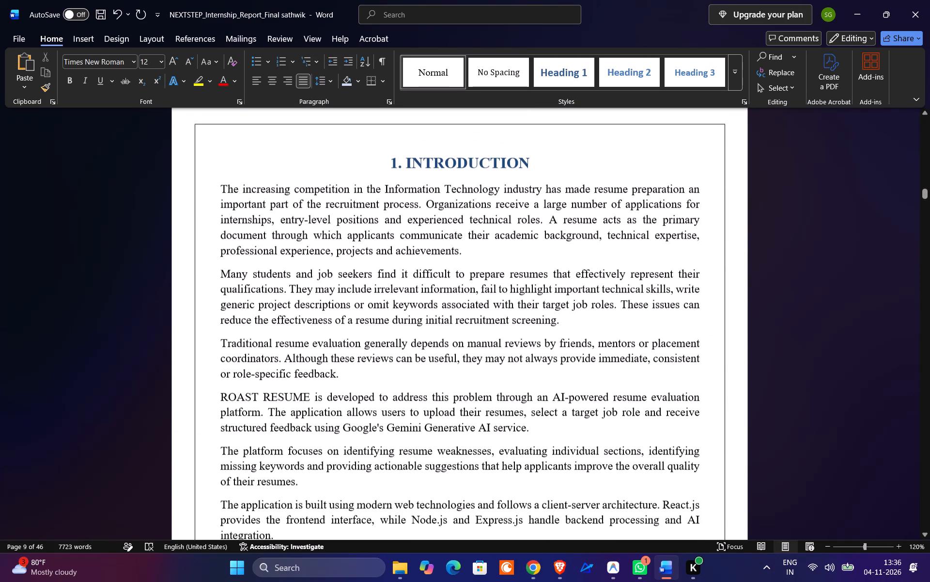
scroll(621, 412, down, 5)
scroll(739, 417, down, 2)
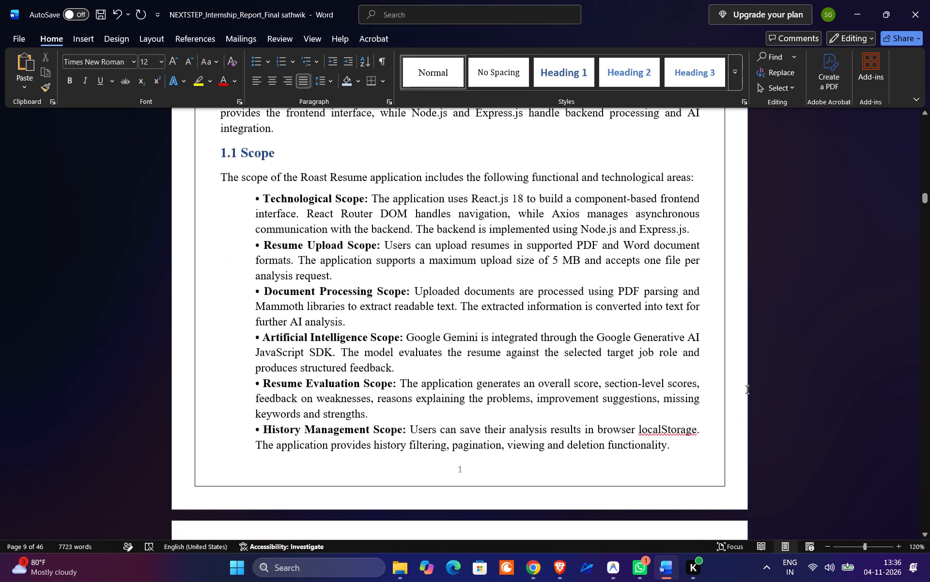
scroll(766, 395, down, 7)
scroll(826, 389, down, 6)
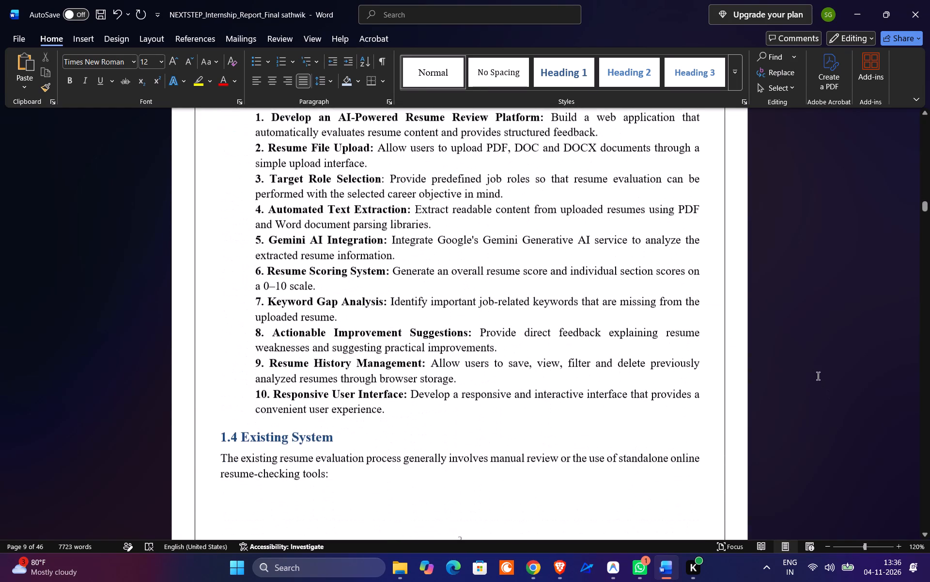
scroll(818, 376, down, 6)
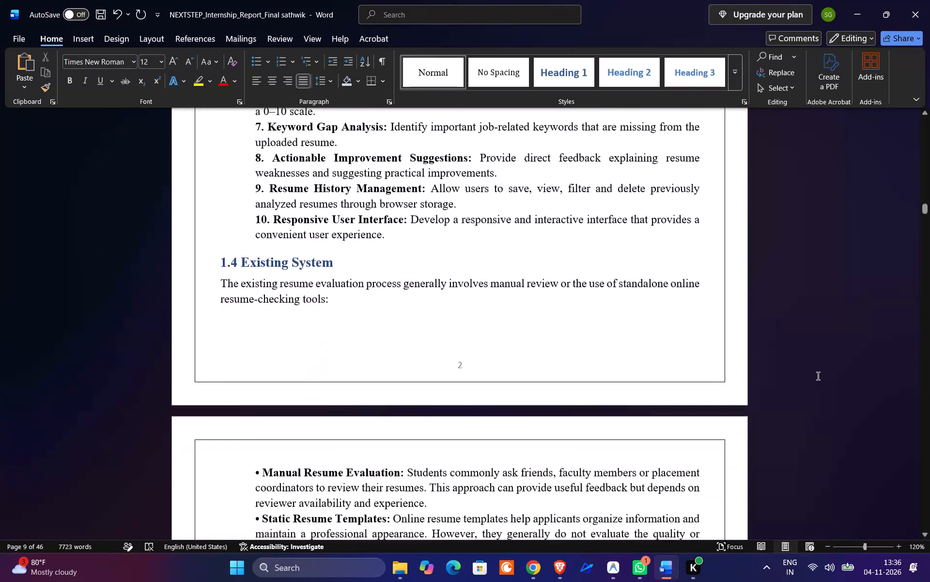
scroll(818, 376, down, 13)
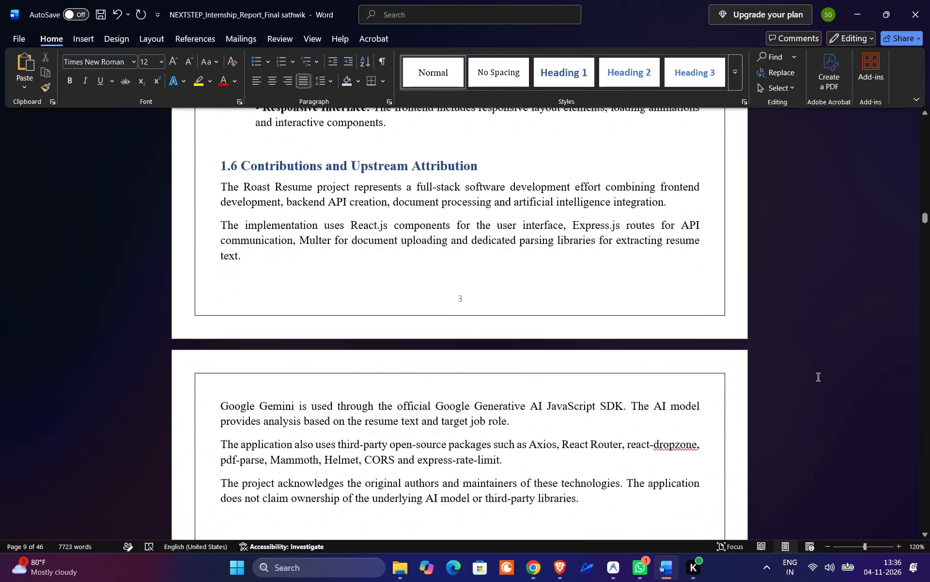
Delete the blank line between the Responsive Interface bullet and the "1.6 Contributions and Upstream Attribution" heading.
scroll(818, 377, up, 3)
click(354, 296)
click(322, 279)
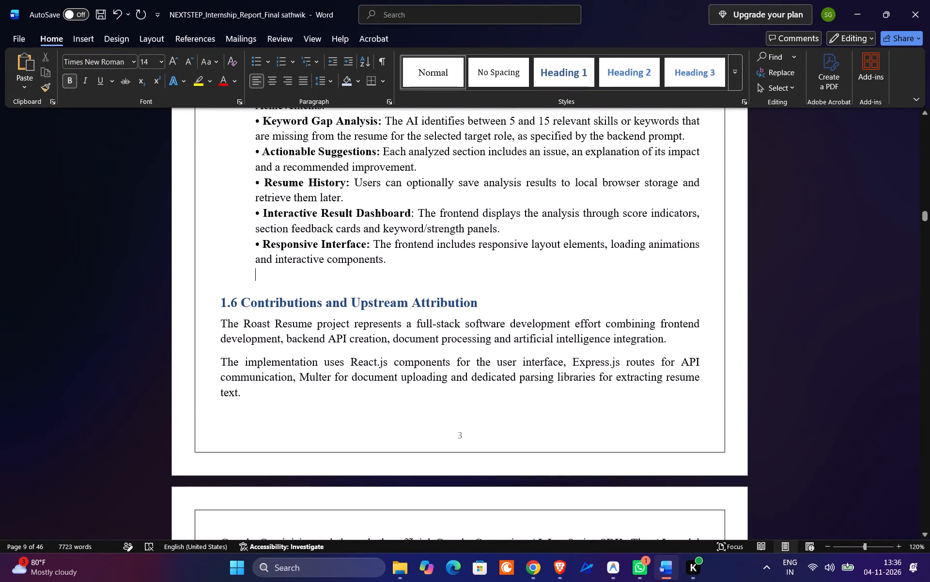
key(BackSpace)
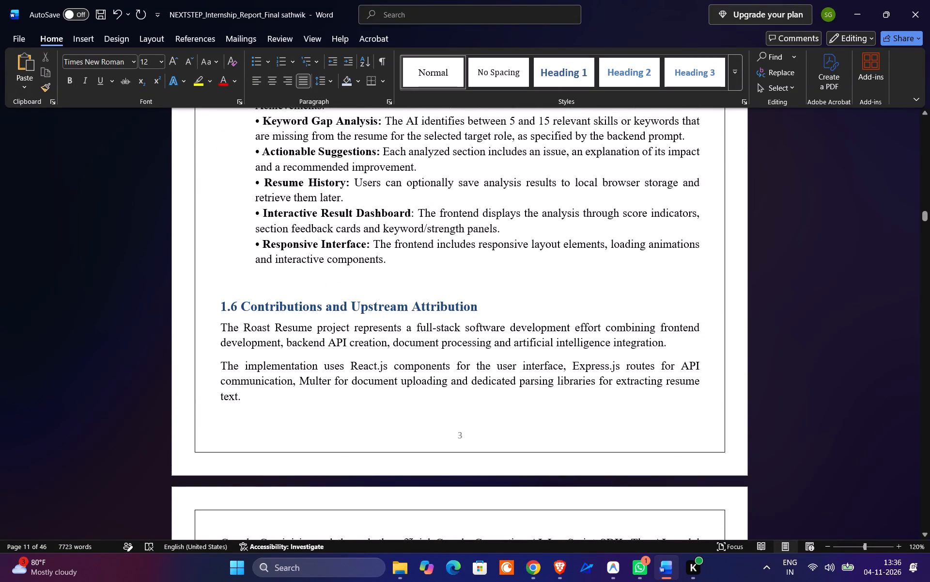
key(BackSpace)
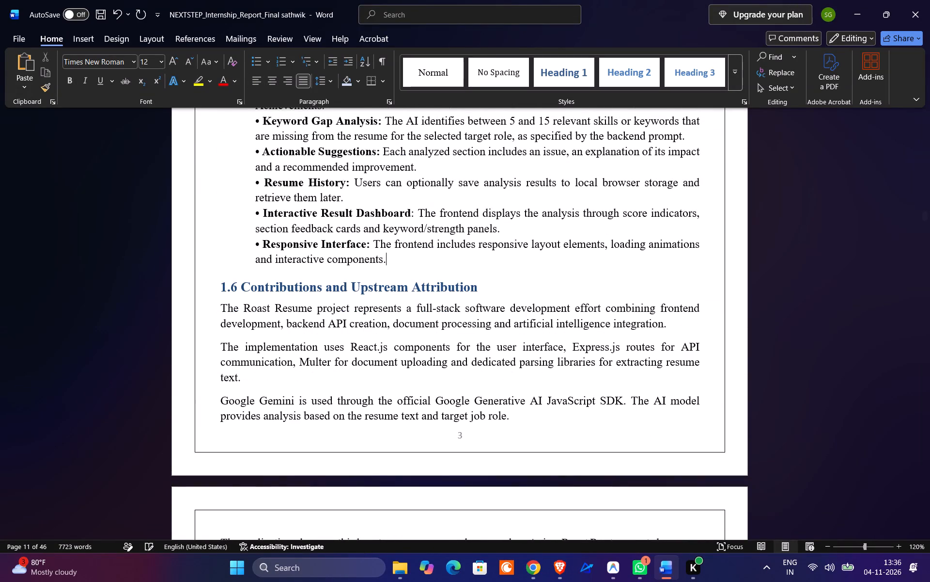
Insert blank lines after the Responsive Interface bullet so the "1.6 Contributions and Upstream Attribution" heading starts on a new page.
scroll(404, 280, down, 6)
scroll(511, 274, down, 11)
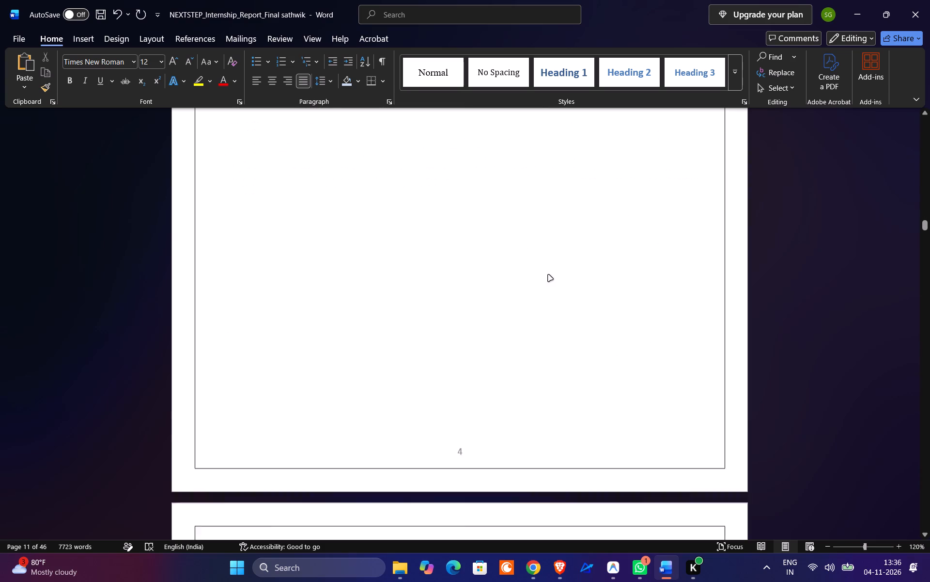
scroll(548, 275, up, 14)
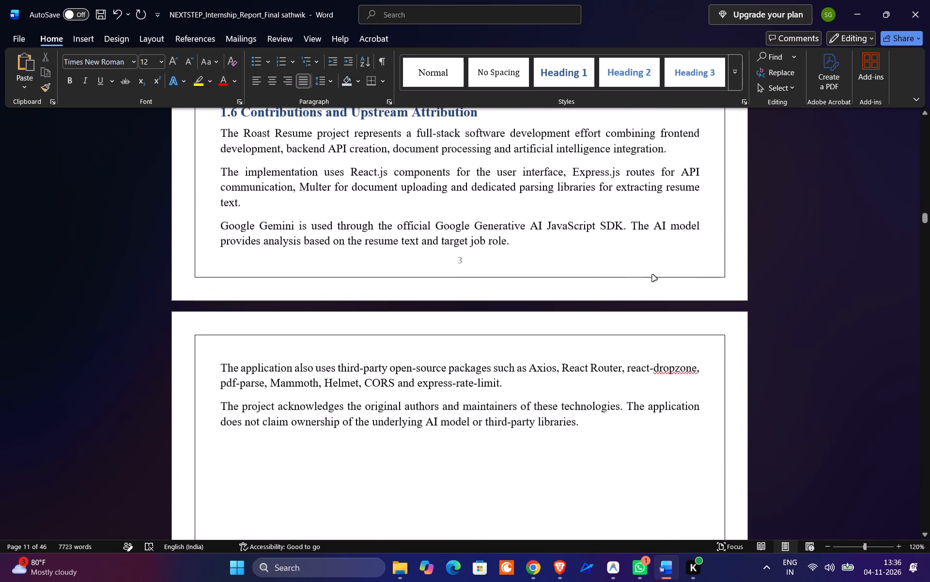
scroll(652, 275, up, 3)
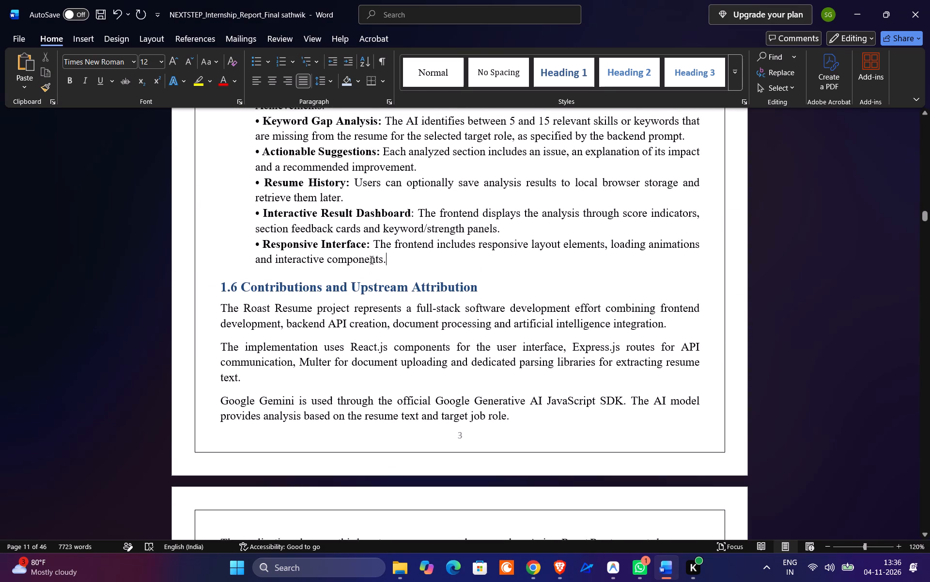
key(Return)
key(Return)
key(Return)
key(Return)
key(Return)
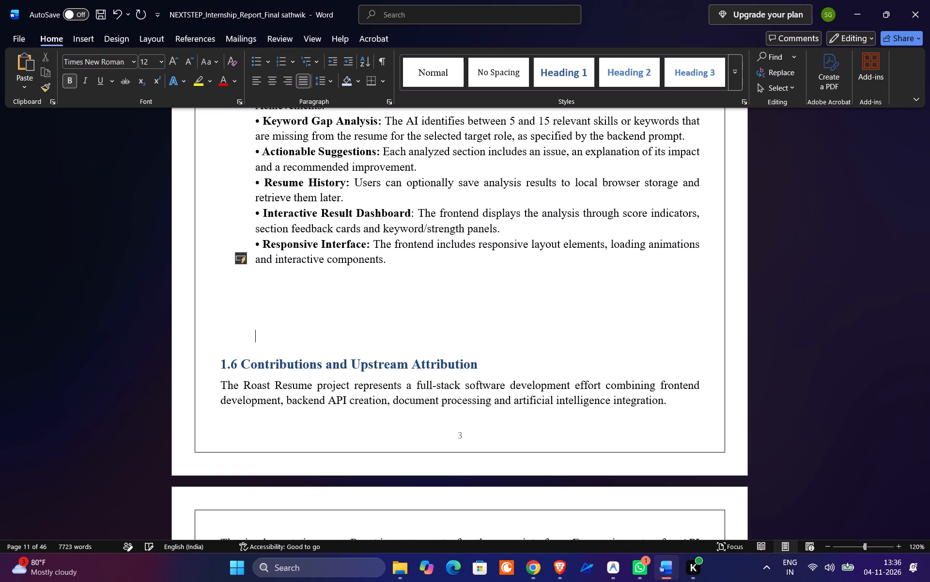
key(Return)
key(Return)
key(Return)
key(Return)
scroll(372, 260, down, 5)
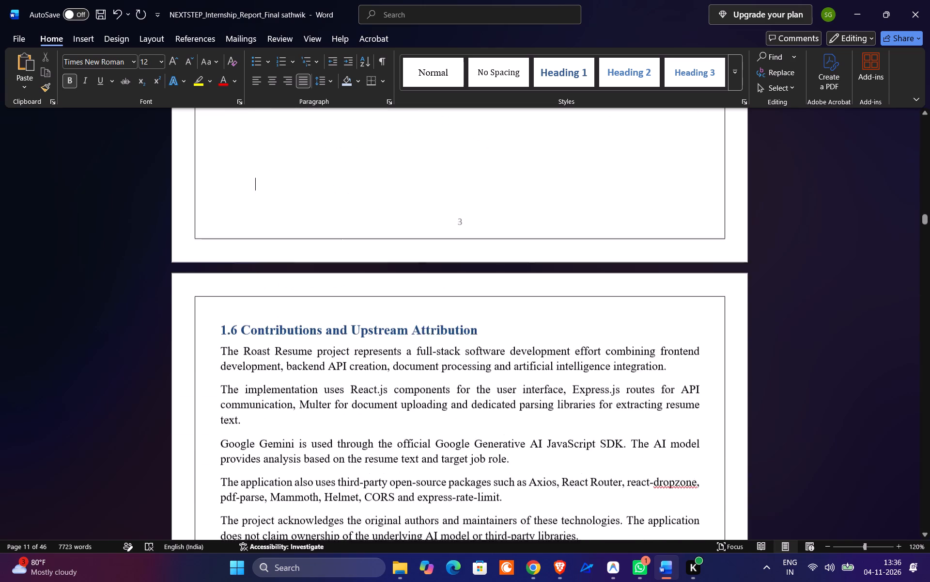
click(821, 241)
Review the start of chapter 2, from its introduction and section 2.1 System Architecture to the Figure 1 diagram.
scroll(872, 254, down, 11)
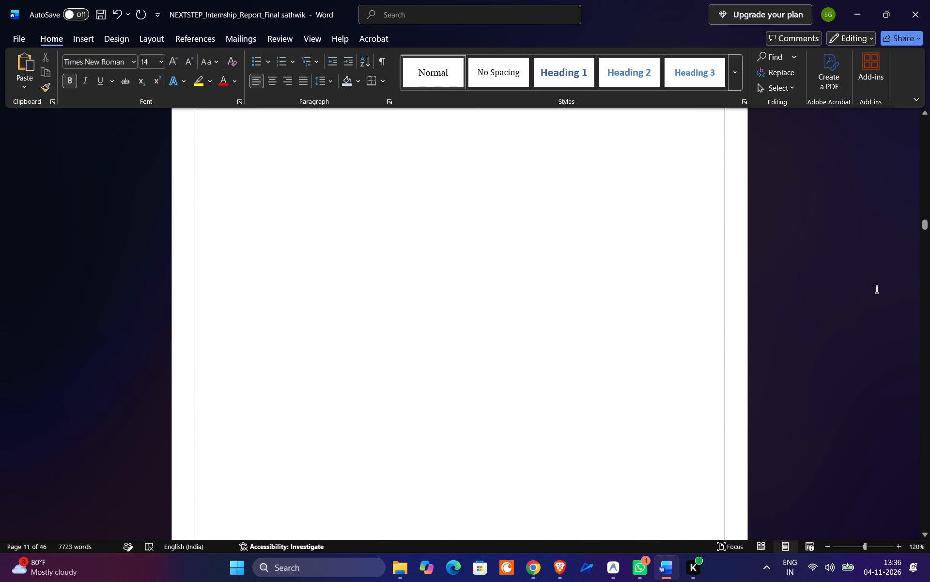
scroll(877, 289, down, 5)
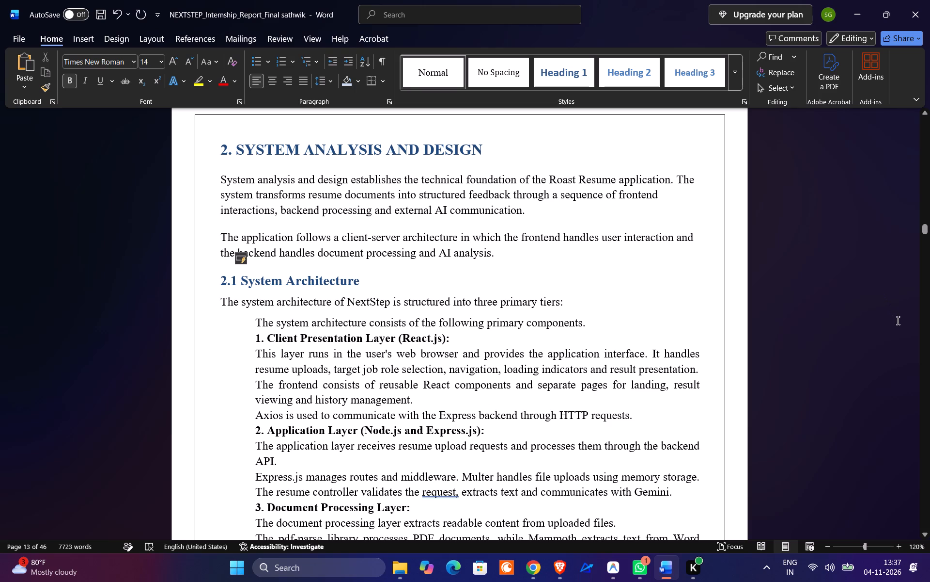
click(577, 262)
click(529, 283)
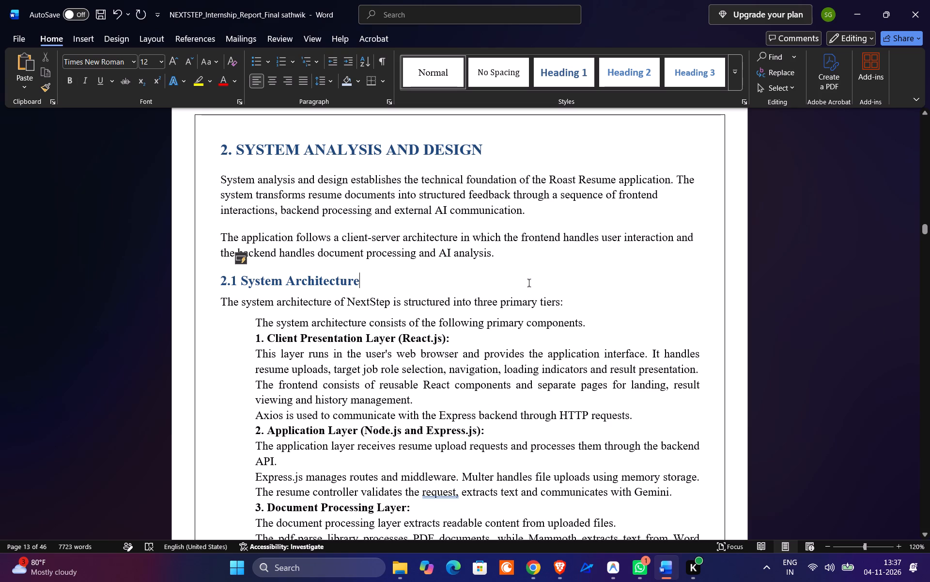
scroll(881, 262, down, 13)
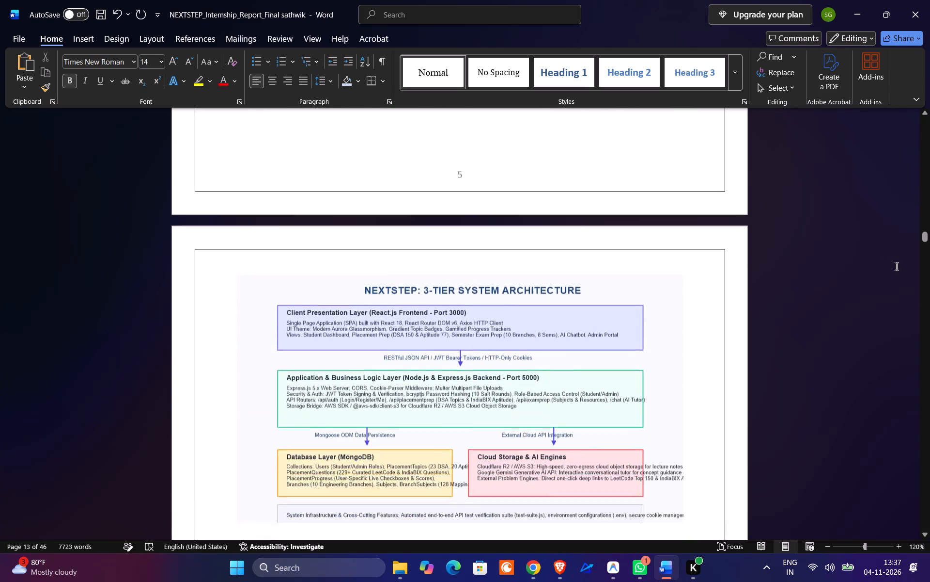
scroll(897, 266, down, 1)
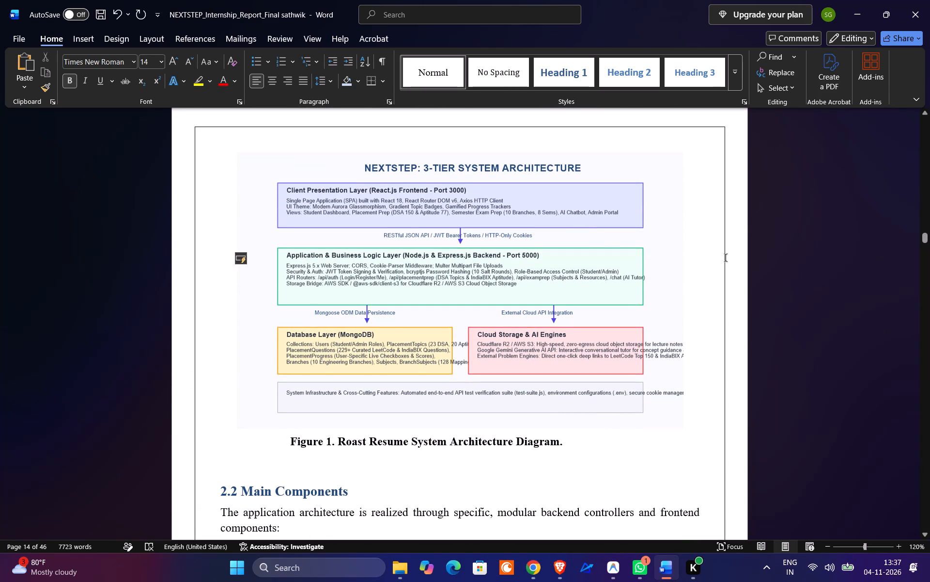
scroll(378, 242, up, 9)
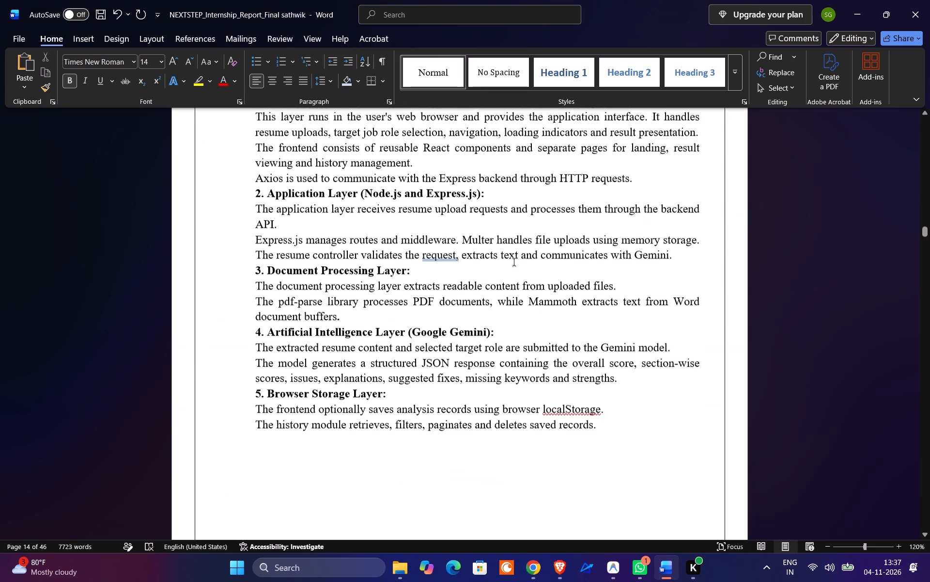
scroll(514, 262, up, 5)
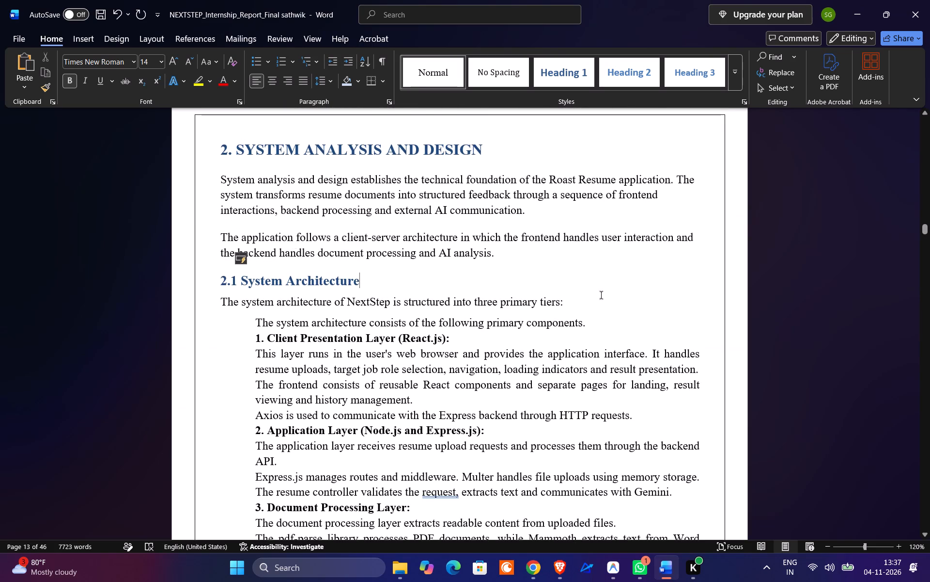
scroll(632, 303, down, 16)
scroll(644, 311, up, 2)
scroll(644, 311, down, 3)
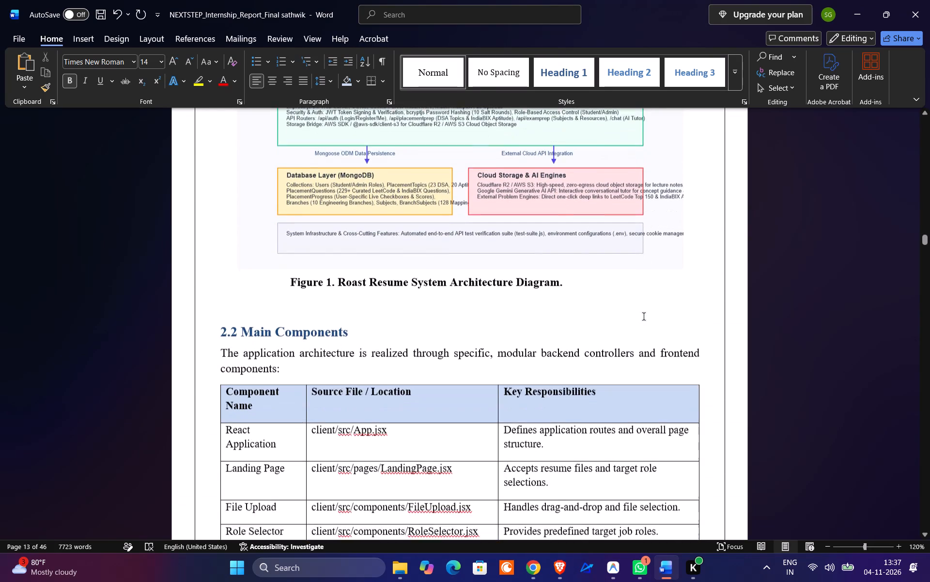
Bold all the component names, from React Application to Footer, in the first column of the 2.2 Main Components table.
scroll(644, 316, down, 2)
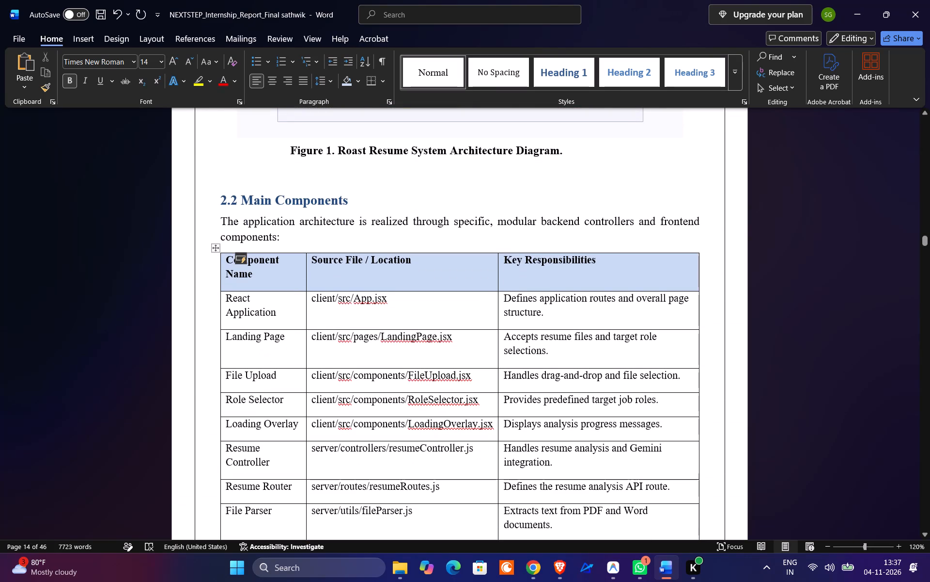
drag(225, 295, 236, 442)
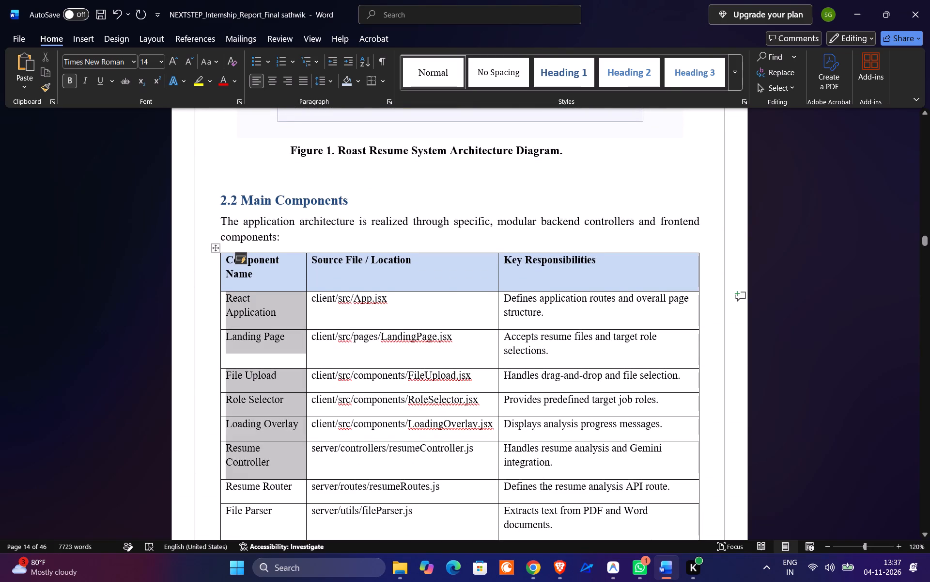
scroll(236, 442, down, 2)
drag(236, 442, 231, 392)
scroll(226, 441, down, 7)
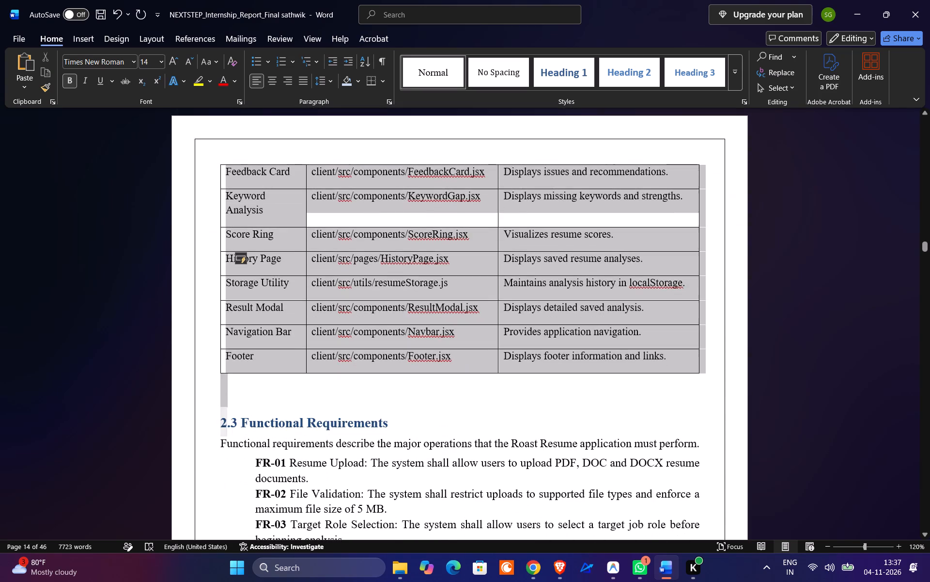
drag(231, 392, 238, 356)
key(ctrl+b)
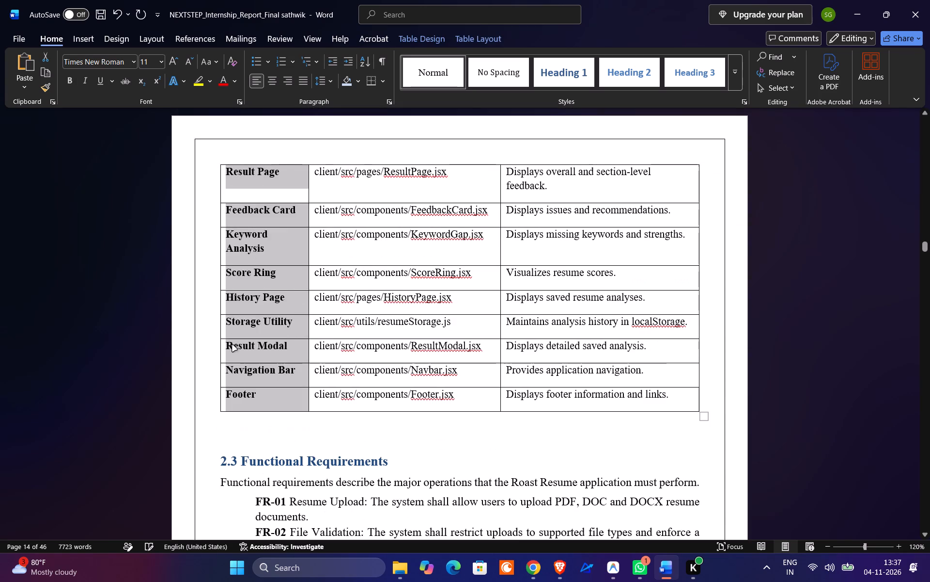
click(821, 324)
scroll(821, 324, up, 8)
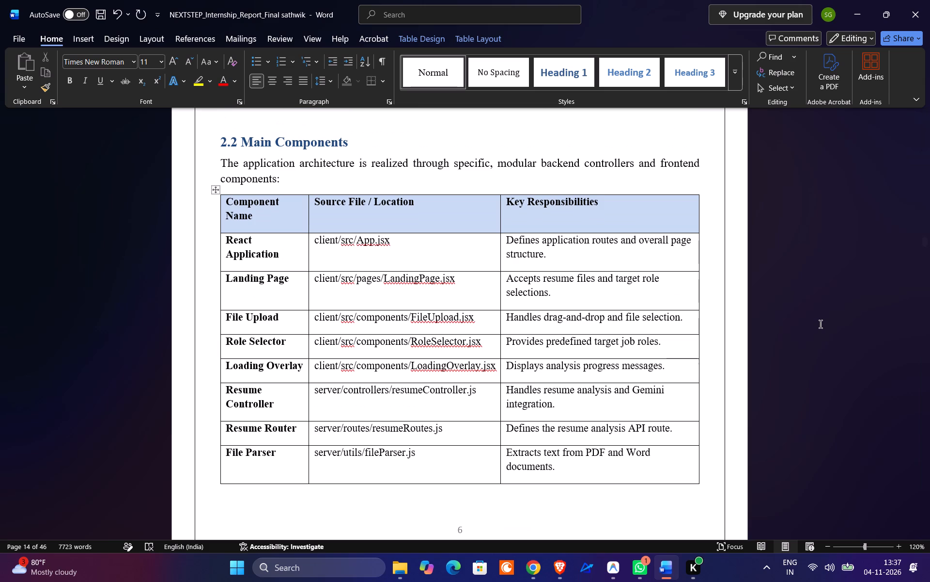
Delete the blank line between the Main Components table and the "2.3 Functional Requirements" heading.
scroll(821, 324, down, 5)
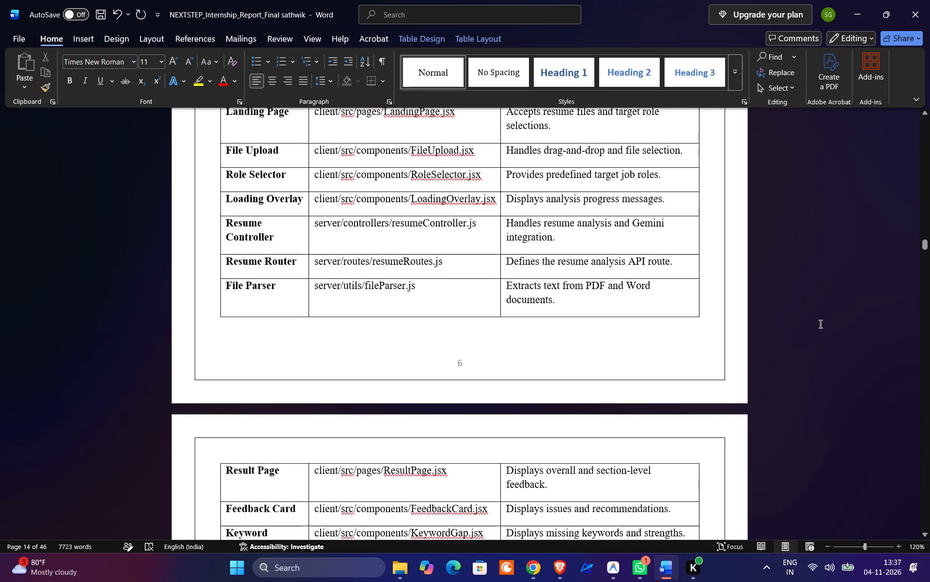
scroll(817, 309, down, 12)
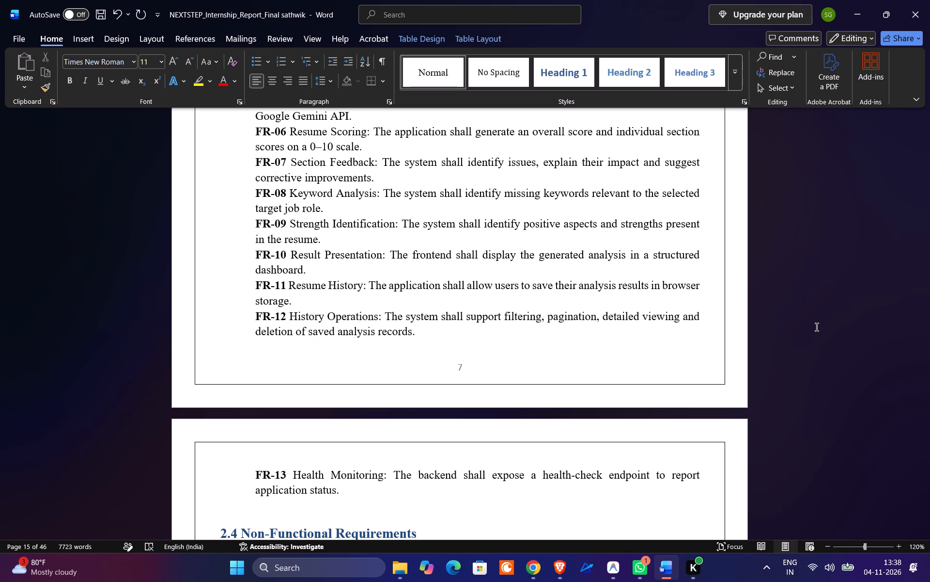
scroll(822, 339, down, 2)
scroll(427, 228, up, 3)
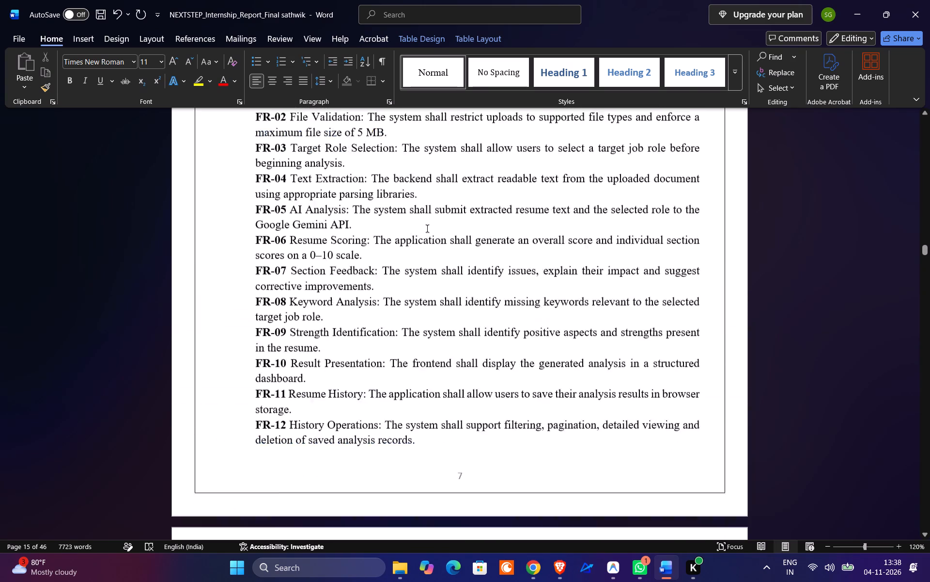
scroll(427, 228, up, 4)
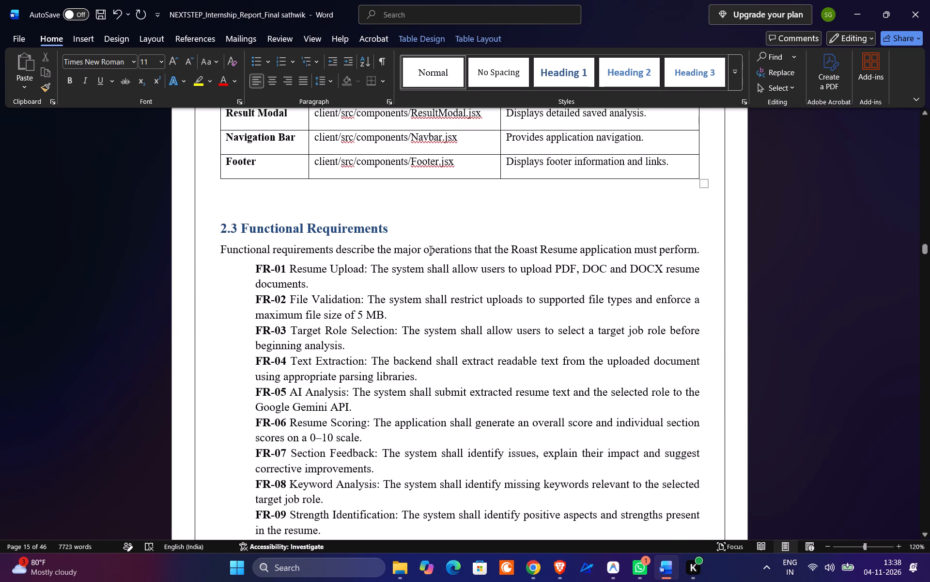
click(275, 198)
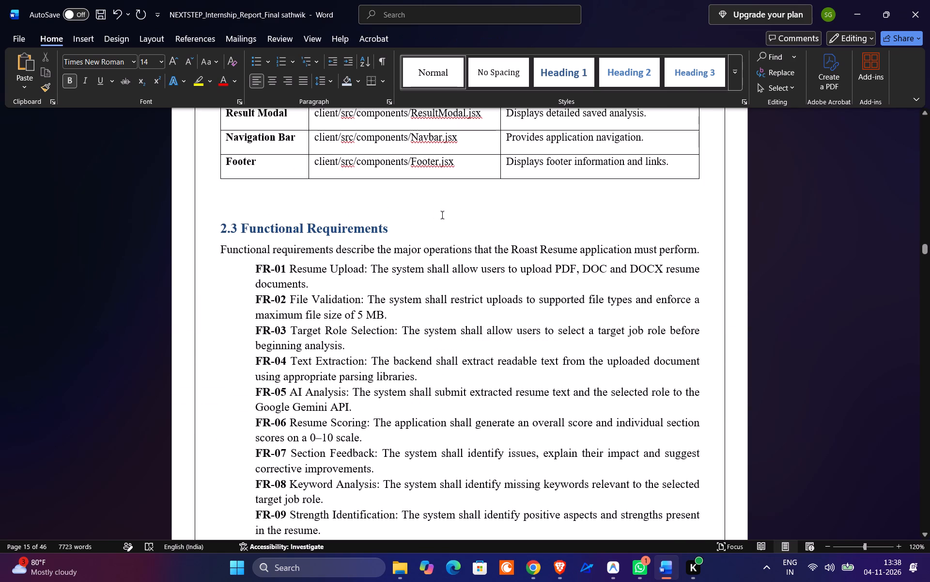
key(BackSpace)
key(BackSpace)
key(Delete)
Bold the three endpoint paths in the first column of the 2.6 Key API Endpoints table.
scroll(441, 218, down, 2)
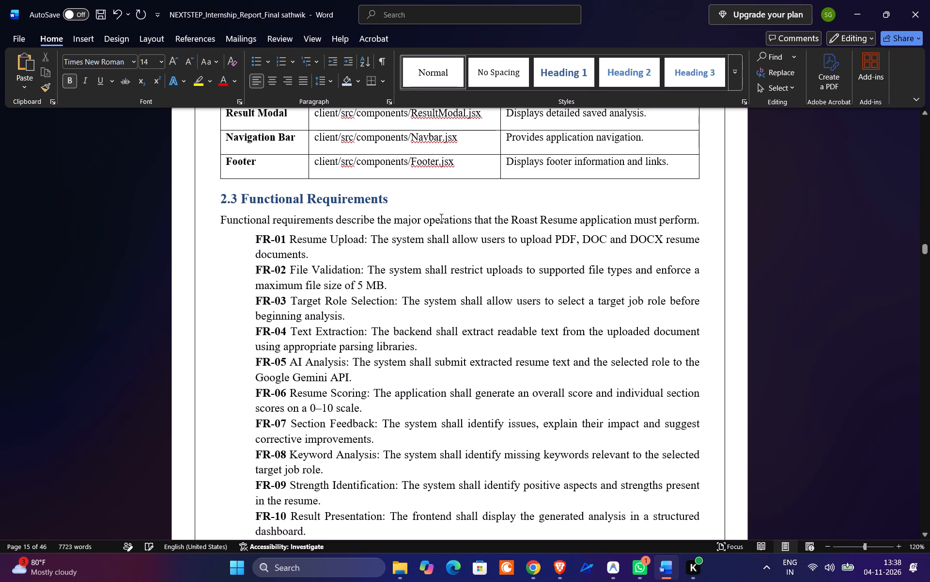
scroll(441, 218, down, 7)
scroll(815, 221, down, 4)
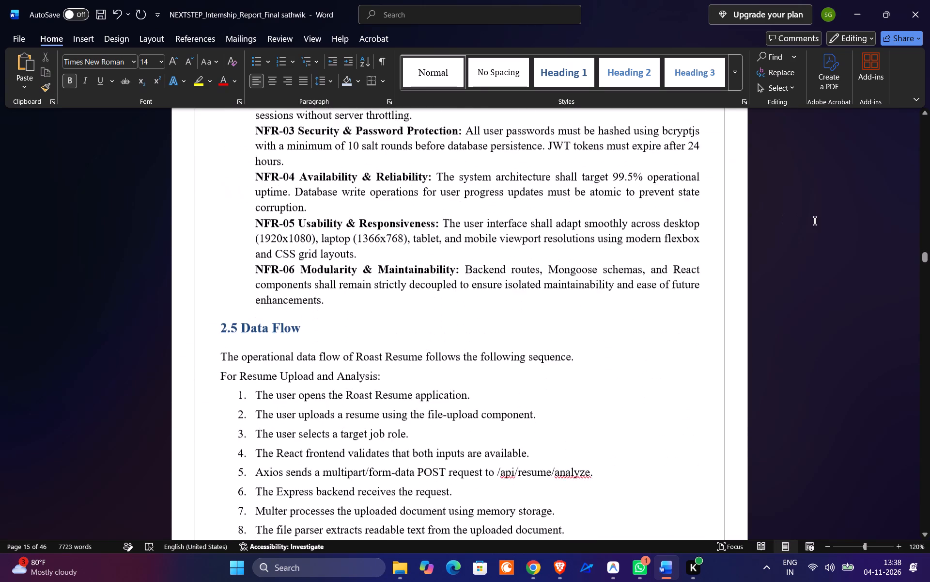
scroll(812, 265, down, 6)
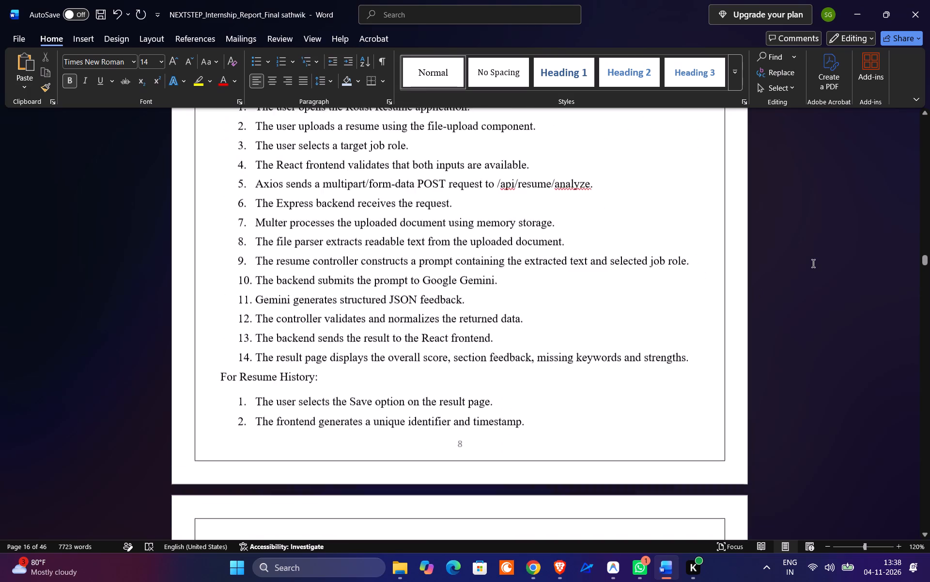
scroll(813, 262, down, 11)
scroll(813, 265, up, 4)
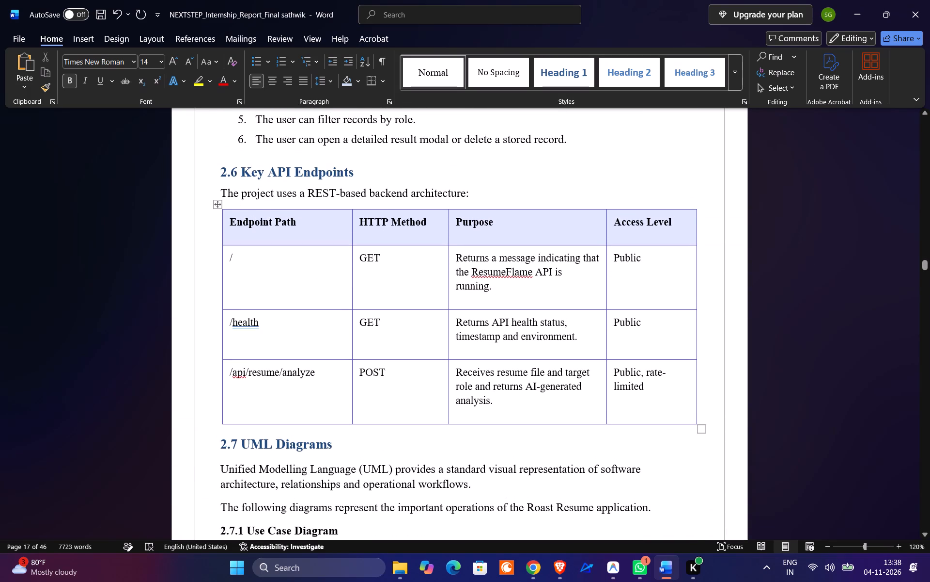
drag(229, 255, 255, 395)
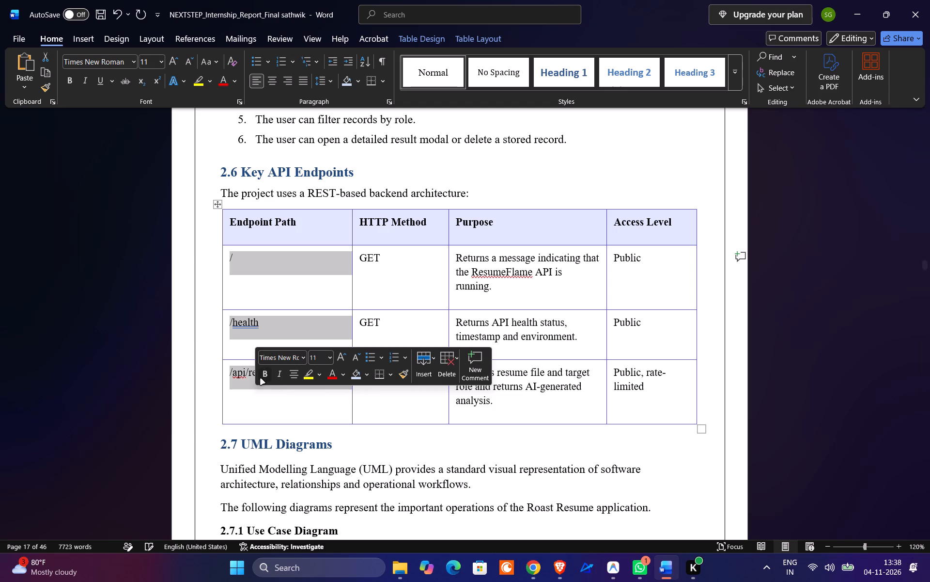
click(261, 379)
click(821, 325)
Delete the blank lines between the Figure 2 use case diagram caption and the "2.7.2 Class Diagram" heading.
scroll(821, 325, down, 8)
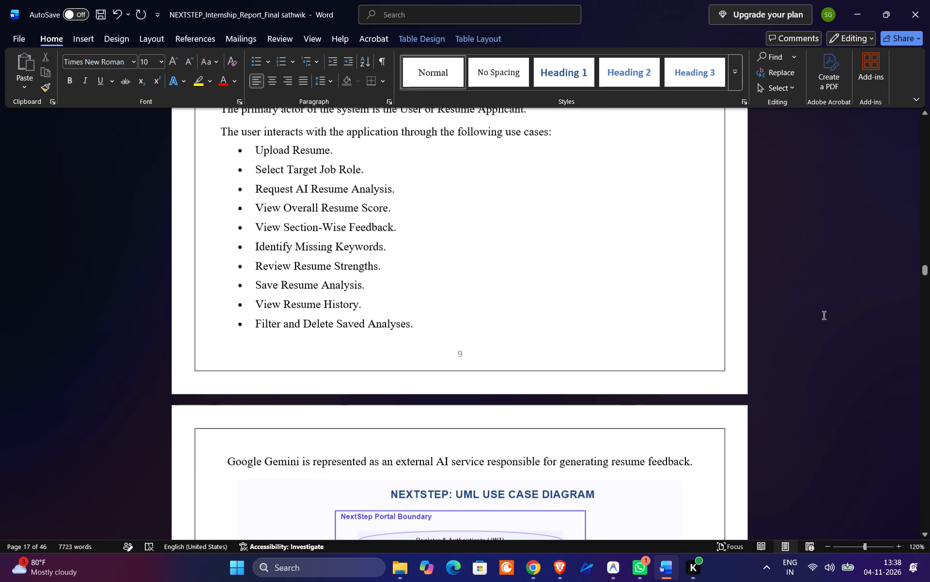
scroll(824, 315, down, 7)
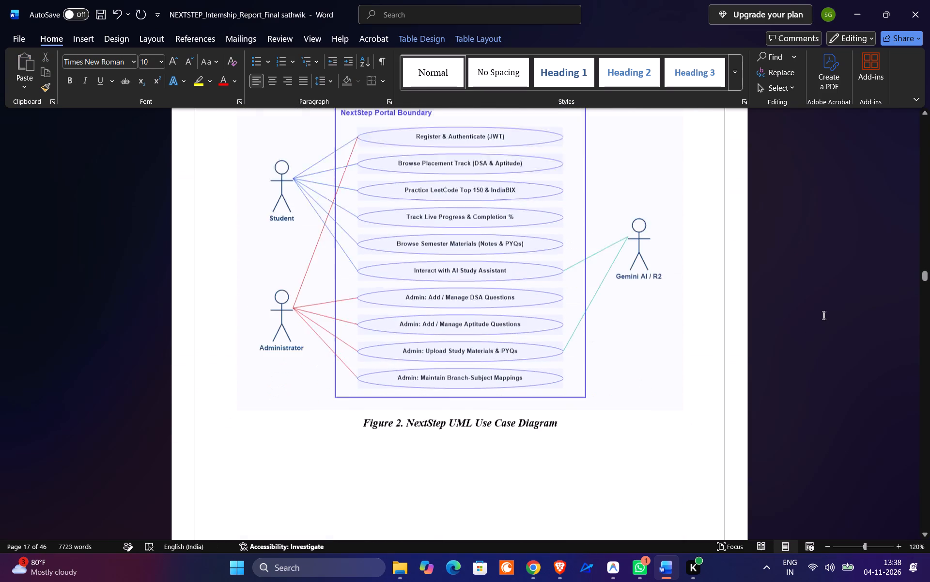
scroll(824, 315, down, 16)
scroll(822, 313, up, 11)
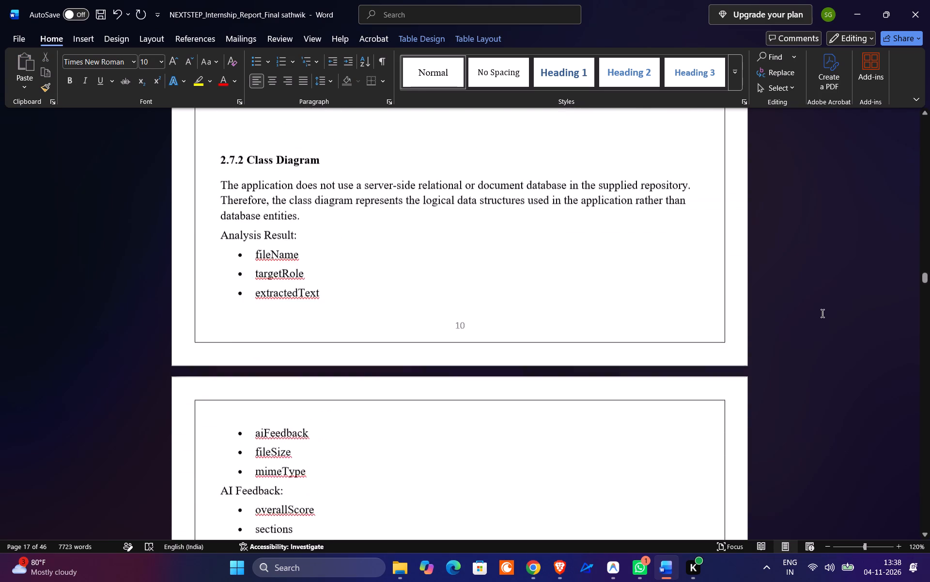
scroll(822, 313, up, 3)
click(372, 403)
click(253, 442)
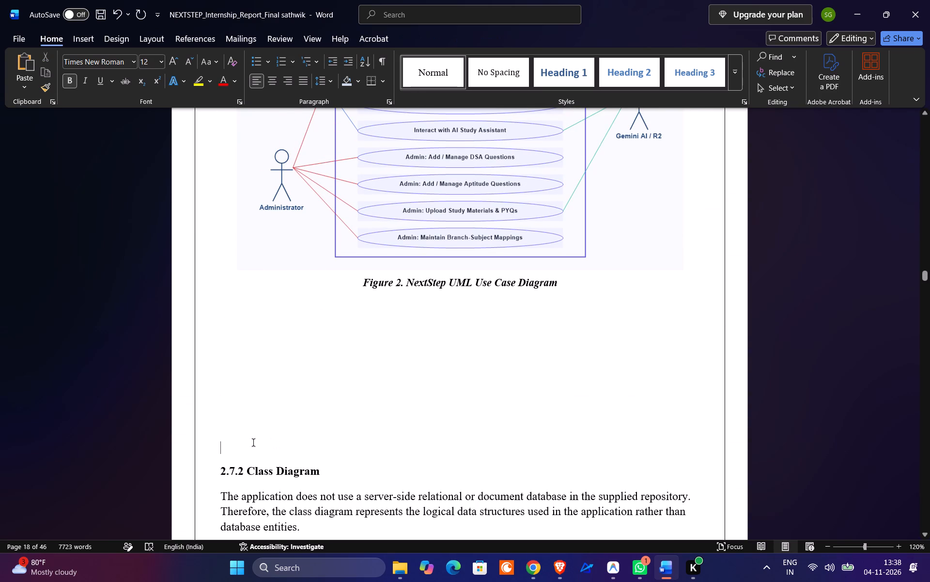
key(BackSpace)
key(BackSpace)
key(BackSpace)
key(BackSpace)
key(BackSpace)
key(BackSpace)
key(BackSpace)
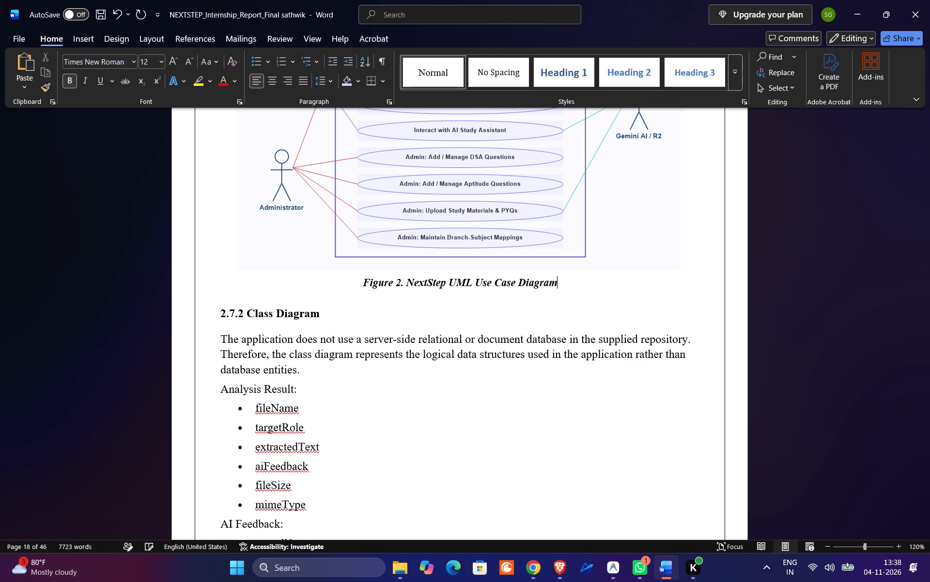
Delete the blank lines and page gap between the Figure 3 class diagram caption and the "2.7.3 Sequence Diagram" heading.
scroll(492, 385, down, 9)
scroll(553, 376, down, 6)
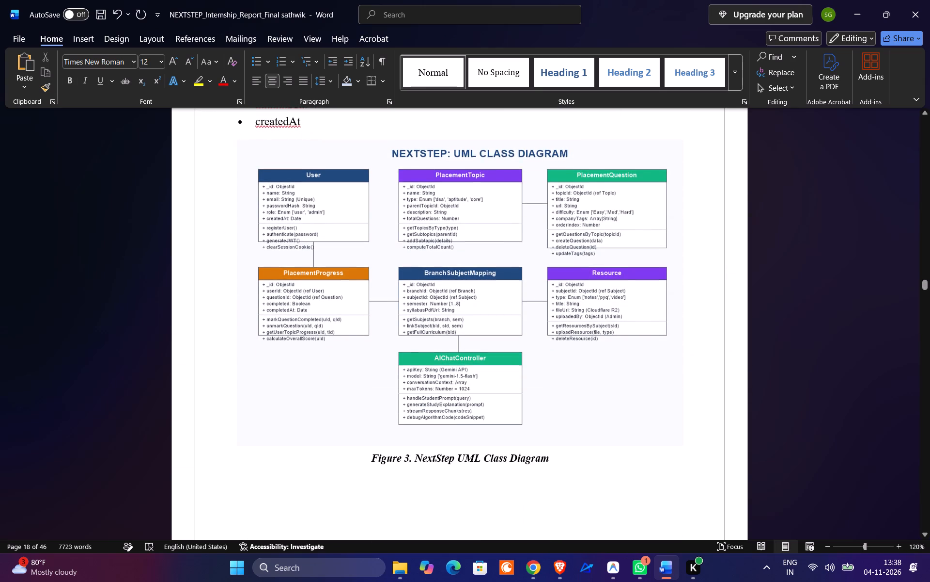
scroll(554, 376, down, 10)
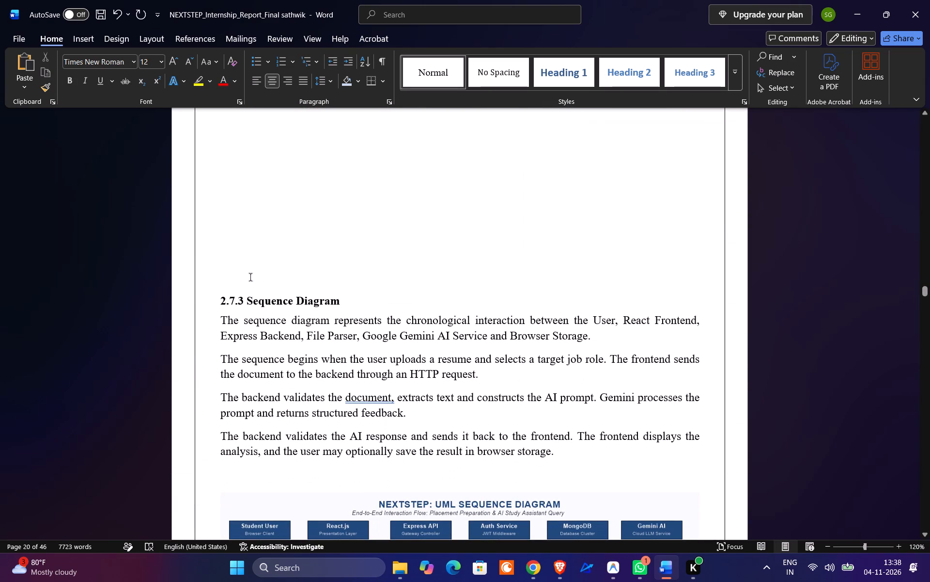
click(246, 270)
key(BackSpace)
key(BackSpace)
key(BackSpace)
key(BackSpace)
key(BackSpace)
key(BackSpace)
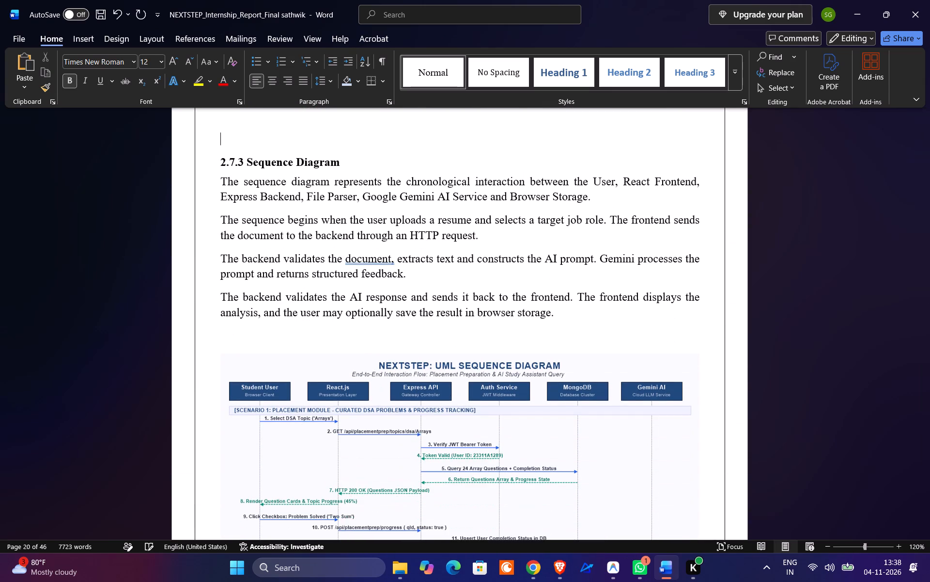
scroll(245, 271, up, 6)
key(Delete)
key(BackSpace)
key(BackSpace)
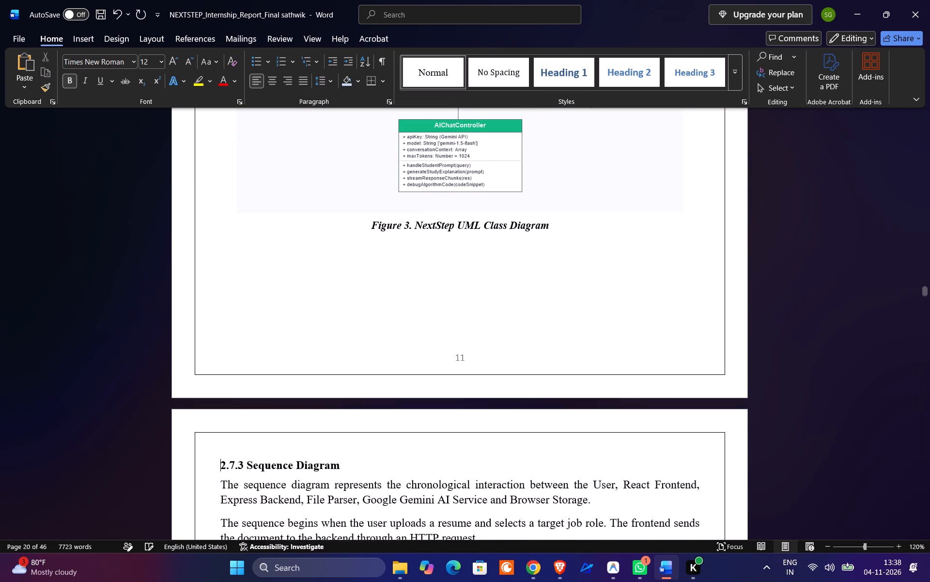
key(BackSpace)
key(BackSpace)
key(BackSpace)
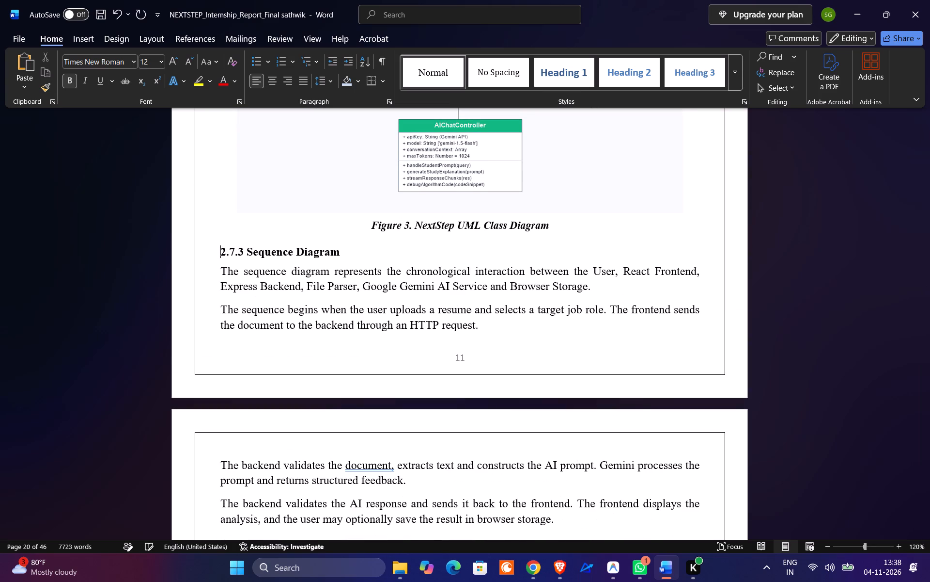
Examine the layout of the 2.7.3 Sequence Diagram section, including its paragraphs and the diagram across the page break.
scroll(214, 163, down, 3)
scroll(305, 175, up, 2)
scroll(582, 362, down, 2)
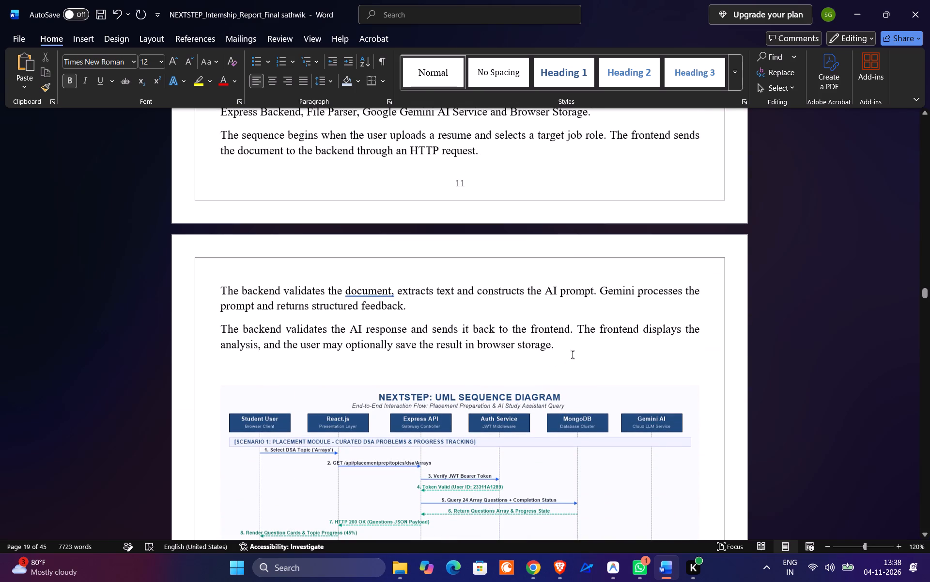
scroll(822, 348, down, 1)
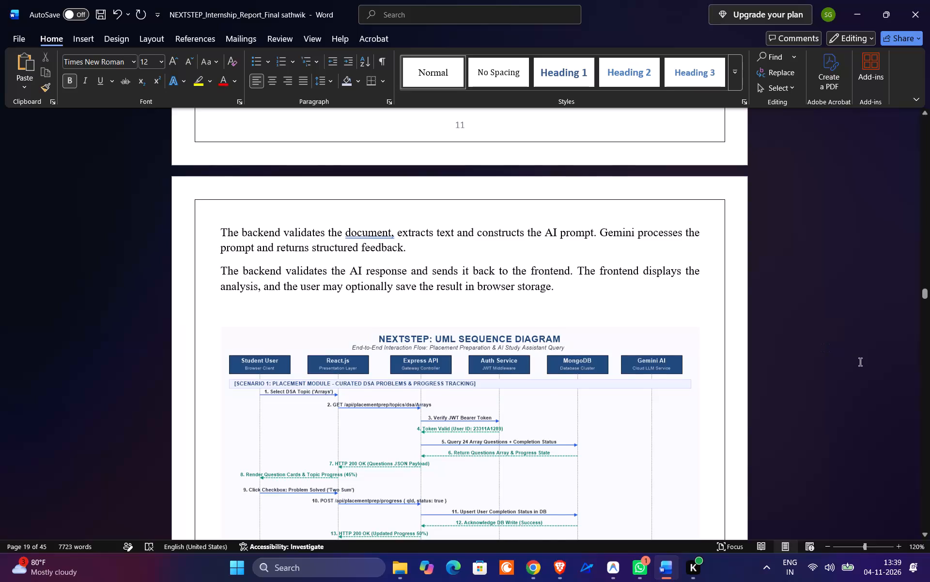
scroll(860, 362, down, 5)
scroll(827, 378, up, 4)
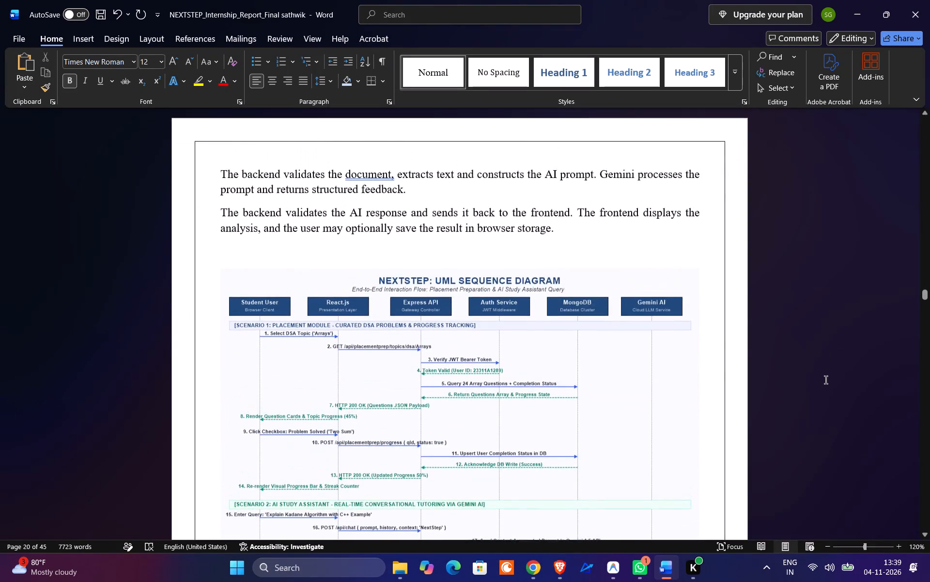
scroll(826, 380, up, 4)
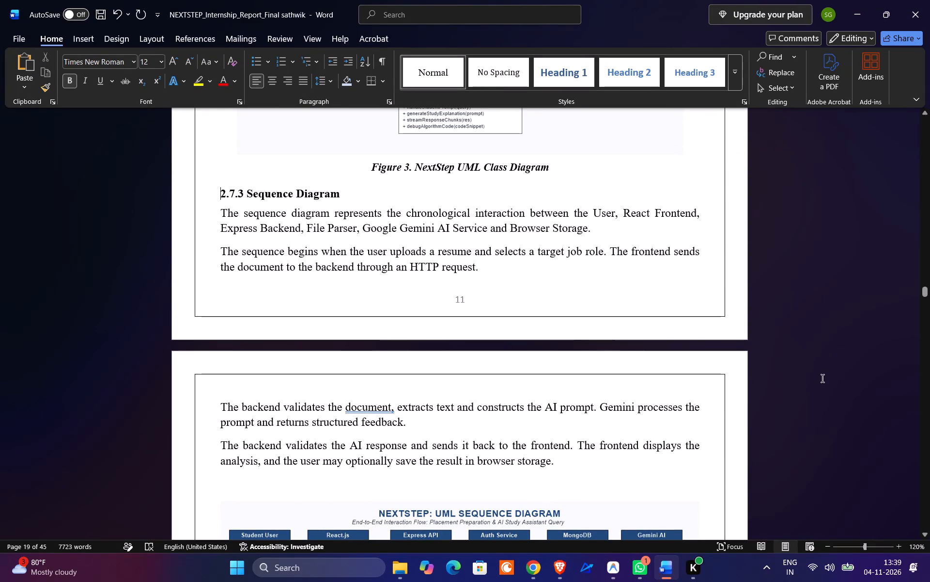
scroll(822, 378, up, 2)
scroll(822, 378, down, 4)
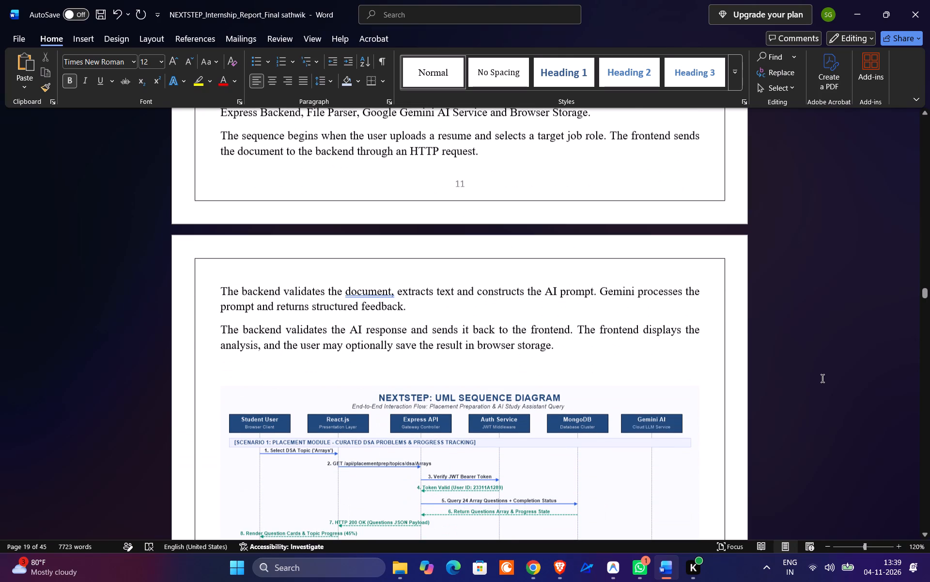
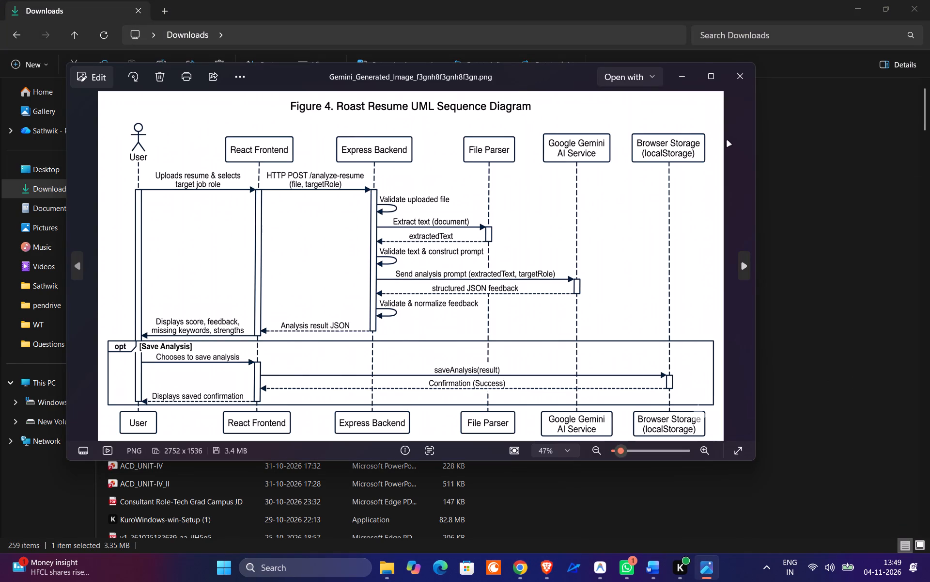
click(743, 79)
double_click(246, 137)
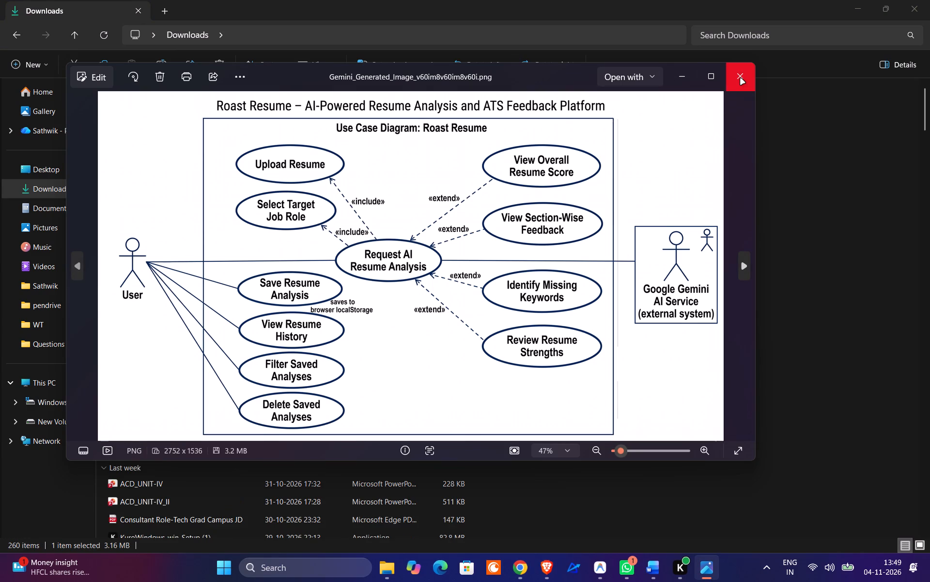
click(741, 79)
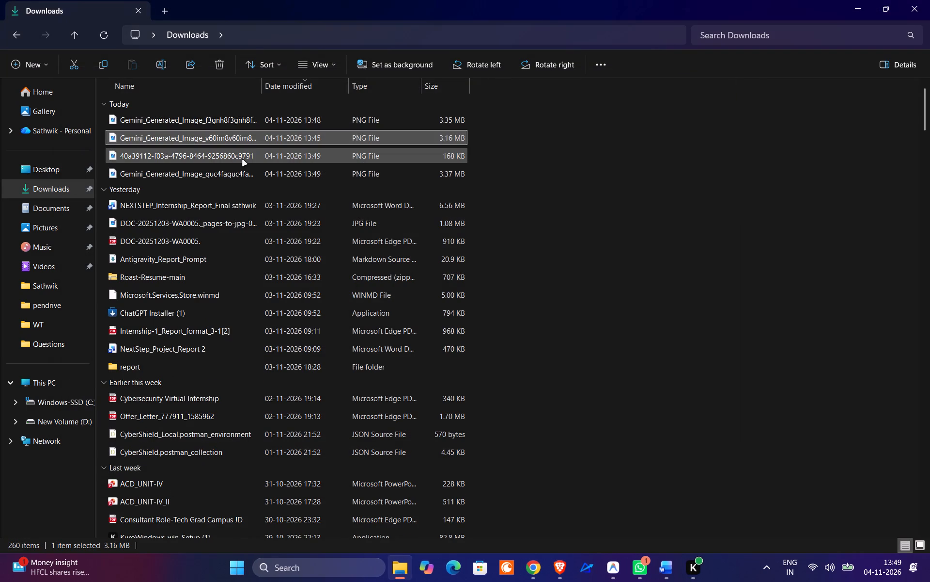
Open the 40a39112 PNG in Downloads and copy its Figure 3 Logical Data Structure Diagram image.
double_click(243, 160)
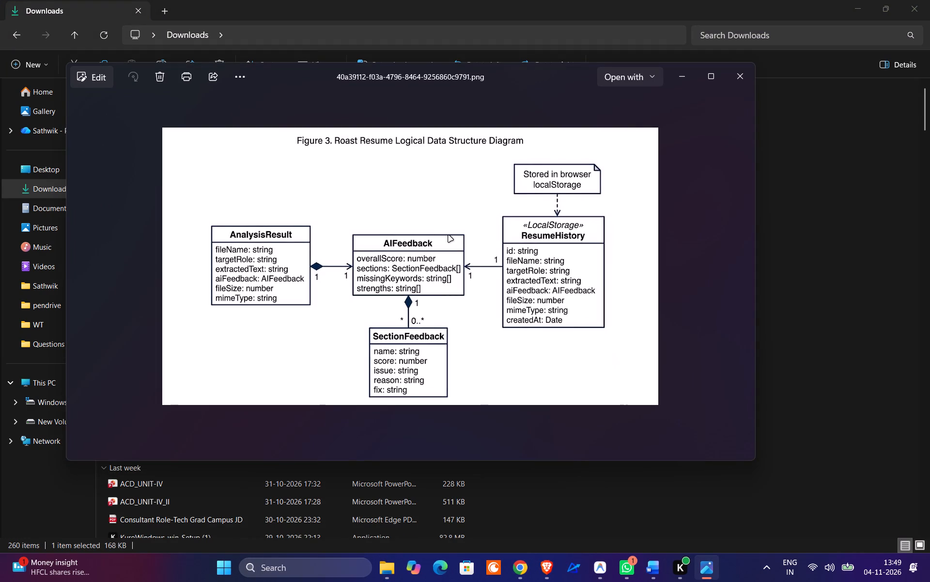
click(449, 236)
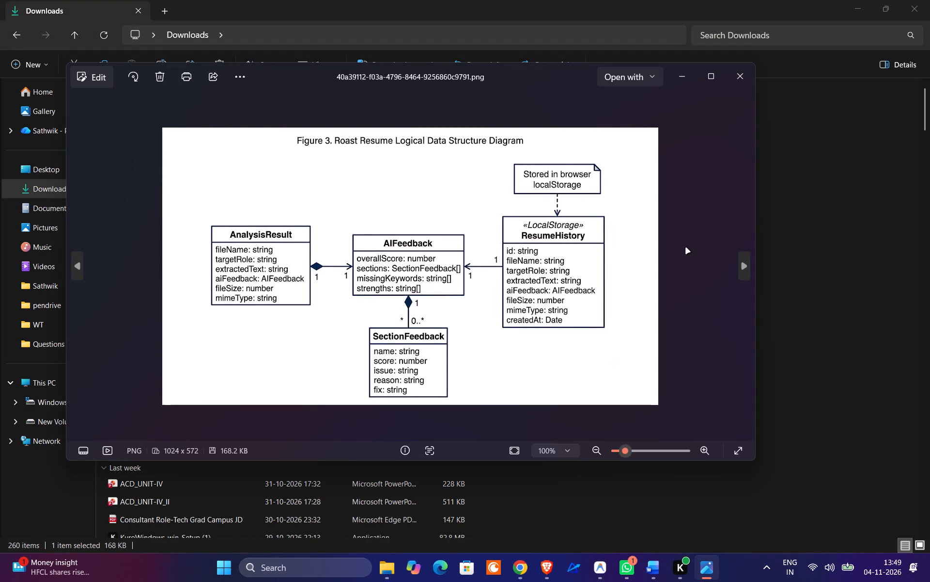
key(ctrl+c)
click(747, 71)
Switch to the Word report and delete the old NEXTSTEP UML class diagram above the Figure 3 caption.
key(alt+Tab)
key(alt+Tab)
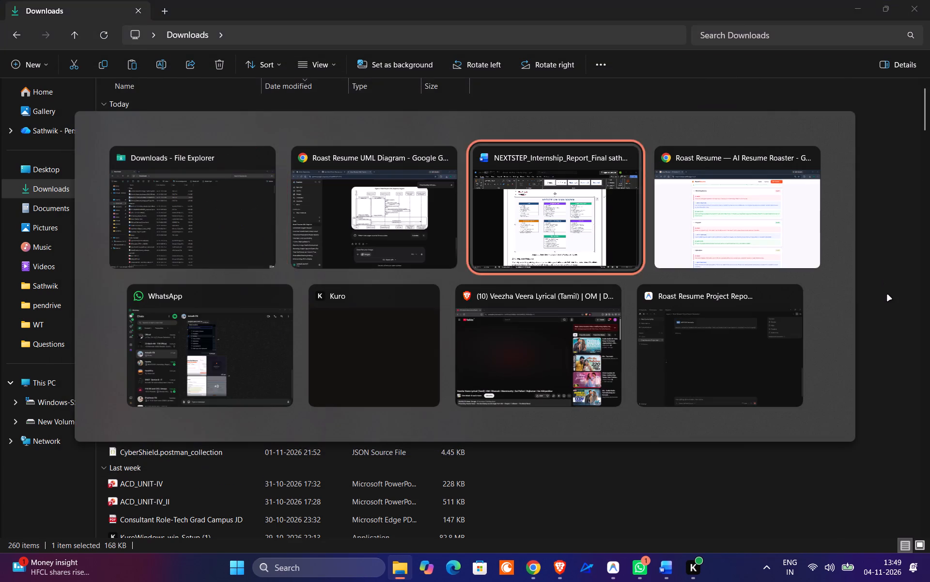
click(556, 339)
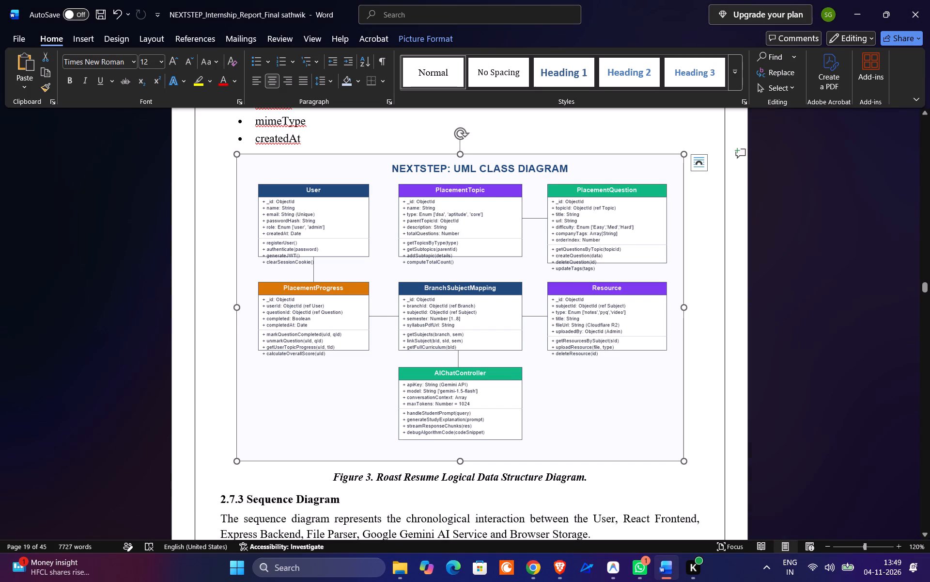
key(Delete)
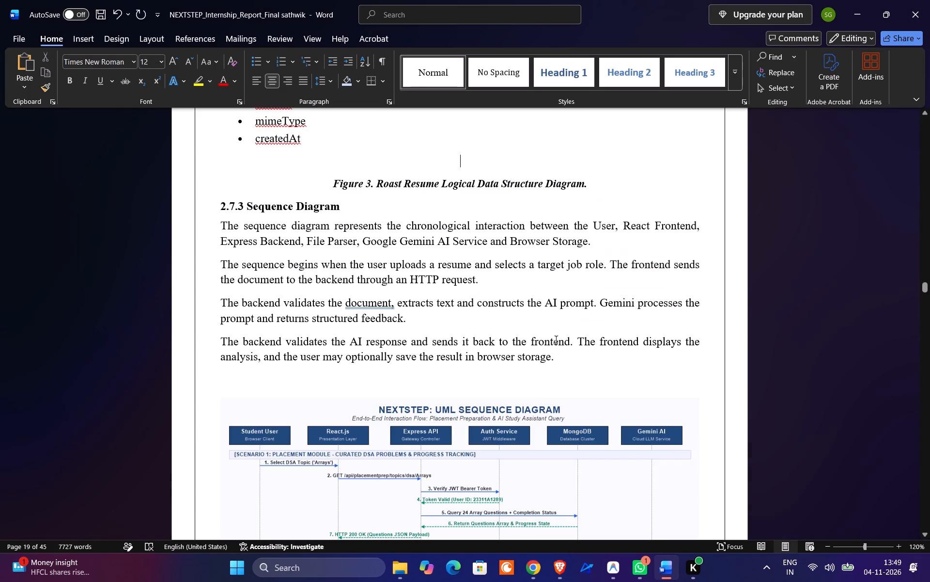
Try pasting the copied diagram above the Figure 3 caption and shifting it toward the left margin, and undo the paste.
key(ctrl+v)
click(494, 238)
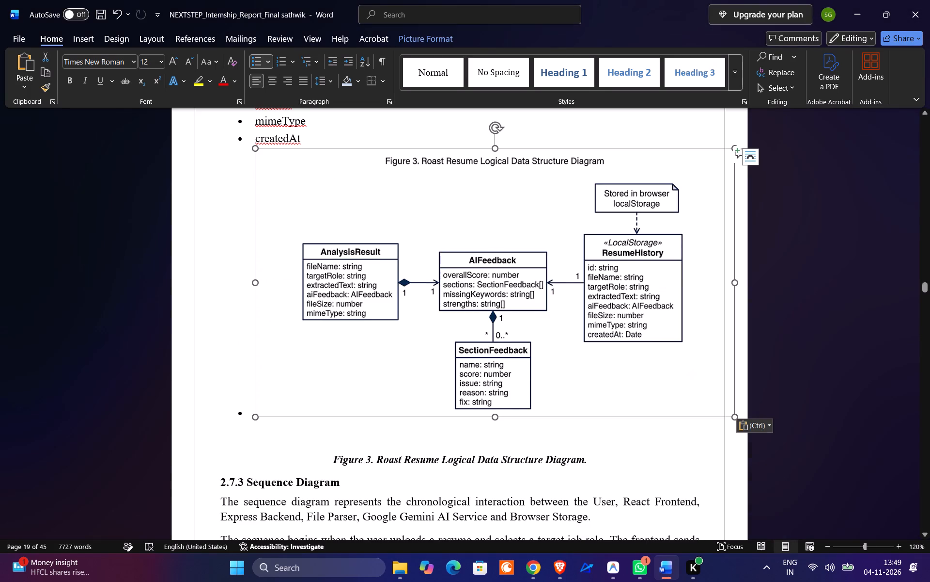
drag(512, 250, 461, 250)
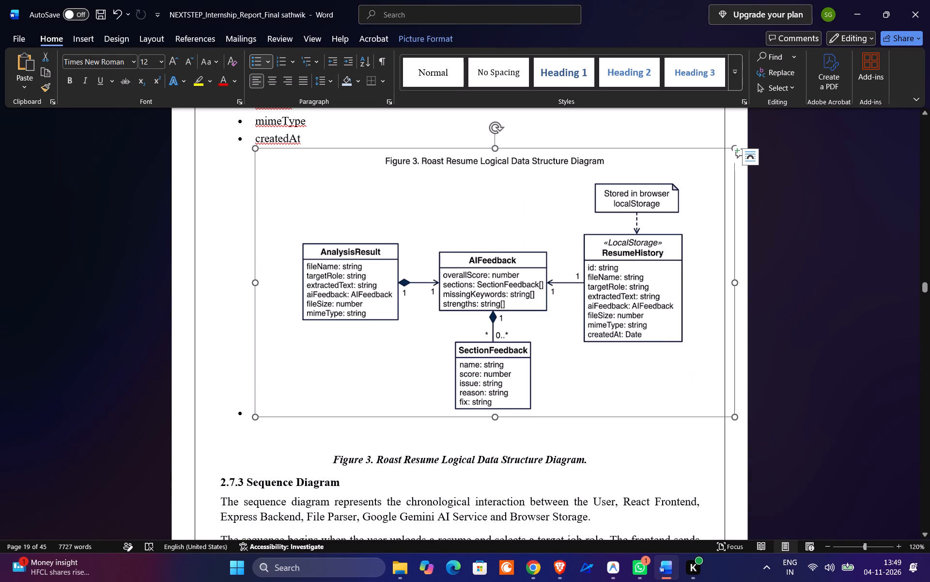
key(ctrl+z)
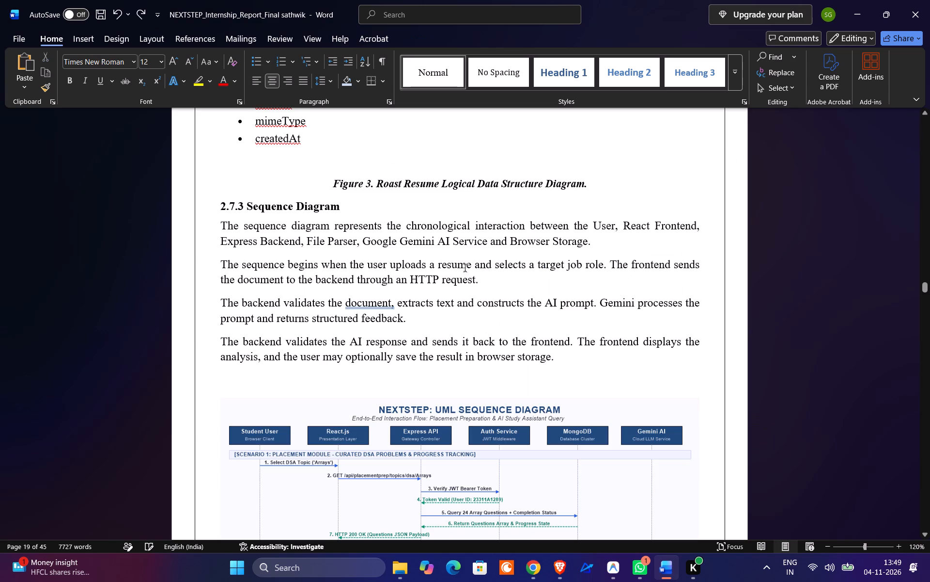
Paste the copied Logical Data Structure Diagram on the empty line above the Figure 3 caption and remove its bullet.
scroll(503, 270, up, 2)
click(372, 253)
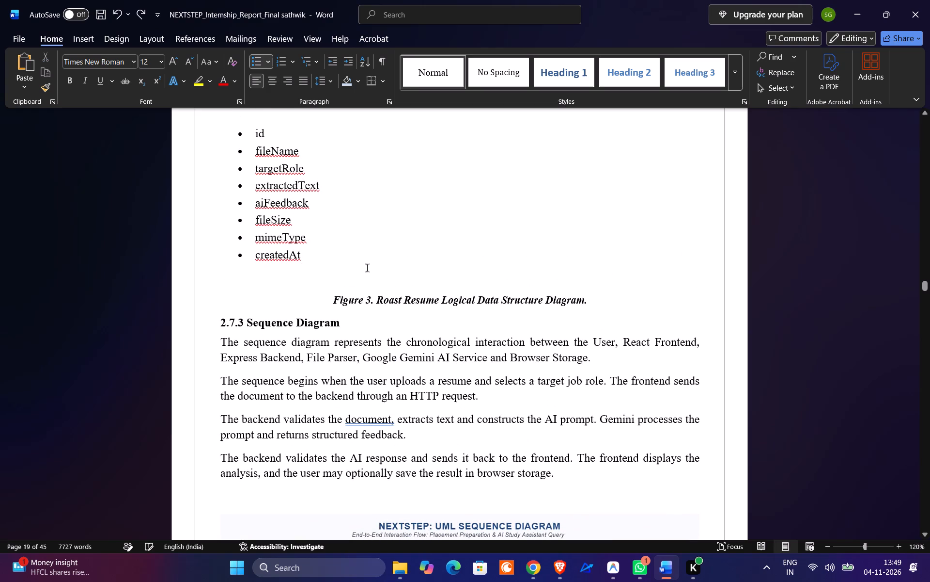
click(367, 268)
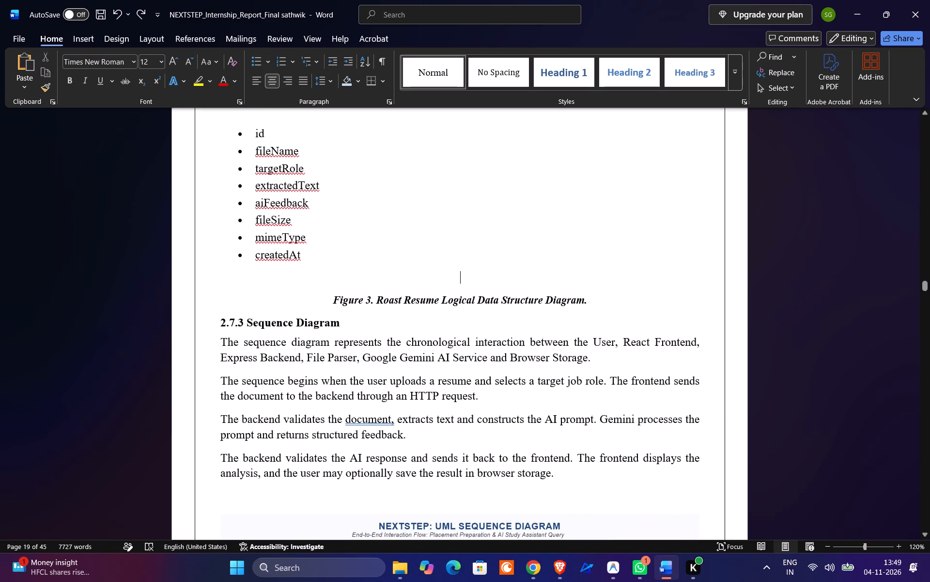
key(ctrl+v)
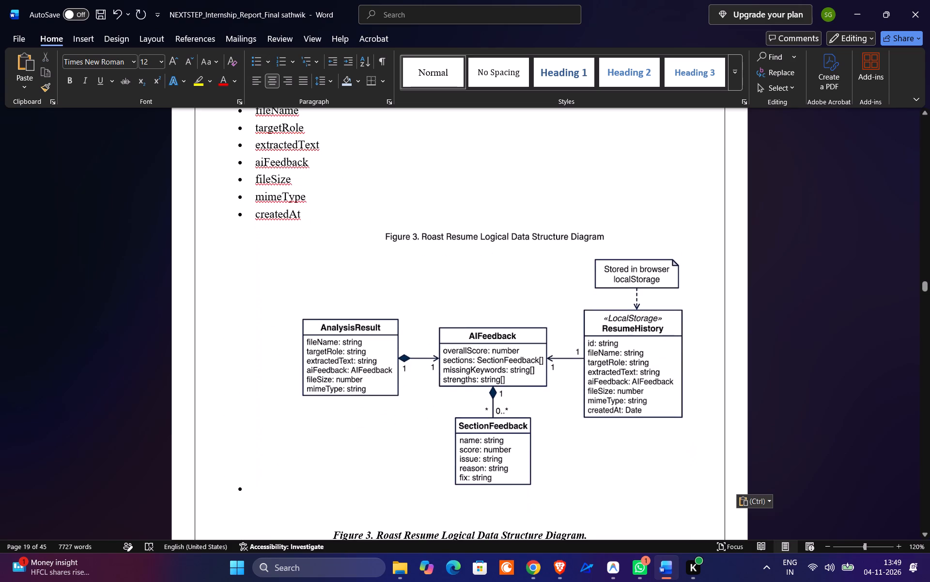
click(255, 482)
key(BackSpace)
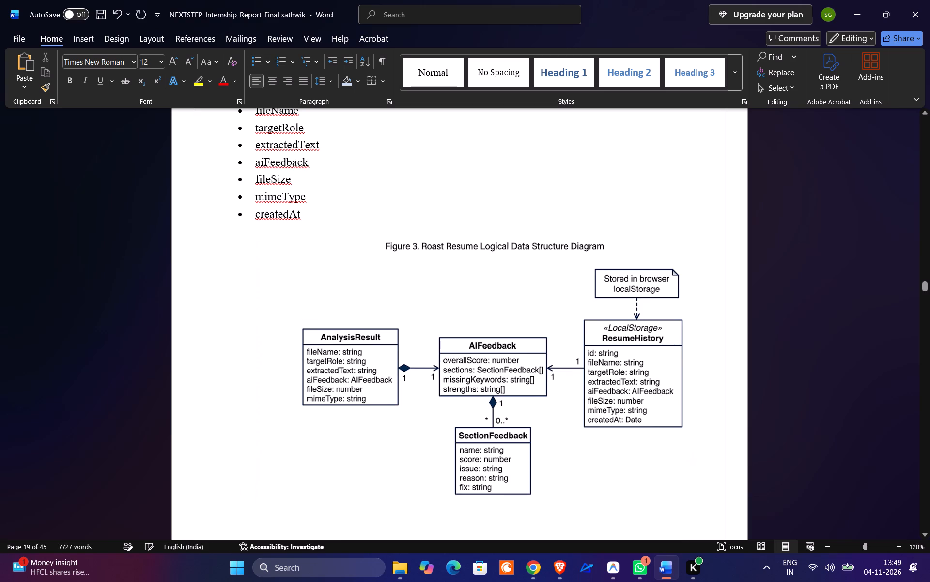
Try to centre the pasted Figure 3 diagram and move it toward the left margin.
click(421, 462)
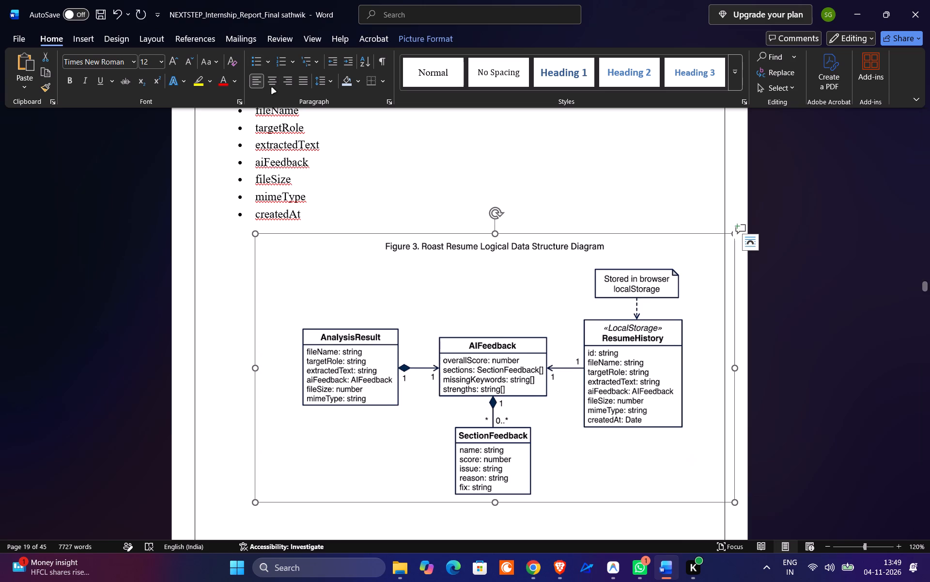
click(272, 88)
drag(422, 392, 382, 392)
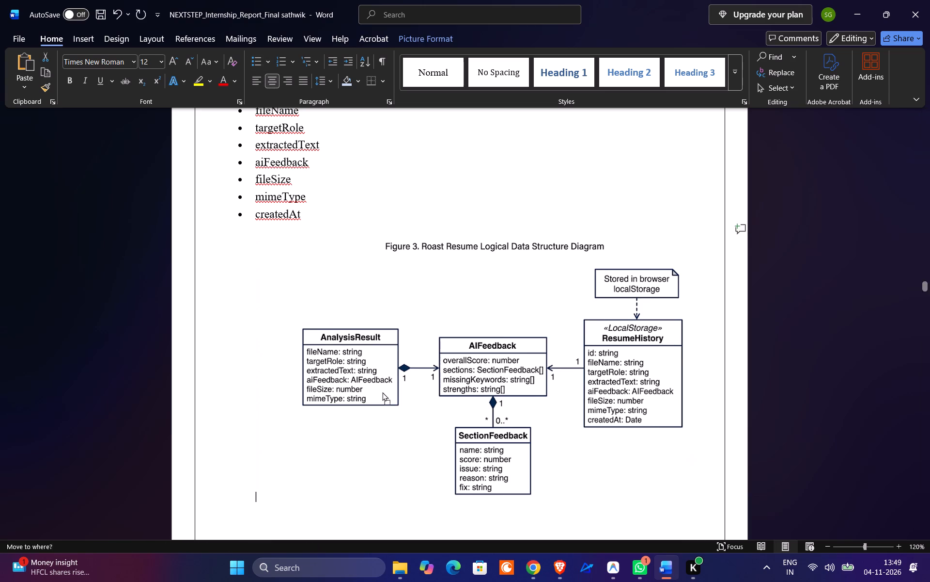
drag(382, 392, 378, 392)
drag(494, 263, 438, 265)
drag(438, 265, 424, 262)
Remove the leftover list indent from the Figure 3 diagram's paragraph, undoing its accidental merge into the bulleted list.
click(234, 482)
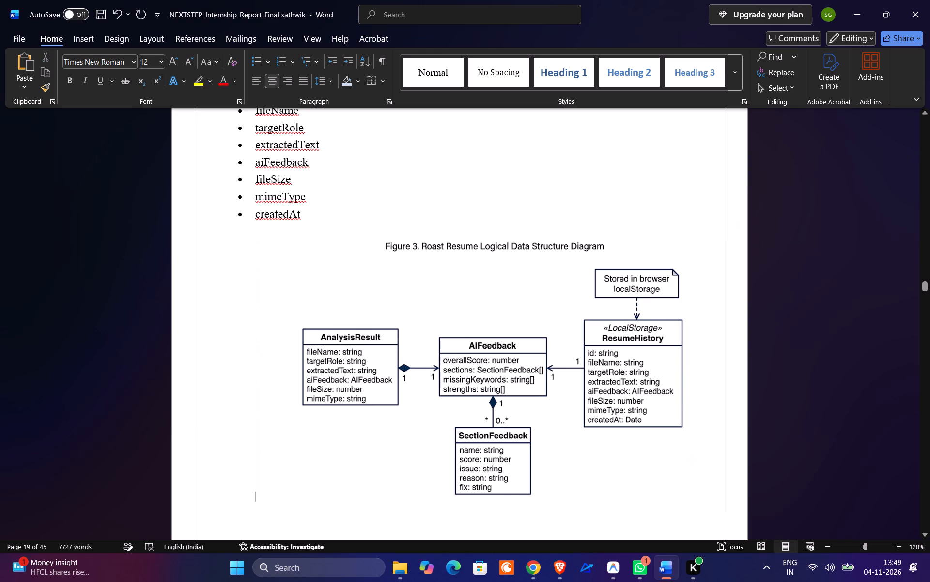
key(BackSpace)
key(BackSpace)
key(BackSpace)
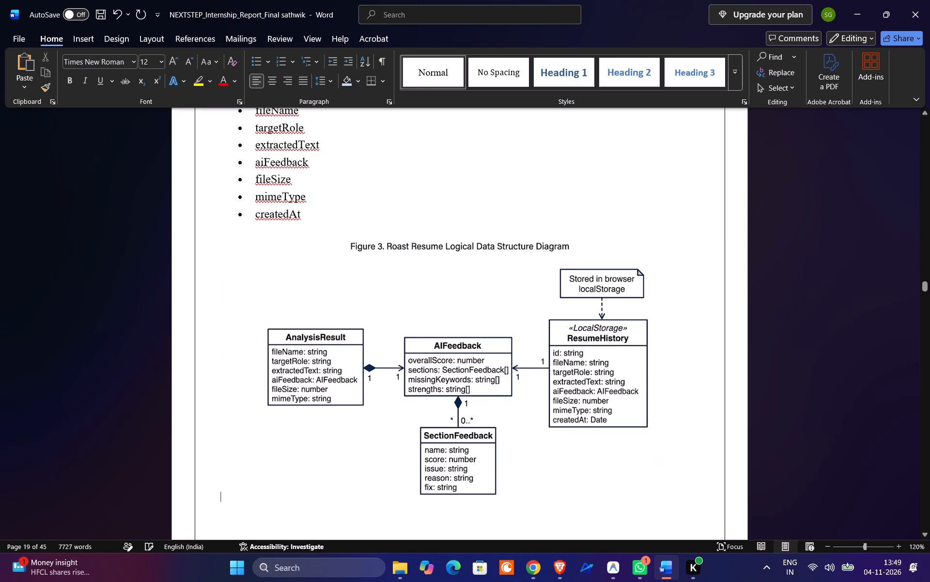
key(BackSpace)
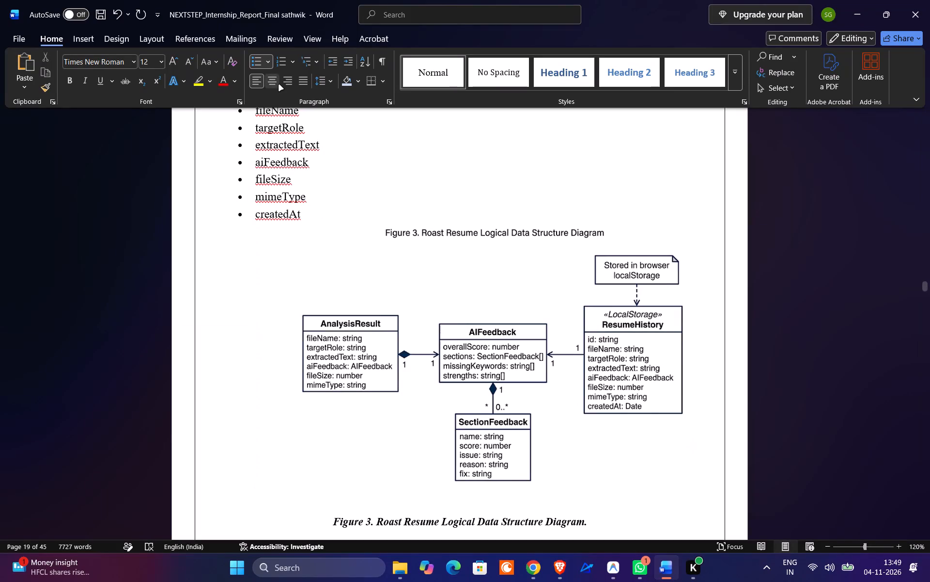
click(279, 85)
key(ctrl+z)
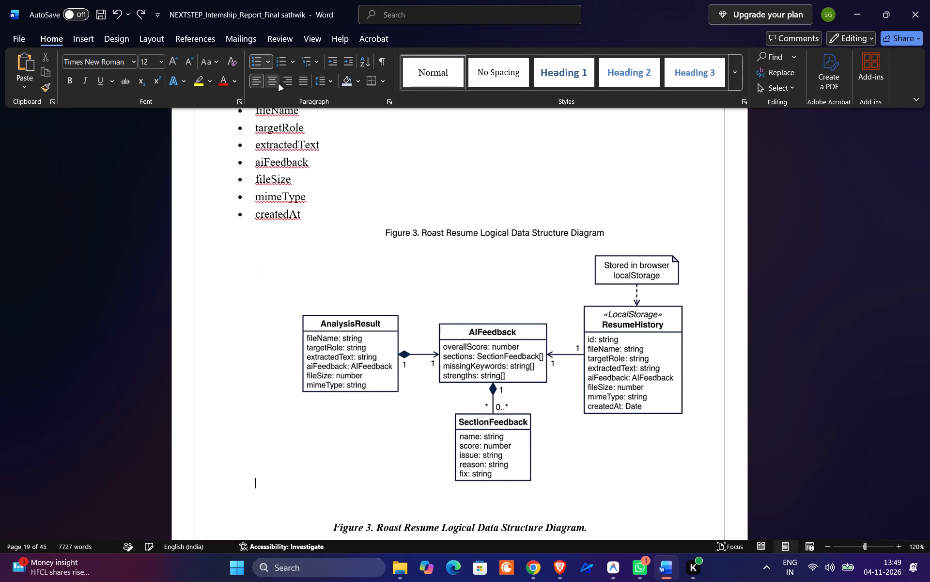
key(ctrl+z)
Remove the blank line between the Figure 3 diagram and its caption, and go to the NEXTSTEP sequence diagram in section 2.7.3.
click(846, 238)
scroll(846, 238, down, 2)
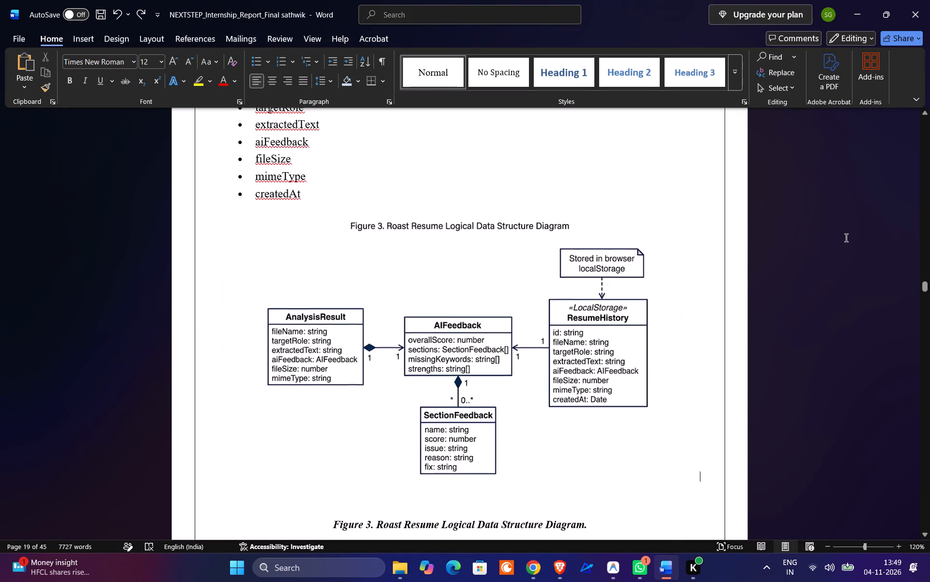
scroll(846, 238, down, 3)
click(480, 232)
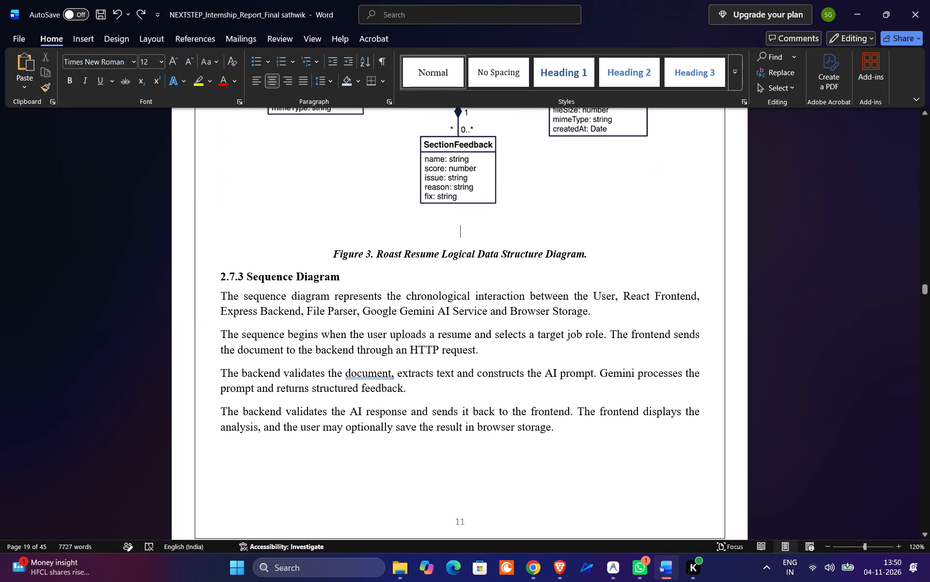
key(BackSpace)
key(BackSpace)
scroll(504, 230, down, 2)
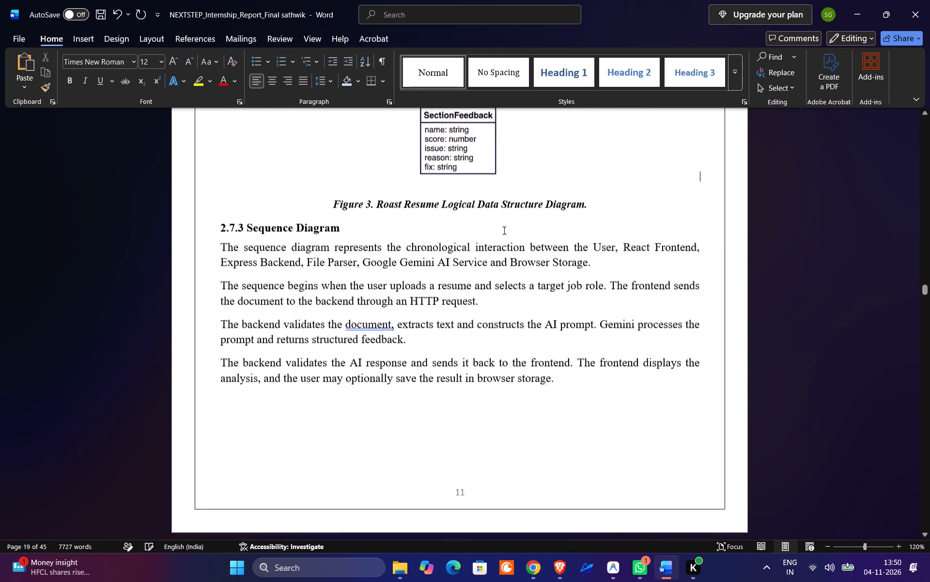
scroll(504, 230, down, 5)
click(482, 300)
Preview and permanently delete the v60im8 use case image and the 40a39112 Figure 3 image from the Downloads folder.
key(alt+Tab)
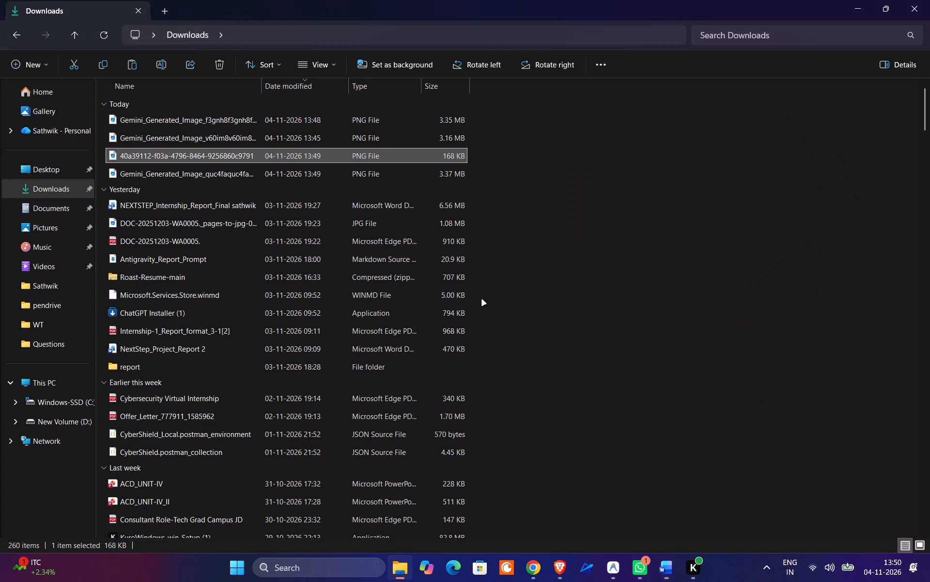
double_click(278, 136)
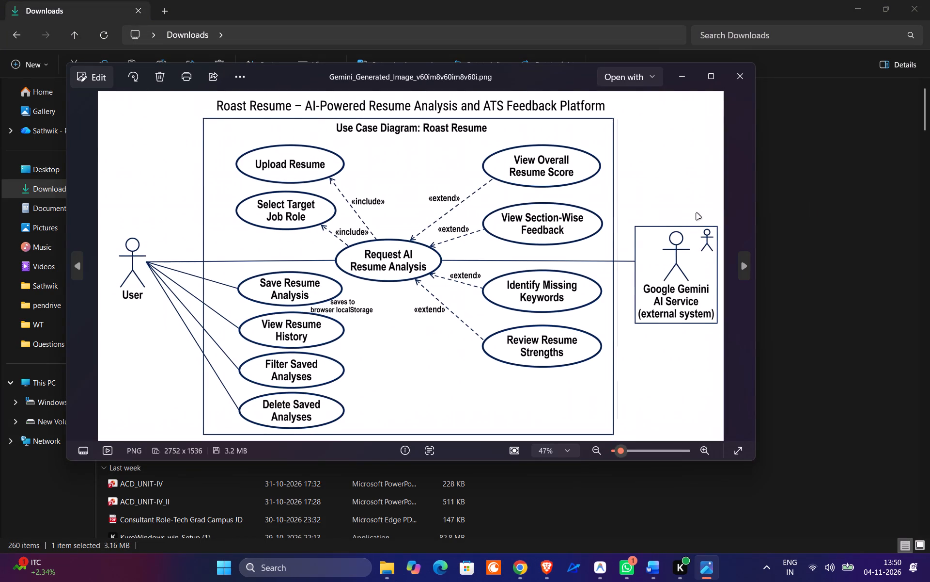
click(734, 76)
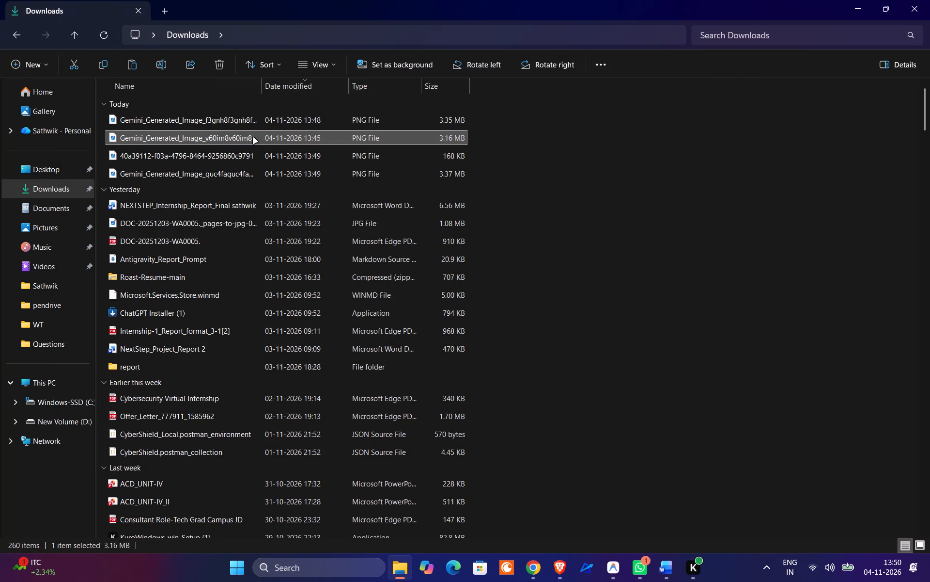
key(shift+Delete)
key(Return)
double_click(253, 138)
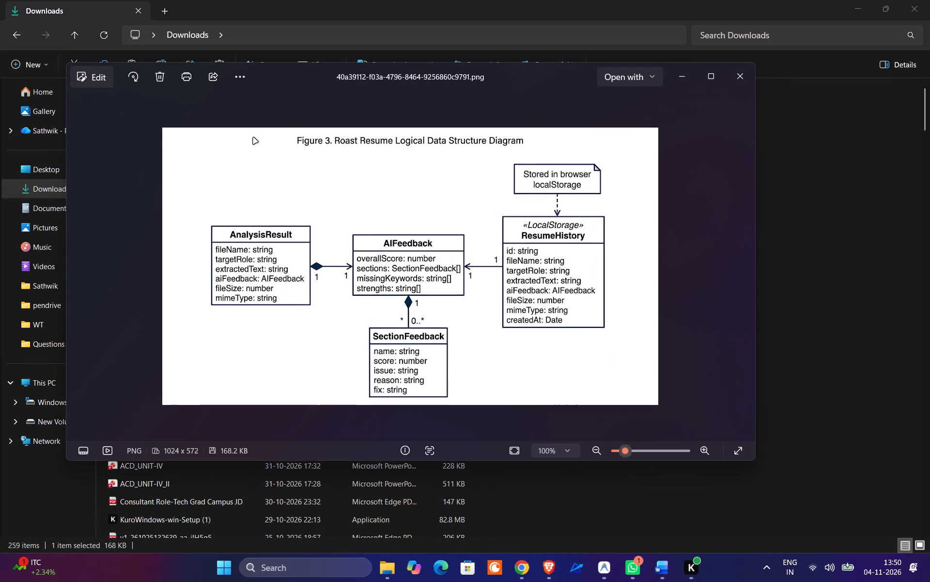
click(734, 68)
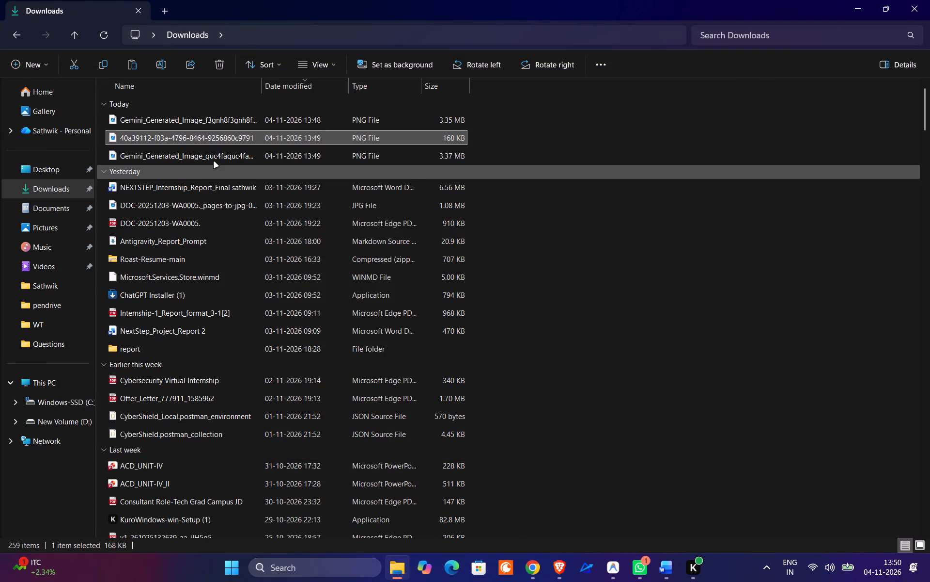
key(shift+Delete)
key(Return)
Open the quc4fa Gemini image in Downloads to check which diagram it contains, and close it.
double_click(210, 139)
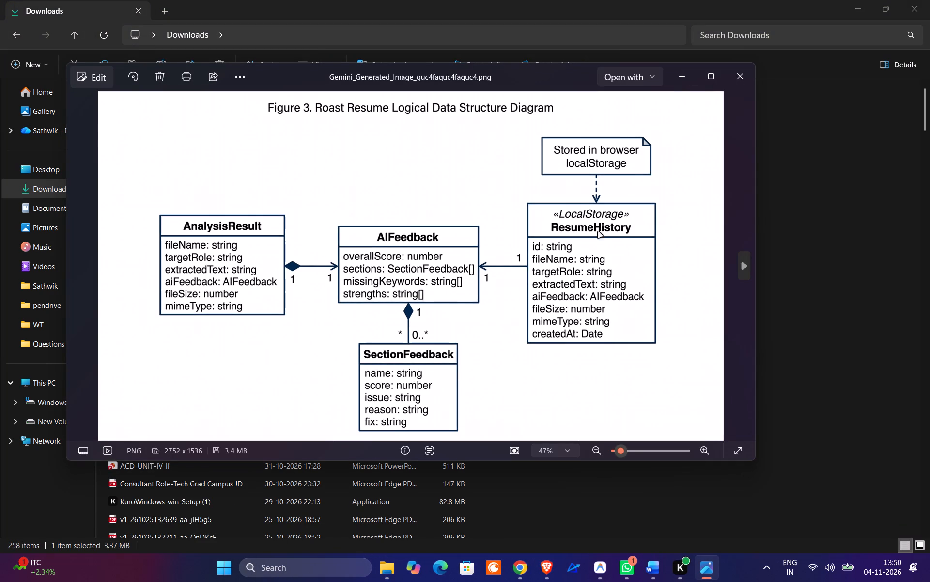
click(735, 85)
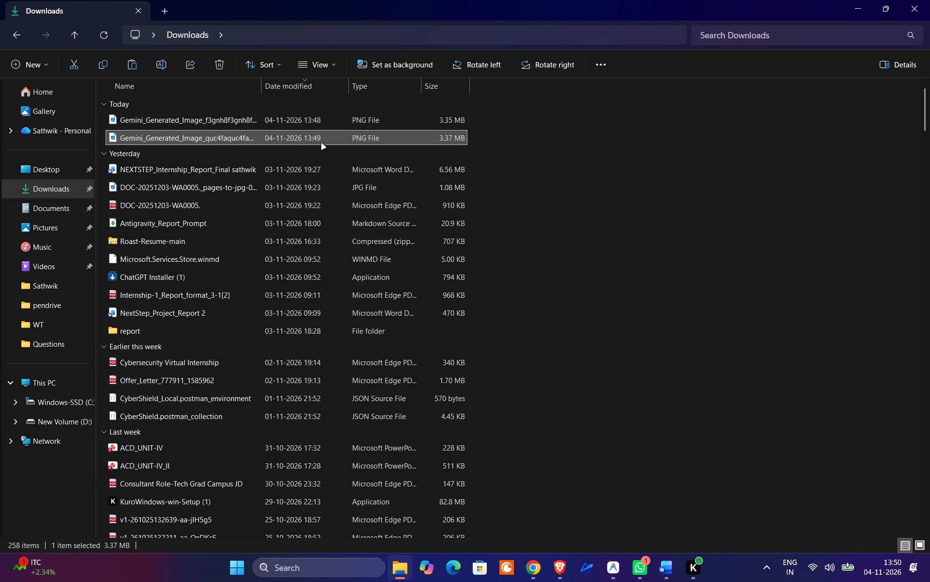
Permanently delete the quc4fa Gemini image from the Downloads folder.
key(shift+Delete)
key(Return)
Open the f3gnh8 Gemini image with the Figure 4 Roast Resume sequence diagram, copy it and close the viewer.
double_click(212, 116)
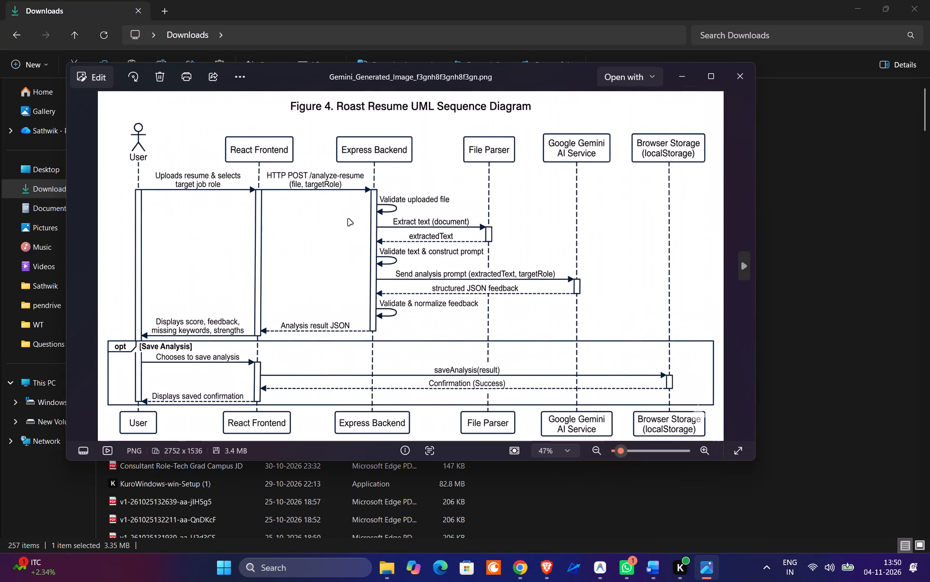
key(ctrl+c)
key(alt+Tab)
key(alt+Tab)
key(alt+Tab)
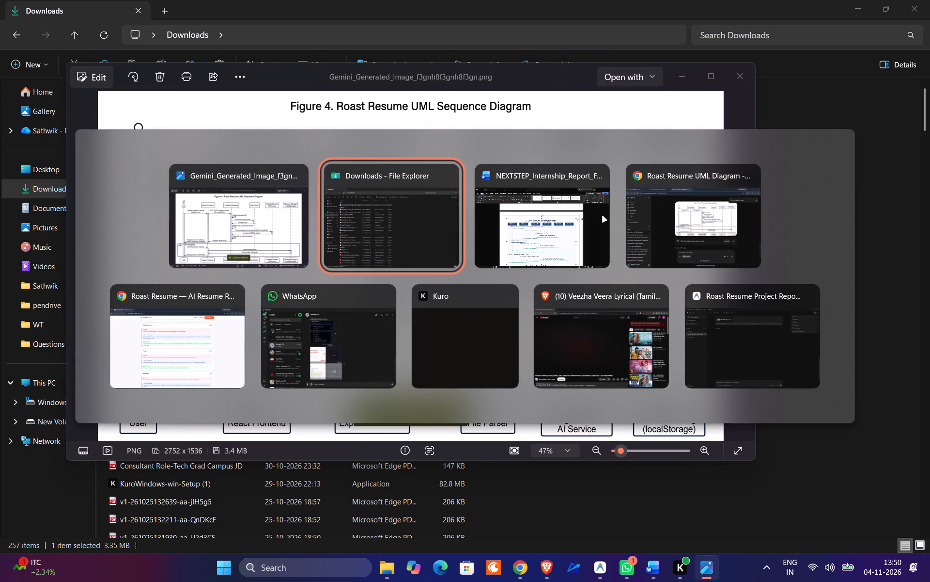
key(alt+Tab)
click(739, 71)
Switch to the internship report in Word and delete the NEXTSTEP UML sequence diagram above the Figure 4 caption.
key(alt+Tab)
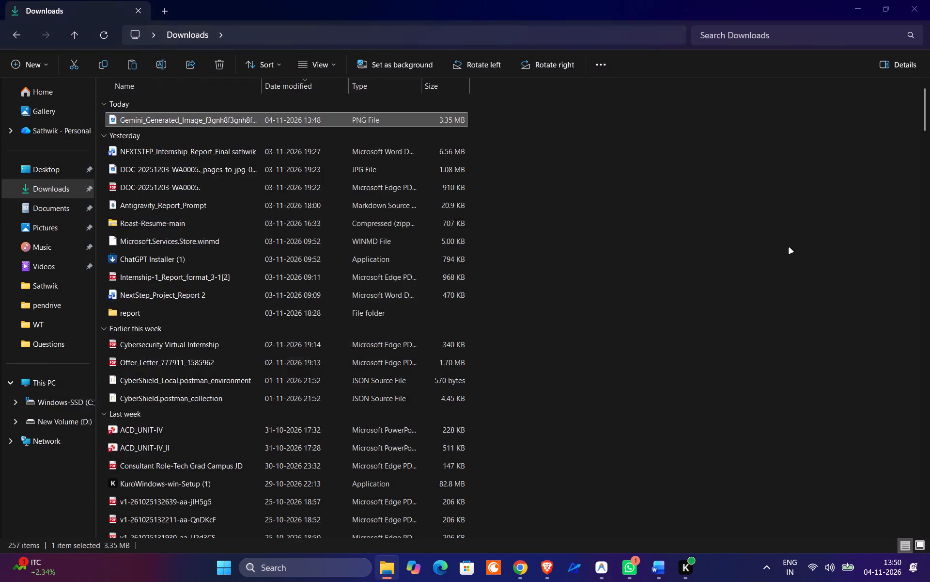
key(alt+Tab)
key(alt+Tab)
key(alt+Tab)
key(alt+Tab)
key(alt+Tab)
key(alt+Tab)
key(alt+Tab)
key(alt+Tab)
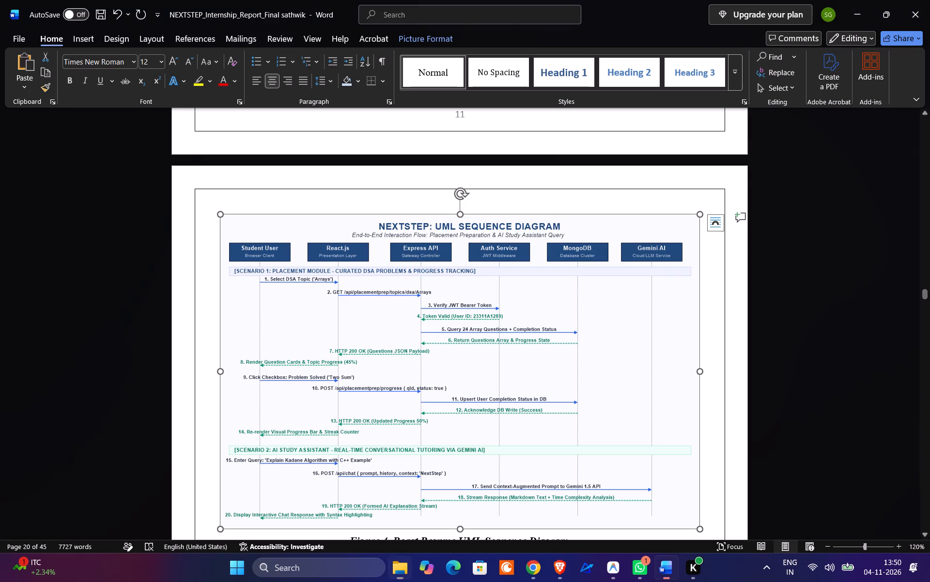
scroll(404, 292, down, 1)
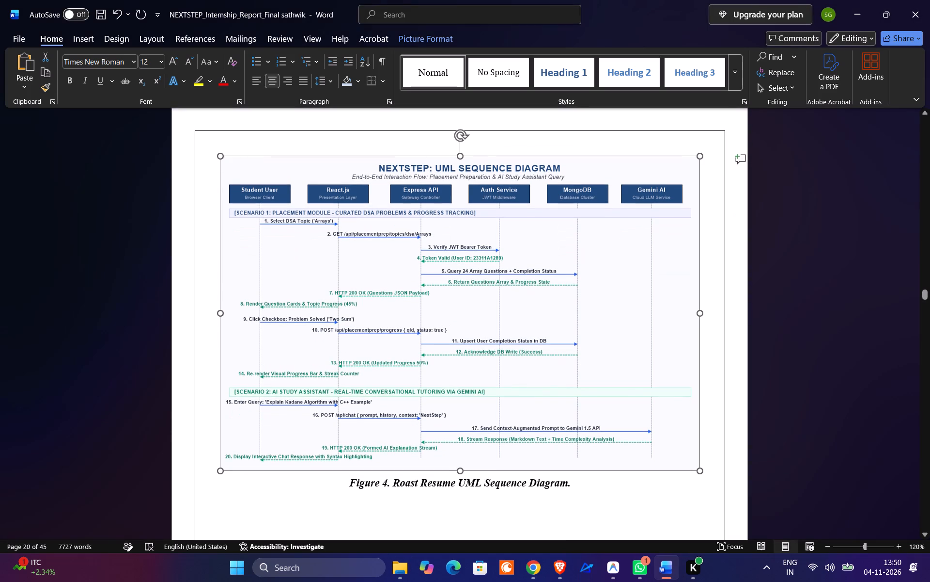
scroll(404, 292, up, 7)
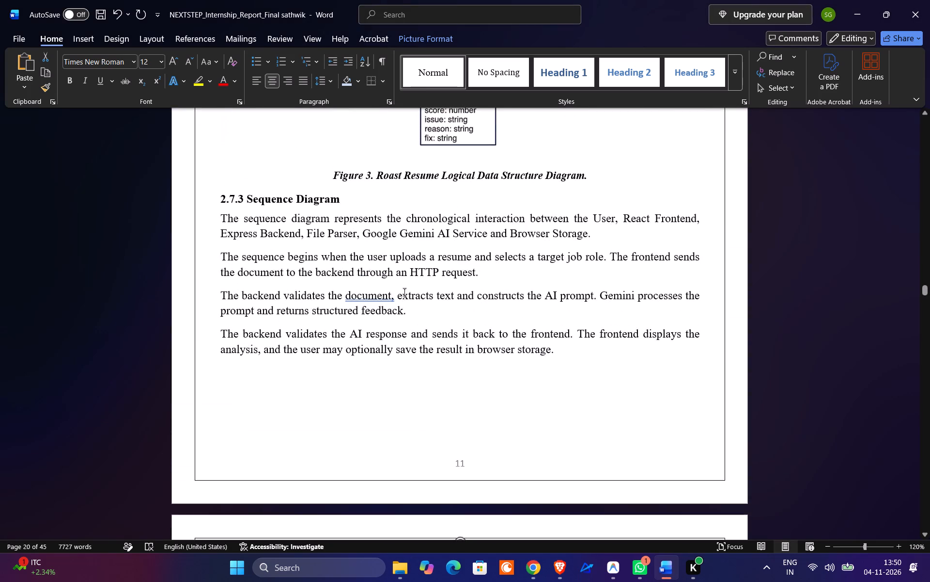
scroll(404, 292, down, 8)
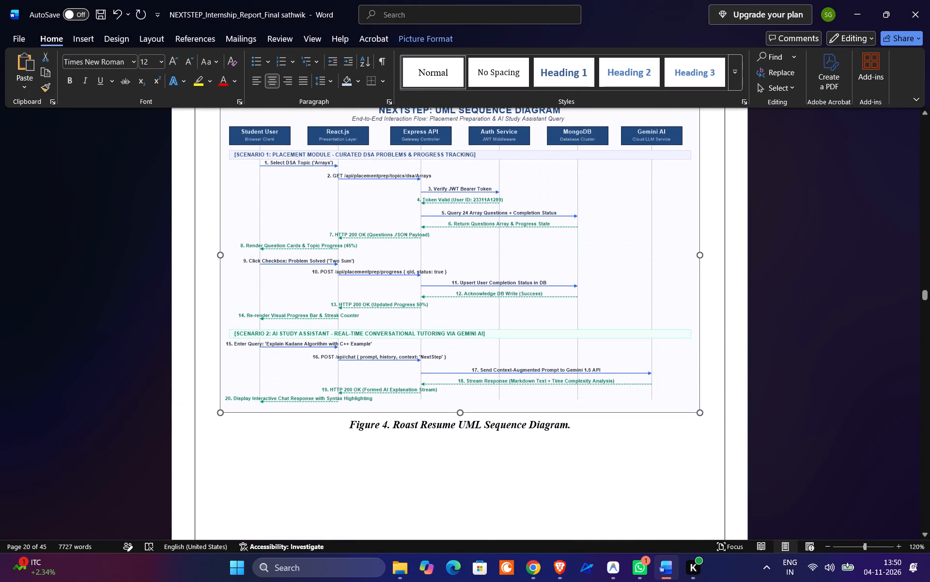
scroll(404, 292, up, 5)
scroll(404, 292, down, 4)
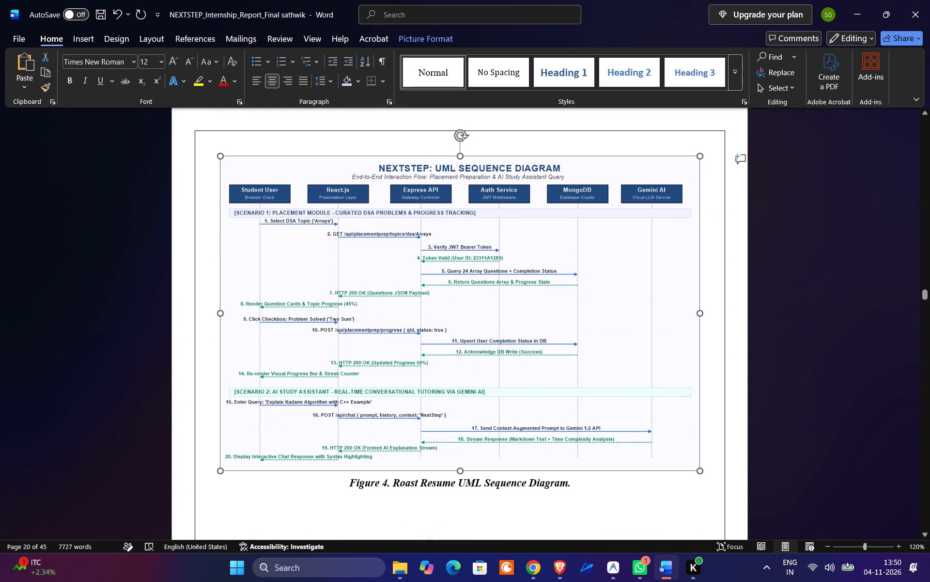
key(Delete)
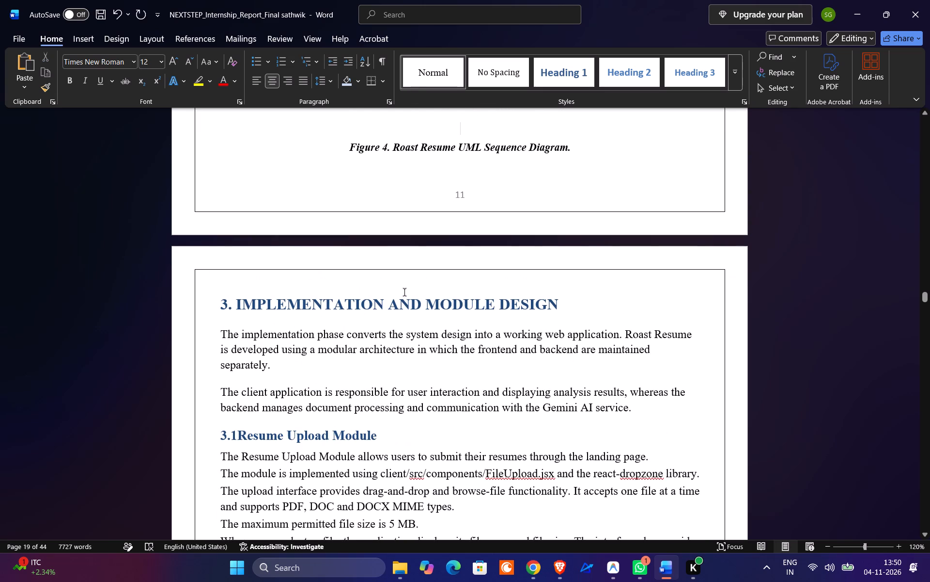
Paste the Roast Resume UML Sequence Diagram above the Figure 4 caption in the Word report.
key(ctrl+v)
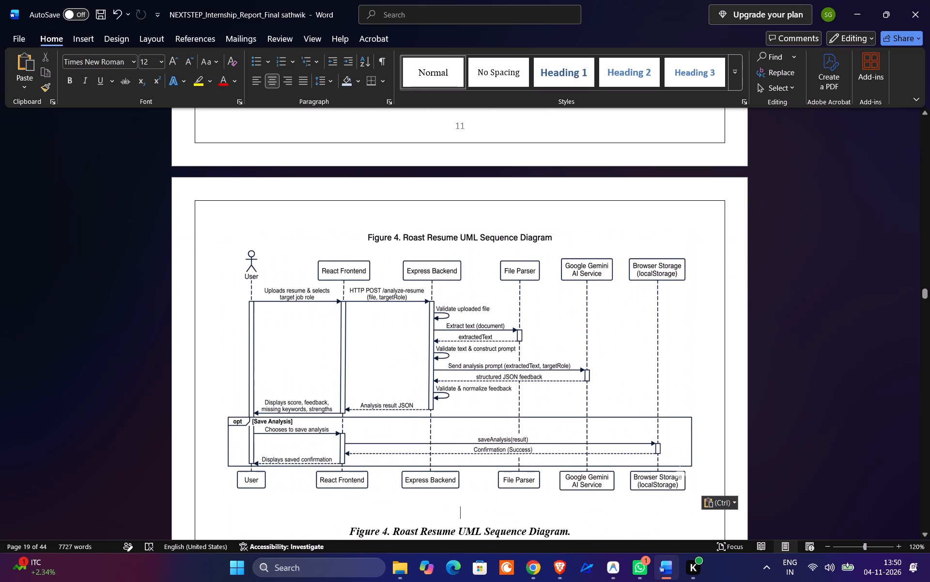
scroll(663, 298, down, 3)
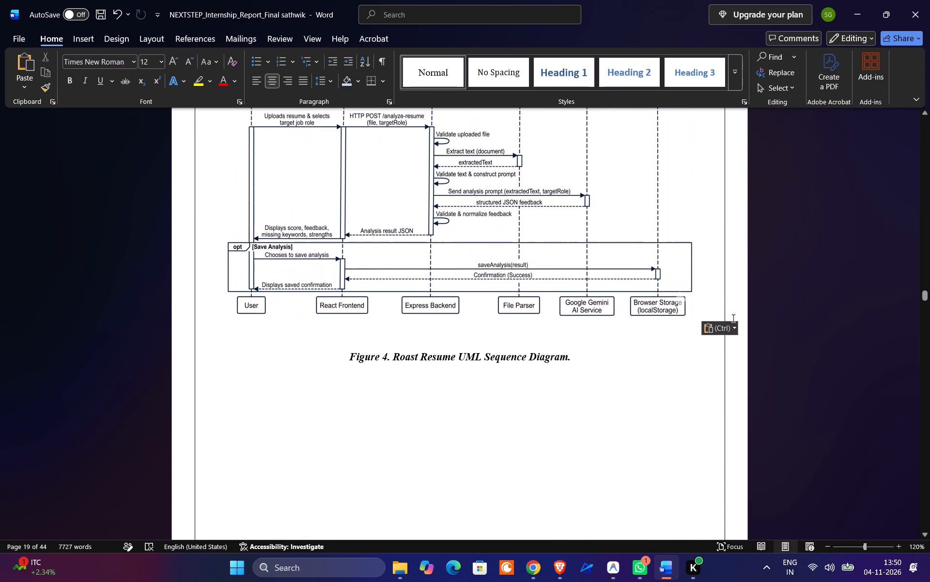
Remove the blank line between the UML sequence diagram and its Figure 4 caption.
key(BackSpace)
key(BackSpace)
Look through the pages after Figure 4, from its caption through chapter 3 to section 3.4, for leftover figures.
scroll(733, 318, down, 5)
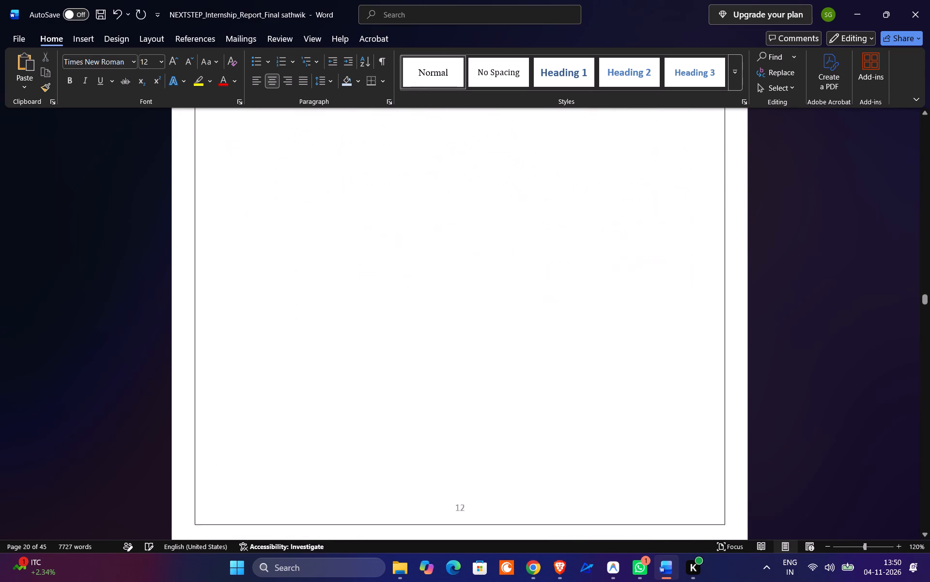
scroll(733, 318, down, 5)
scroll(724, 323, up, 3)
scroll(724, 323, down, 13)
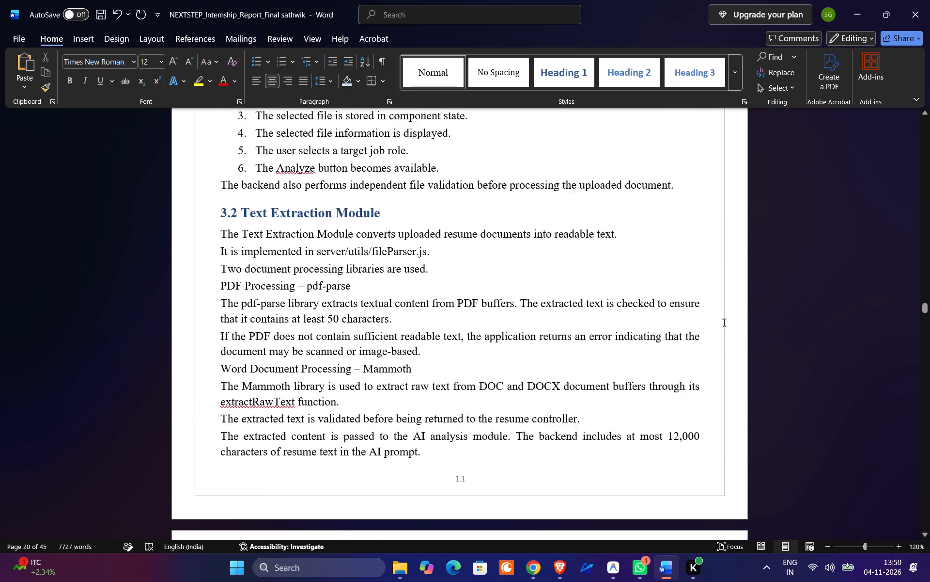
scroll(724, 323, down, 12)
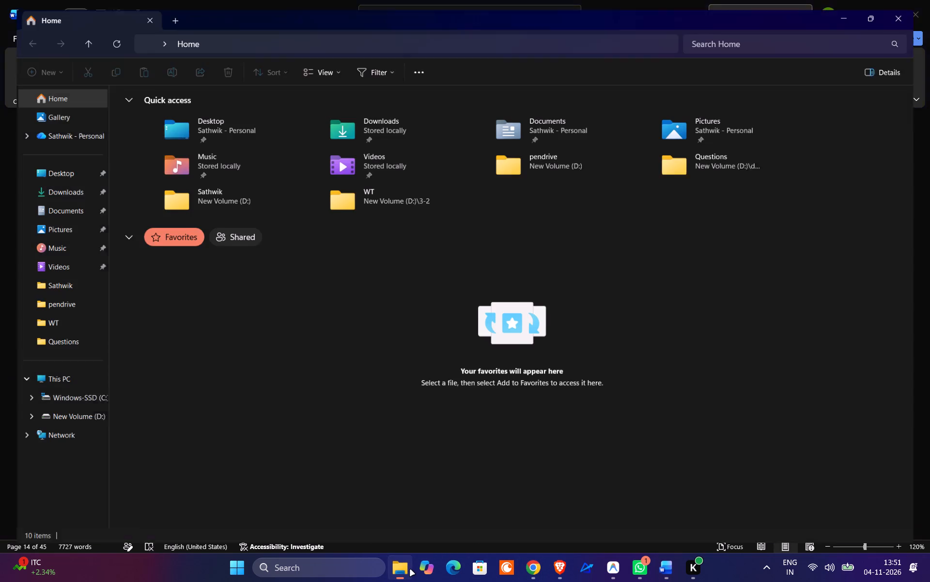
click(64, 193)
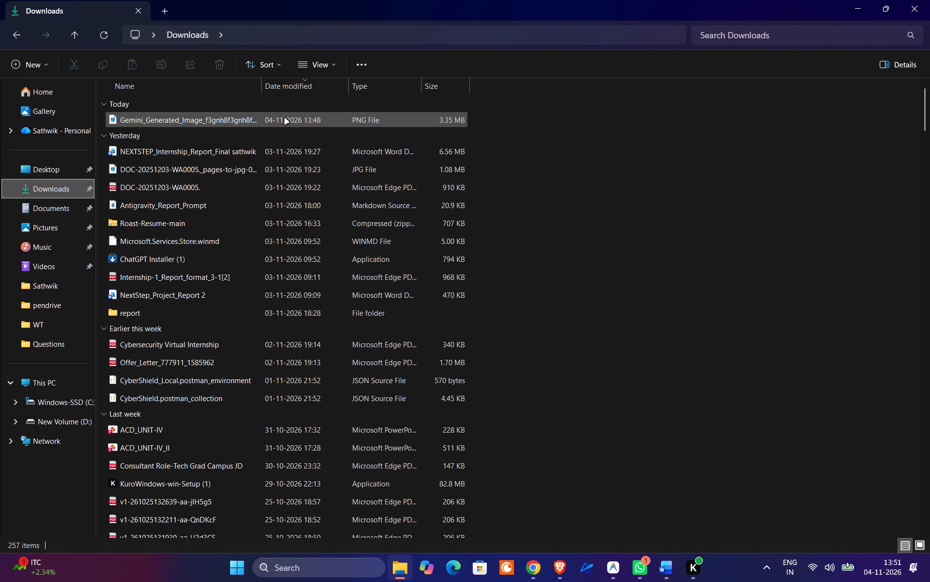
key(ctrl+r)
key(ctrl+r)
key(ctrl+r)
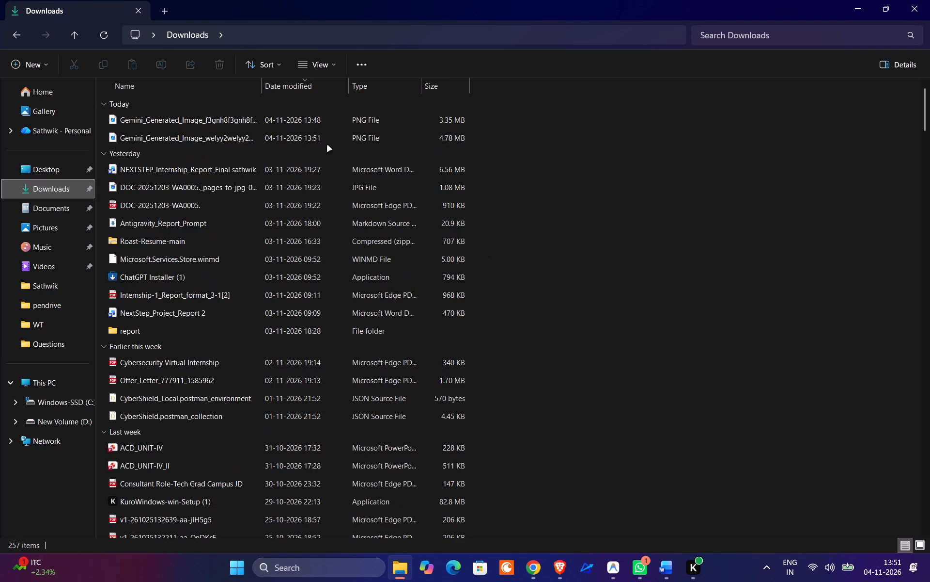
double_click(236, 117)
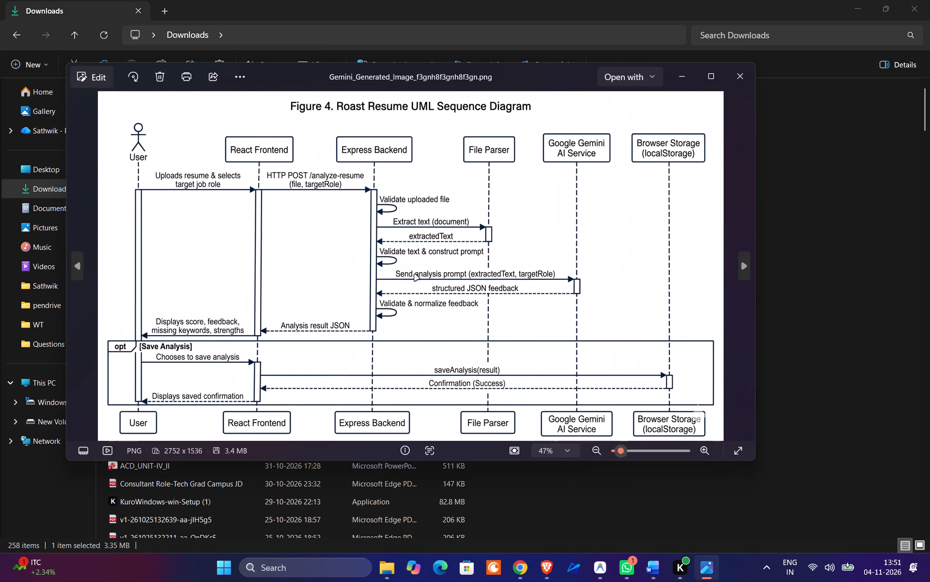
click(727, 83)
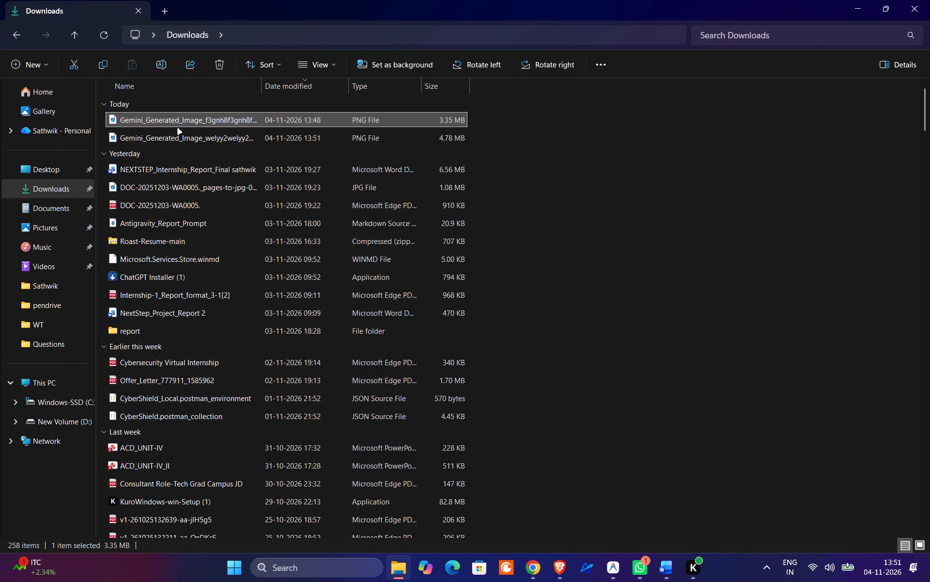
Copy the welyy2 Gemini image from Downloads and paste it above the Figure 1 caption in the Word report.
double_click(166, 136)
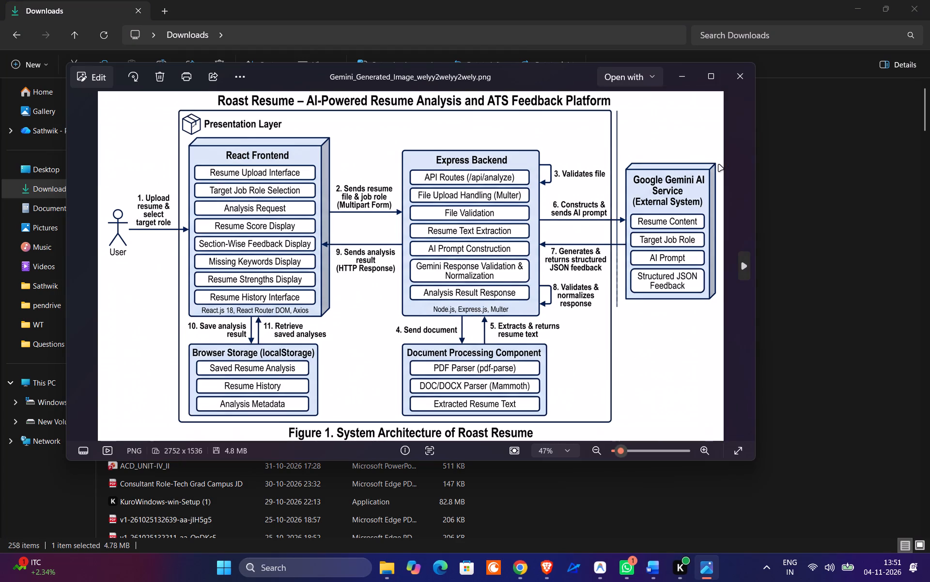
key(ctrl+c)
key(alt+Tab)
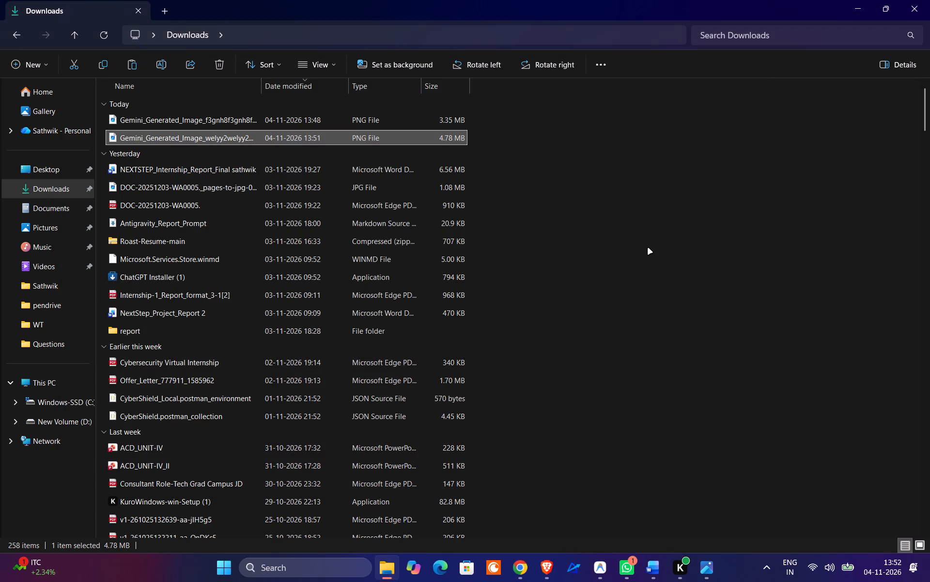
key(alt+Tab)
key(alt+Tab)
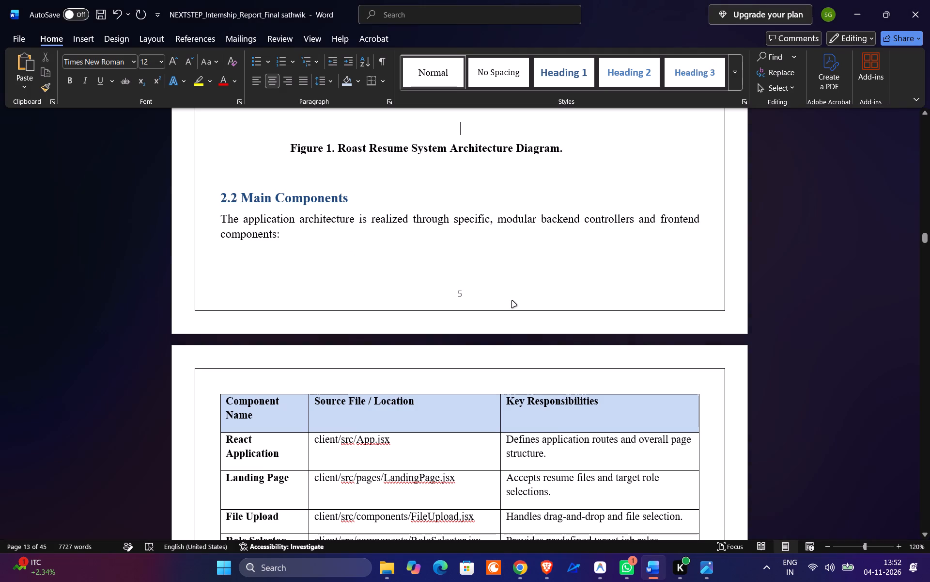
key(ctrl+v)
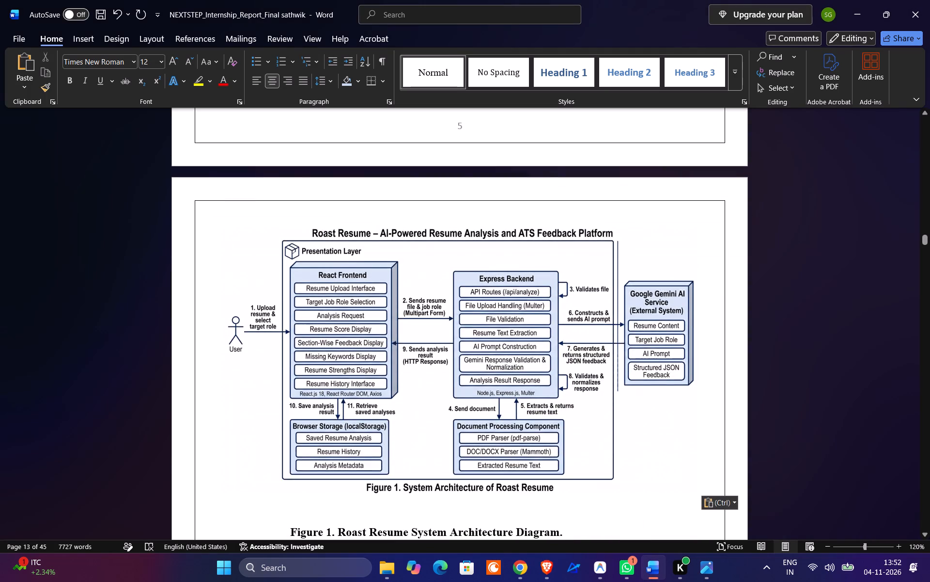
Check the pasted diagram's placement and remove the blank line between it and the Figure 1 caption.
scroll(524, 299, up, 6)
scroll(524, 299, down, 12)
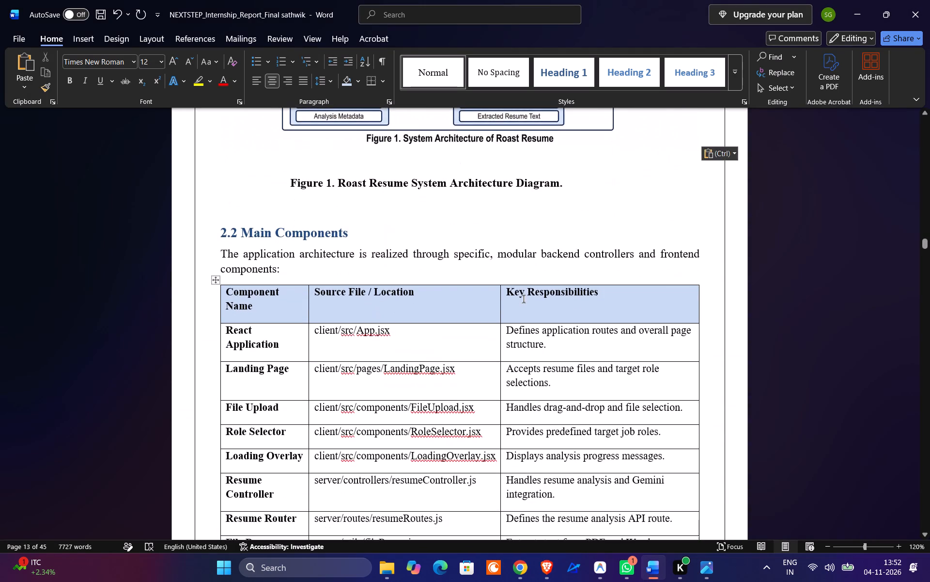
scroll(524, 299, up, 3)
scroll(524, 299, down, 3)
scroll(377, 271, up, 5)
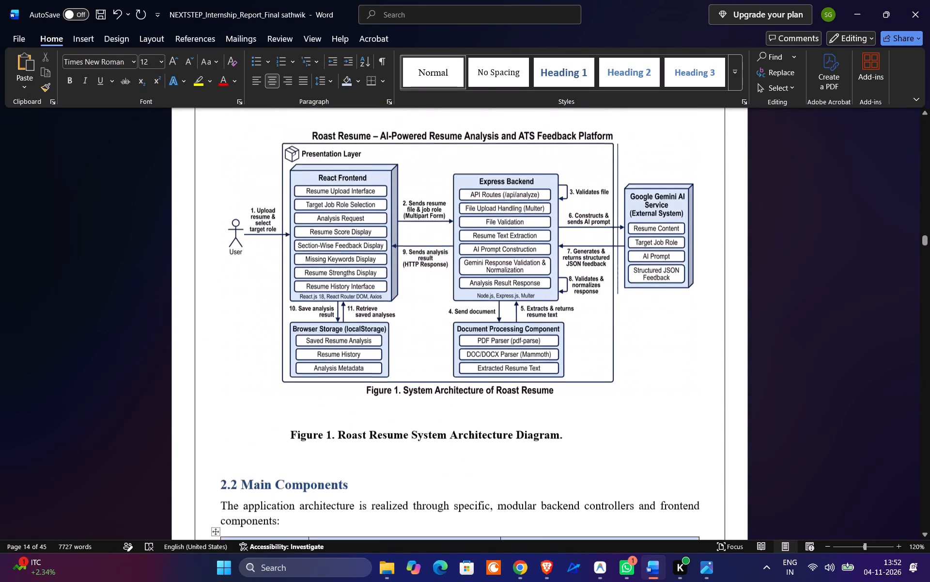
scroll(377, 271, up, 8)
scroll(704, 309, down, 10)
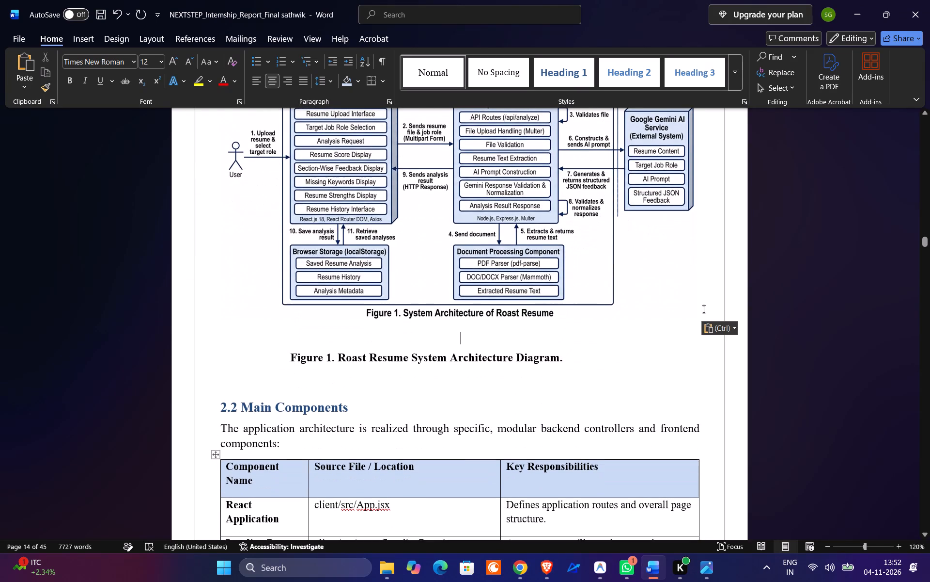
key(BackSpace)
key(BackSpace)
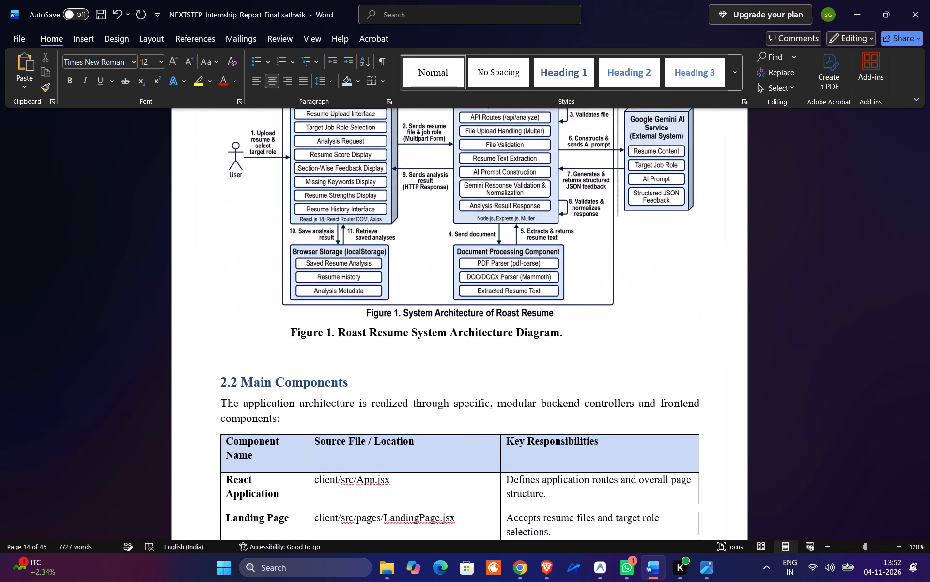
Review the report's layout from the end of chapter 1 through the system design diagrams to section 3.4.
scroll(686, 318, up, 4)
scroll(774, 291, up, 14)
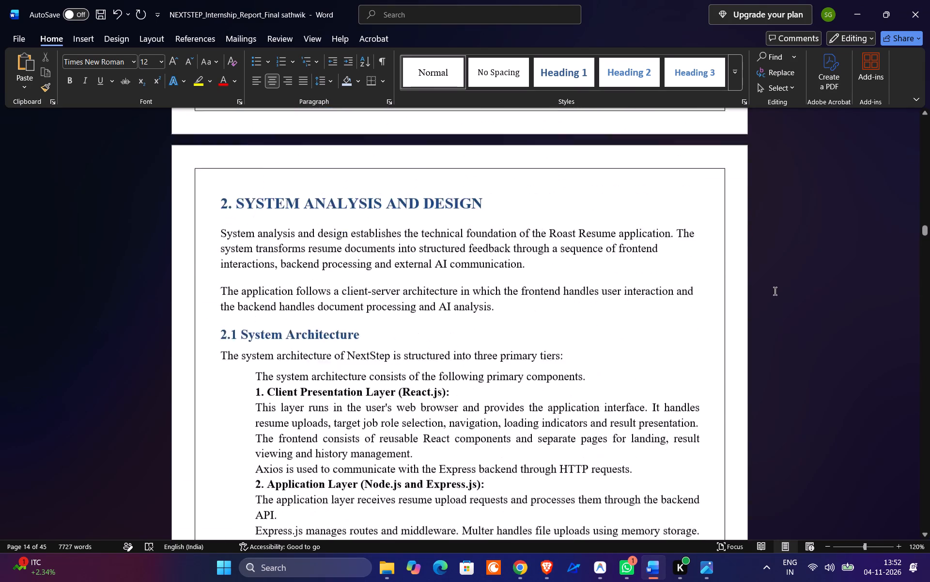
scroll(775, 291, up, 12)
scroll(775, 290, down, 2)
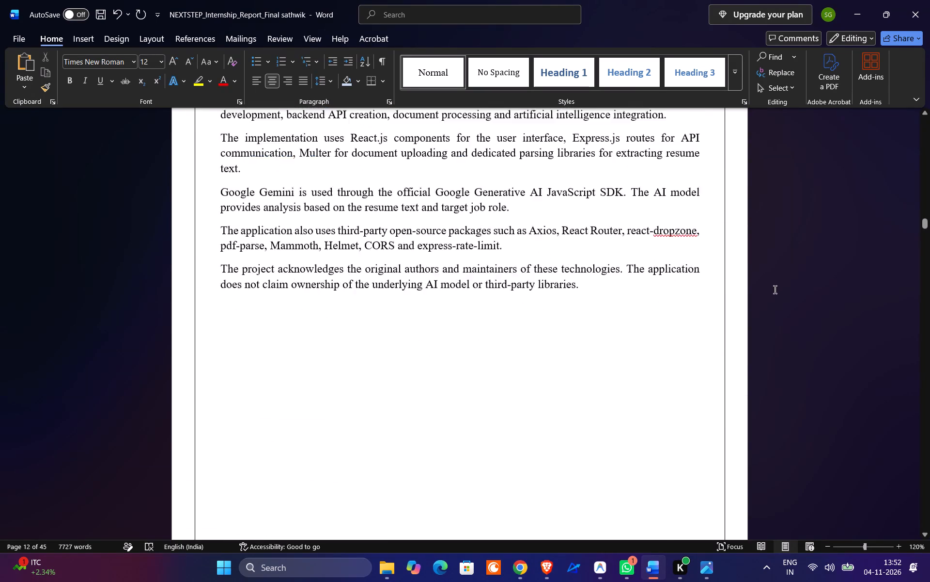
scroll(775, 290, up, 4)
scroll(769, 279, down, 15)
scroll(718, 273, down, 7)
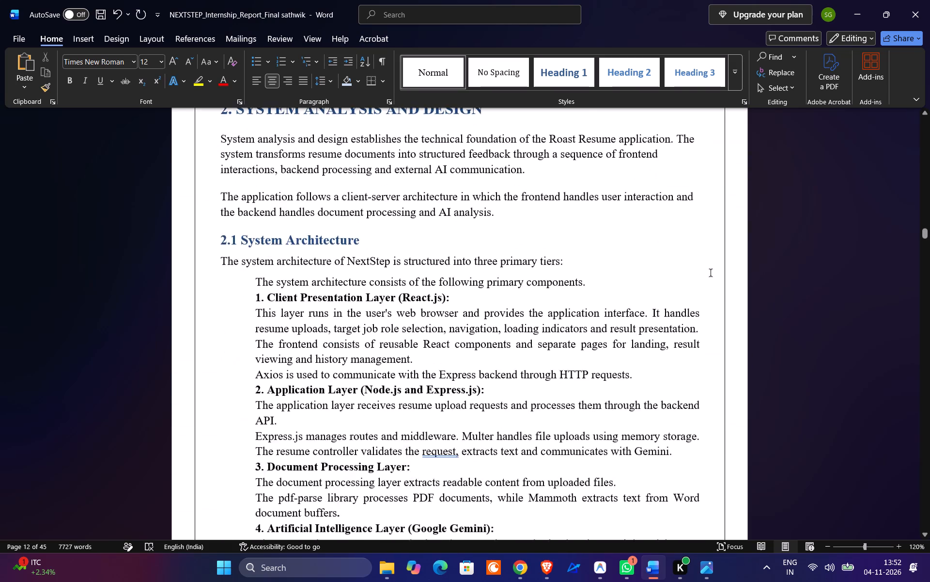
scroll(711, 273, down, 20)
scroll(711, 273, down, 20)
scroll(711, 273, down, 5)
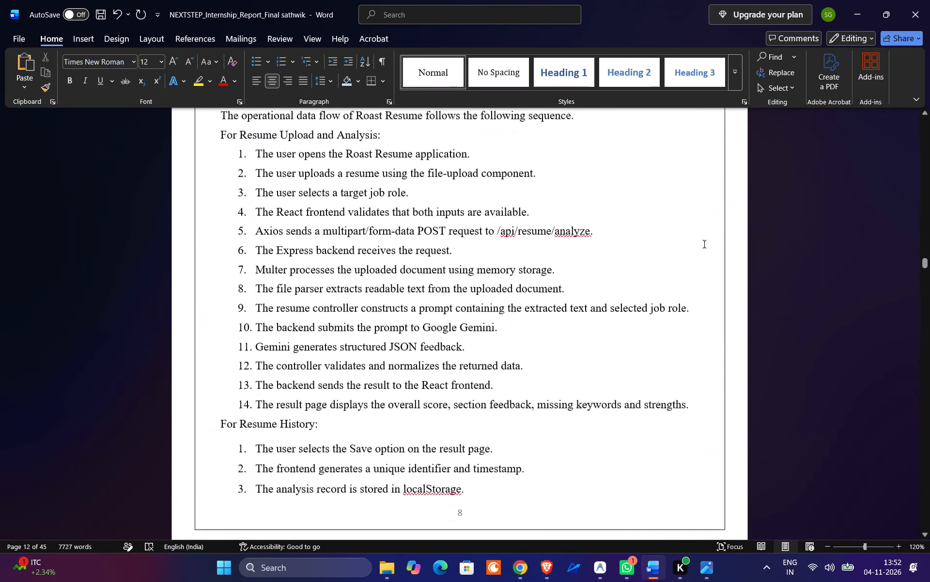
scroll(704, 244, down, 20)
scroll(704, 244, down, 20)
scroll(704, 244, down, 5)
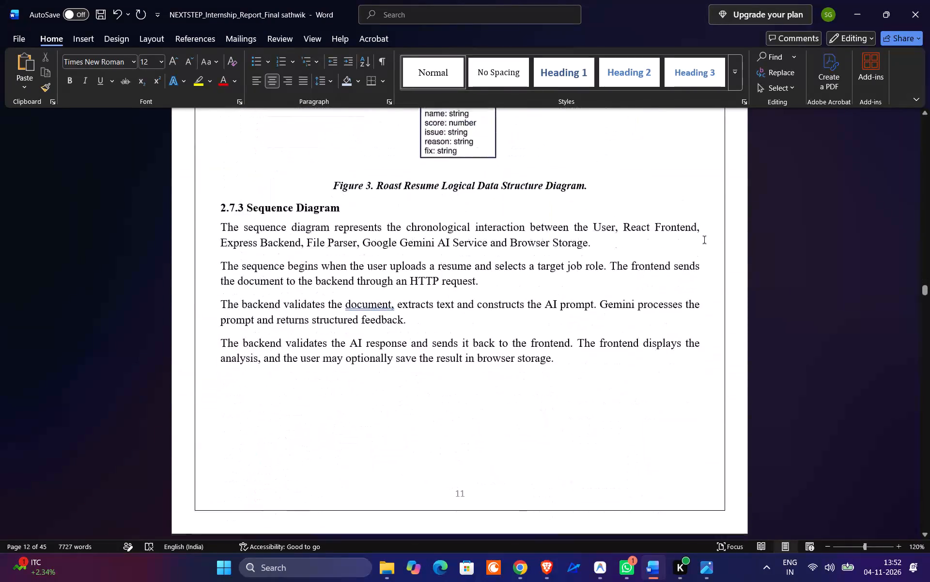
scroll(704, 240, down, 20)
scroll(704, 240, down, 4)
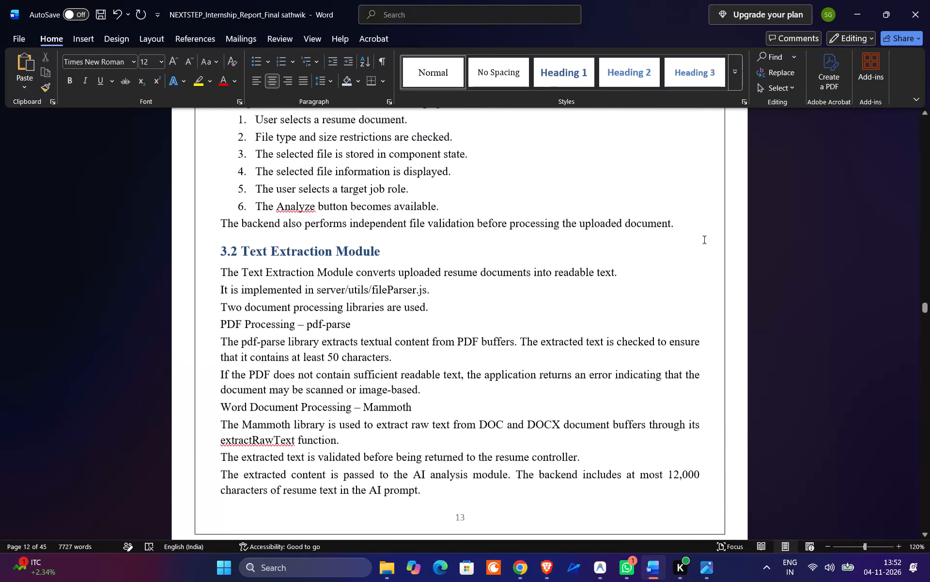
scroll(704, 240, down, 14)
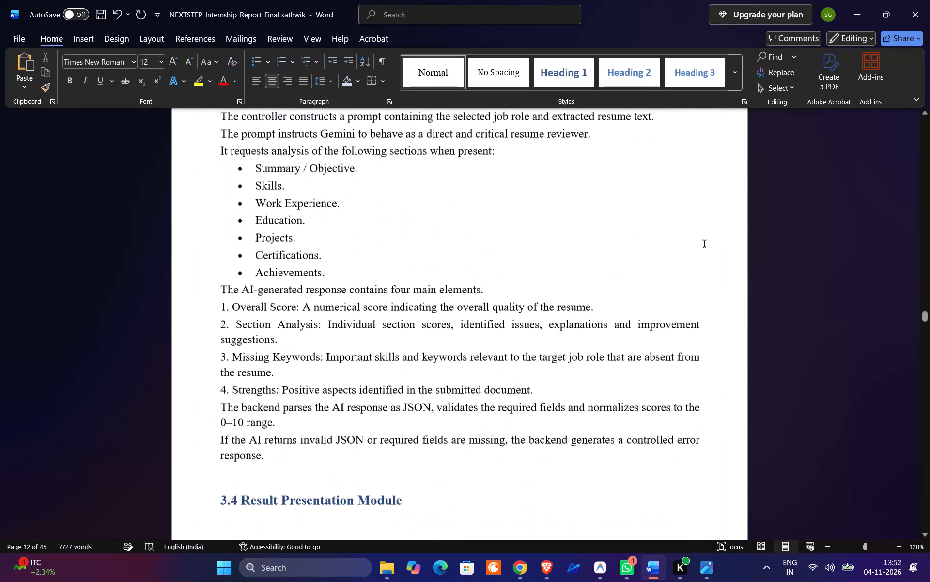
scroll(704, 243, down, 10)
Insert two blank lines above the 3.4 Result Presentation Module heading to push it onto the page with its text.
scroll(704, 248, up, 5)
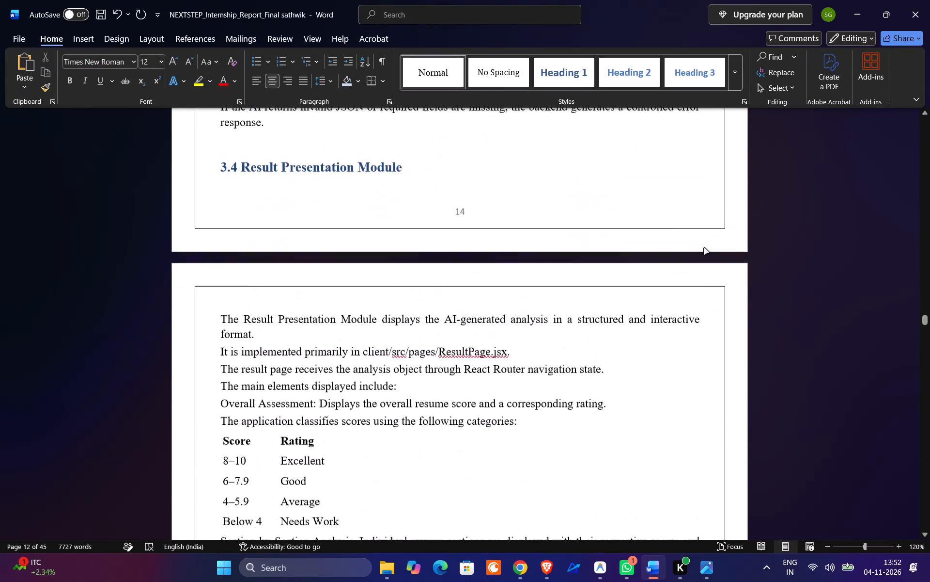
scroll(704, 248, up, 2)
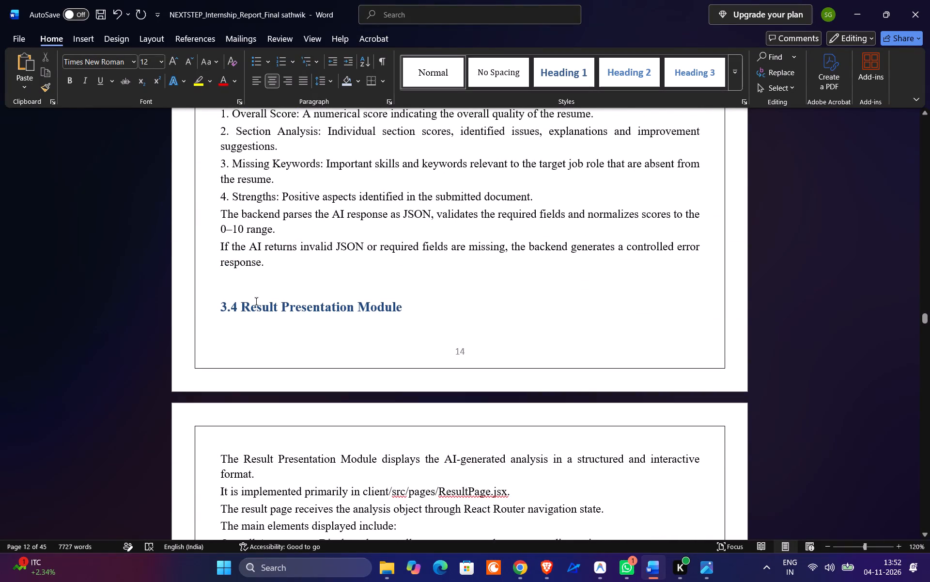
click(246, 292)
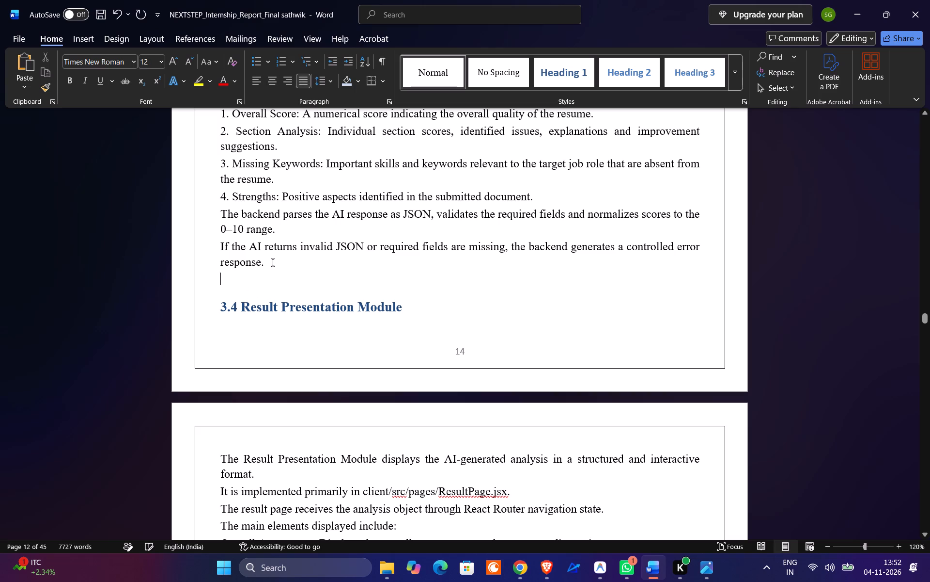
key(Return)
key(Return)
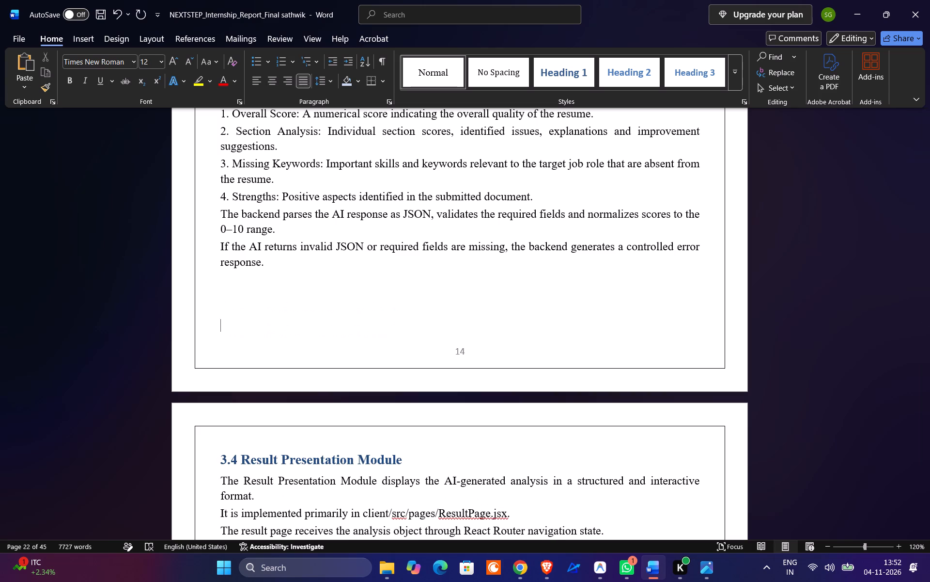
Insert a blank line between the section feedback table and the Resume History Object heading in section 3.7.
scroll(677, 278, down, 12)
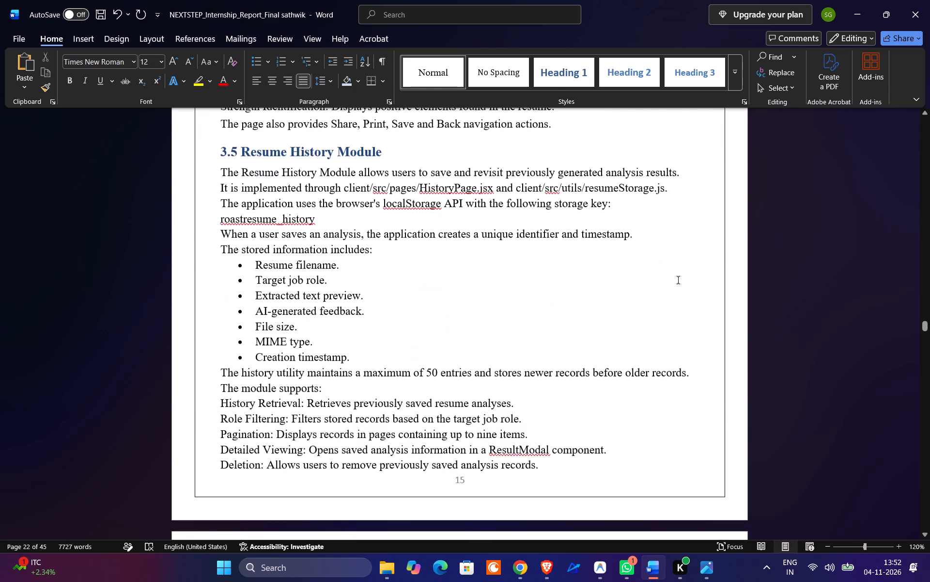
scroll(678, 280, down, 6)
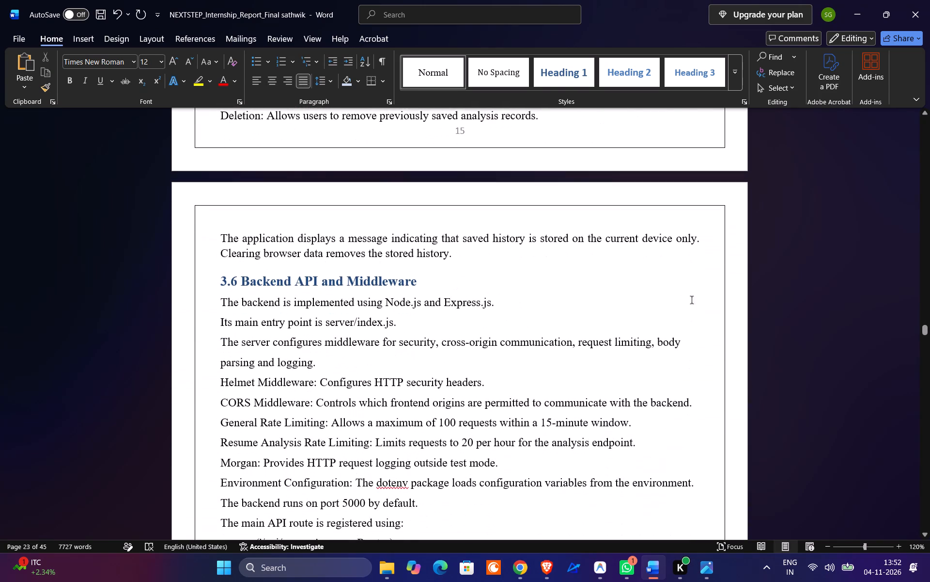
scroll(823, 338, down, 3)
scroll(823, 338, up, 3)
scroll(823, 338, down, 8)
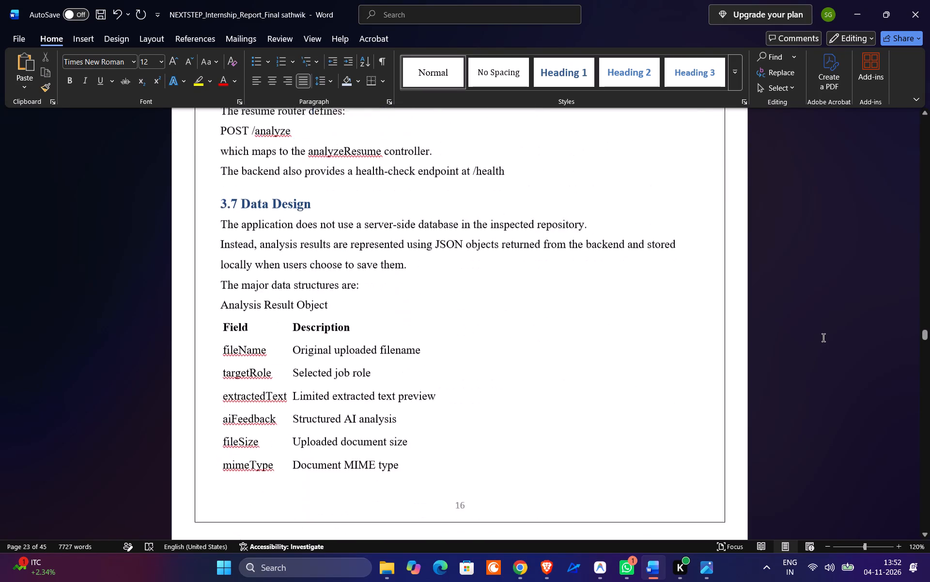
scroll(823, 338, down, 13)
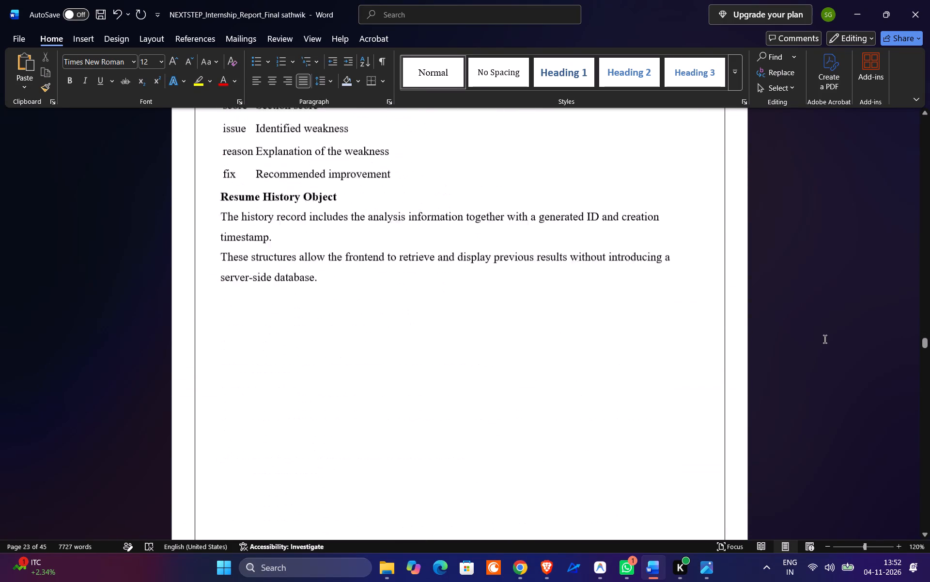
scroll(825, 339, up, 4)
click(459, 377)
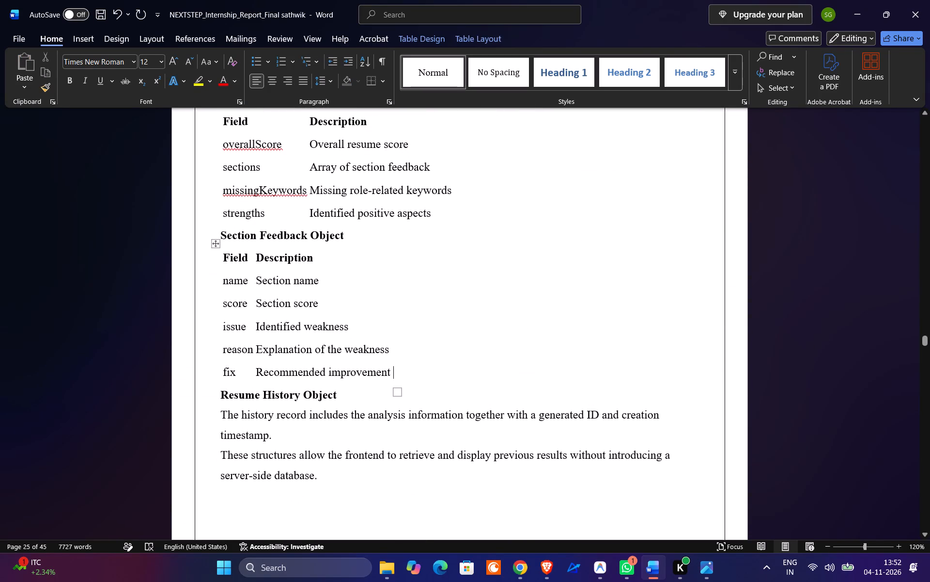
click(221, 394)
key(Return)
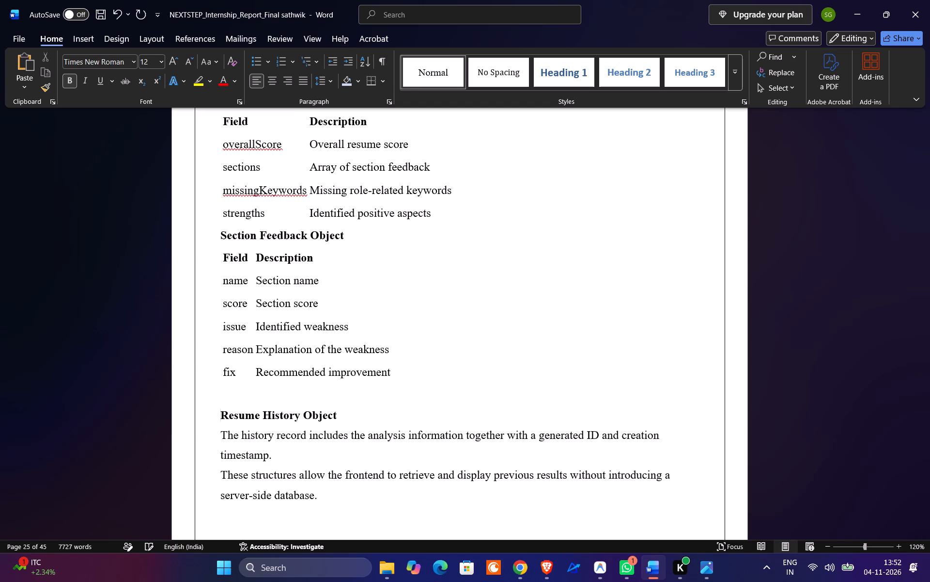
Add a blank line above and below the Section Feedback Object heading in section 3.7.
click(214, 235)
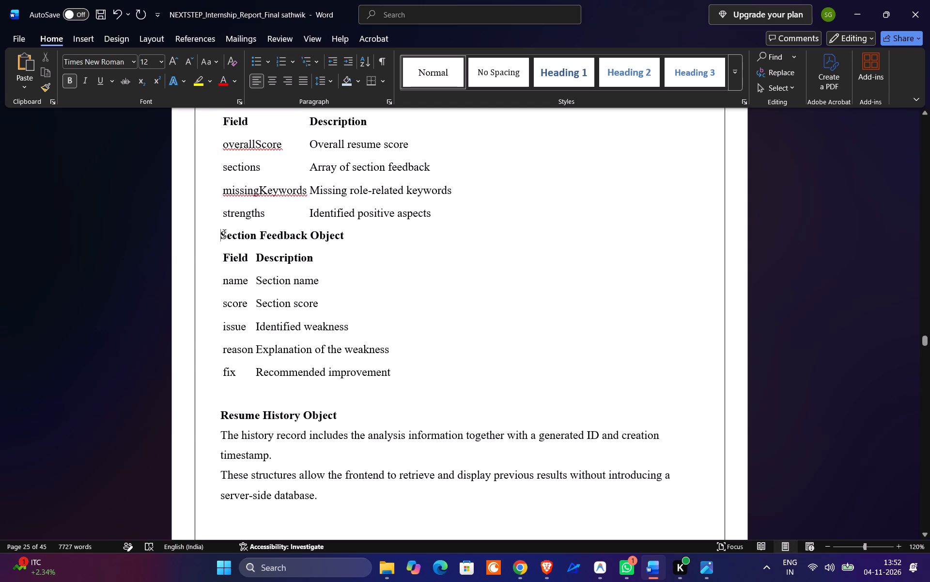
key(Return)
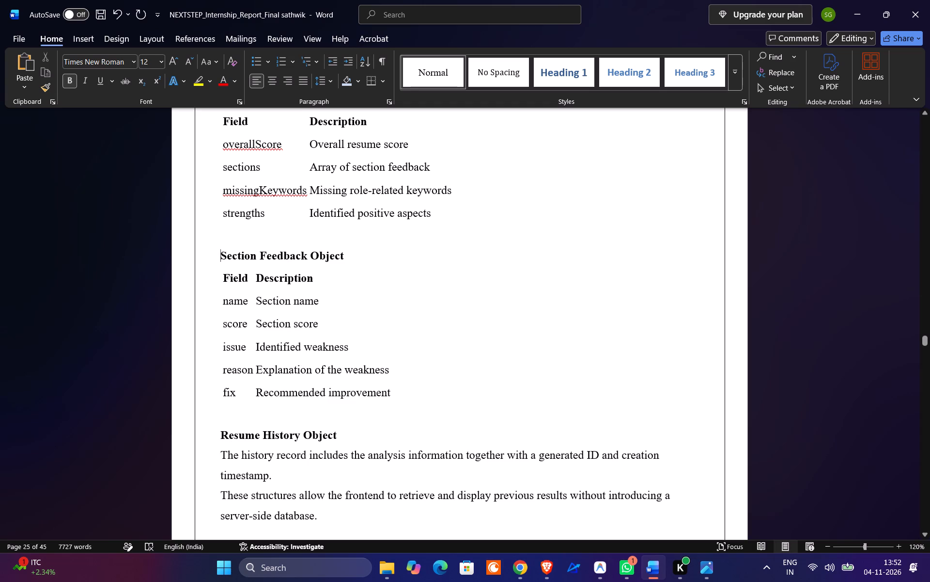
click(367, 253)
key(Return)
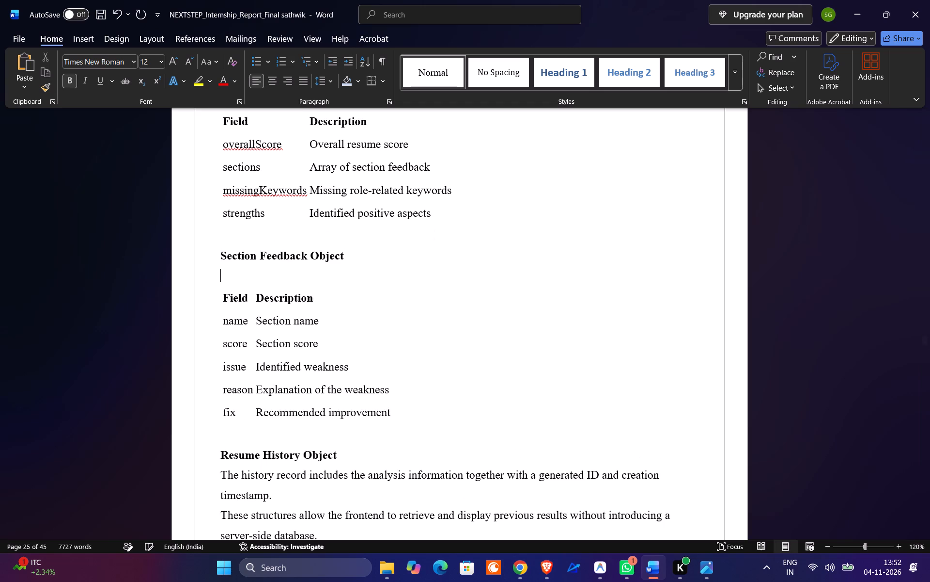
Remove the extra blank lines above the 4.2 Resume Upload and Role Selection heading so it sits near the top of its page.
scroll(442, 238, down, 3)
scroll(439, 283, down, 10)
scroll(456, 321, down, 4)
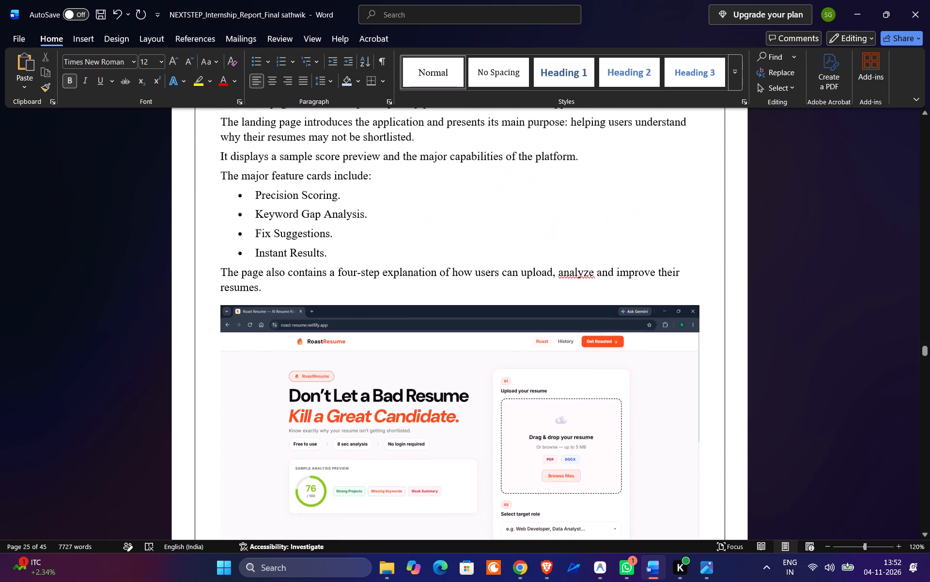
scroll(458, 318, down, 6)
scroll(525, 345, down, 1)
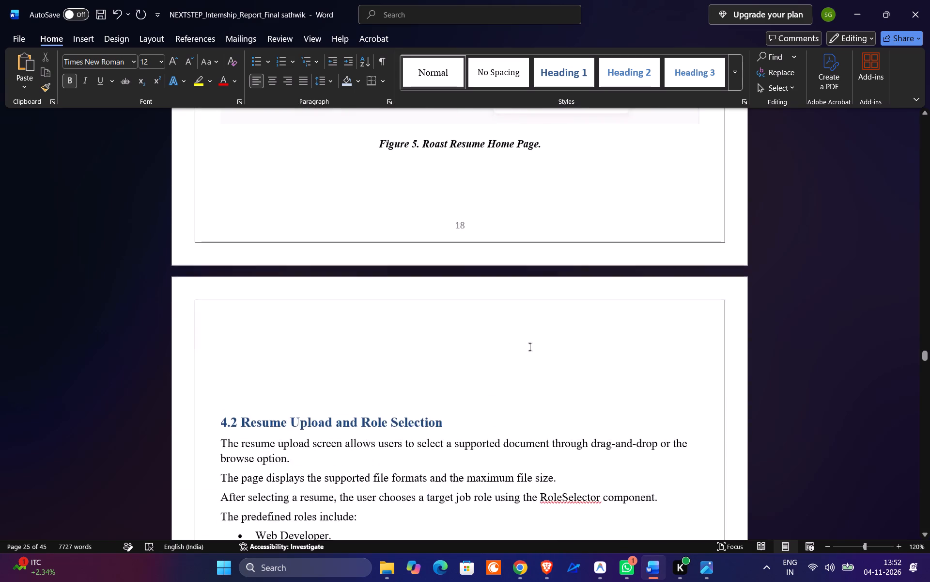
scroll(530, 347, down, 1)
click(408, 318)
key(BackSpace)
key(BackSpace)
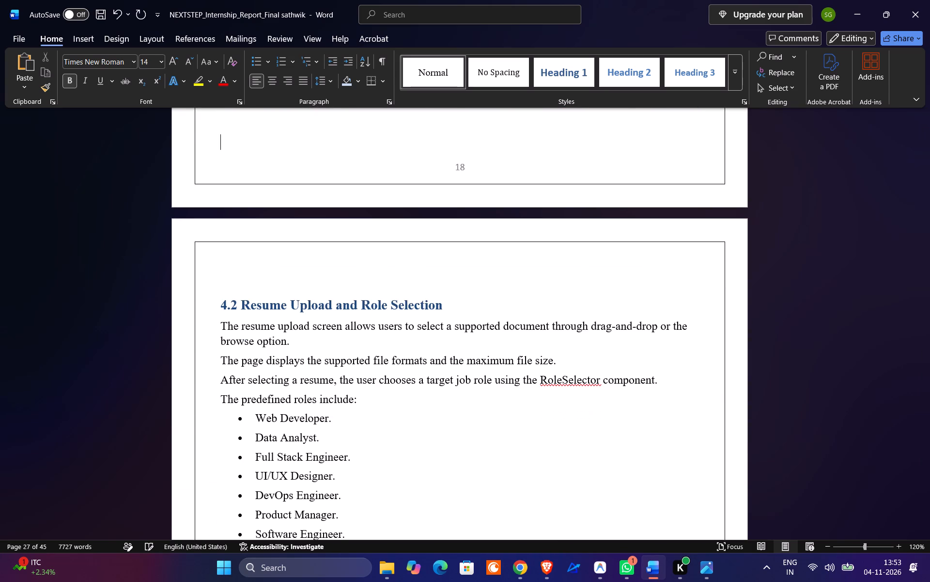
scroll(553, 320, down, 2)
scroll(550, 318, up, 6)
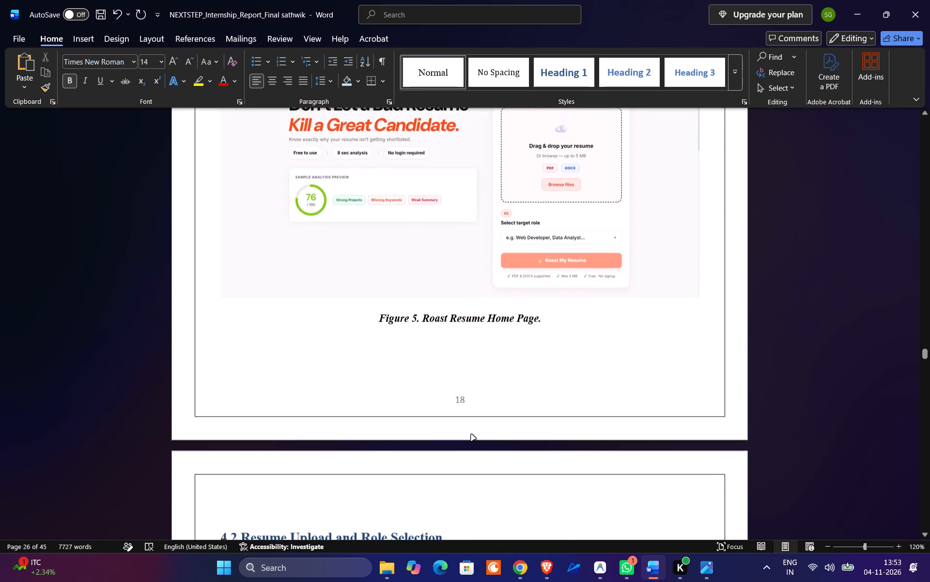
scroll(471, 435, down, 2)
click(216, 420)
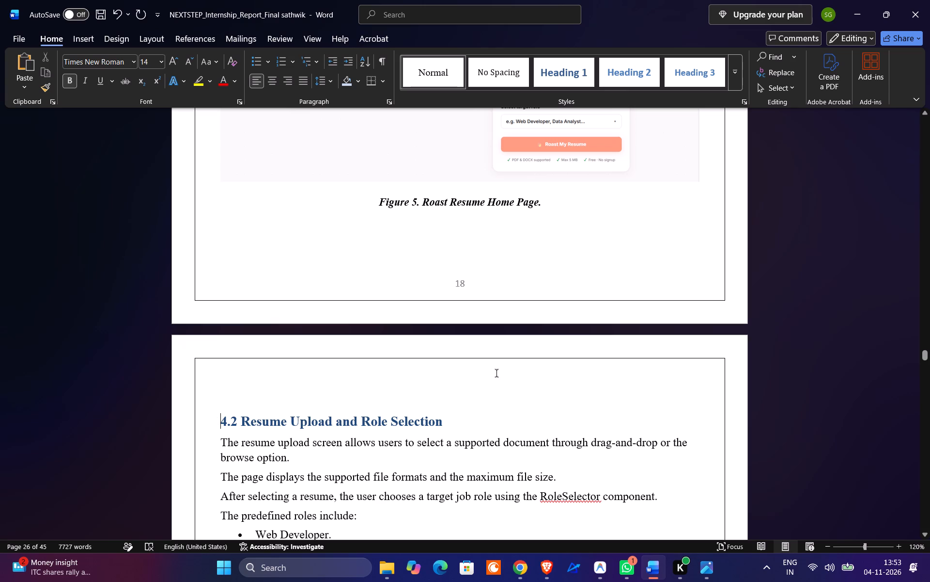
key(BackSpace)
key(BackSpace)
key(Return)
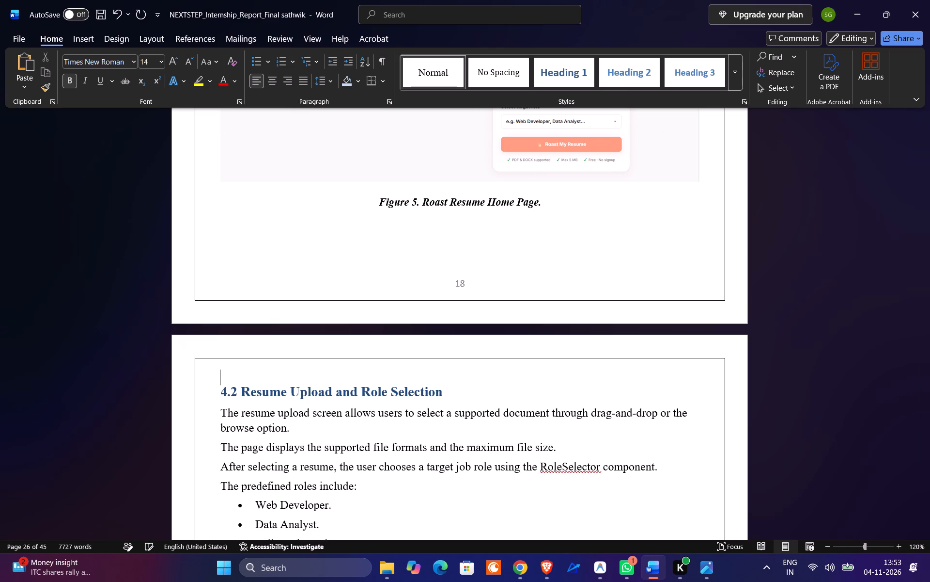
Remove the blank lines above the Figure 6 upload screenshot to bring it directly under the Analyze button sentence.
scroll(496, 373, down, 11)
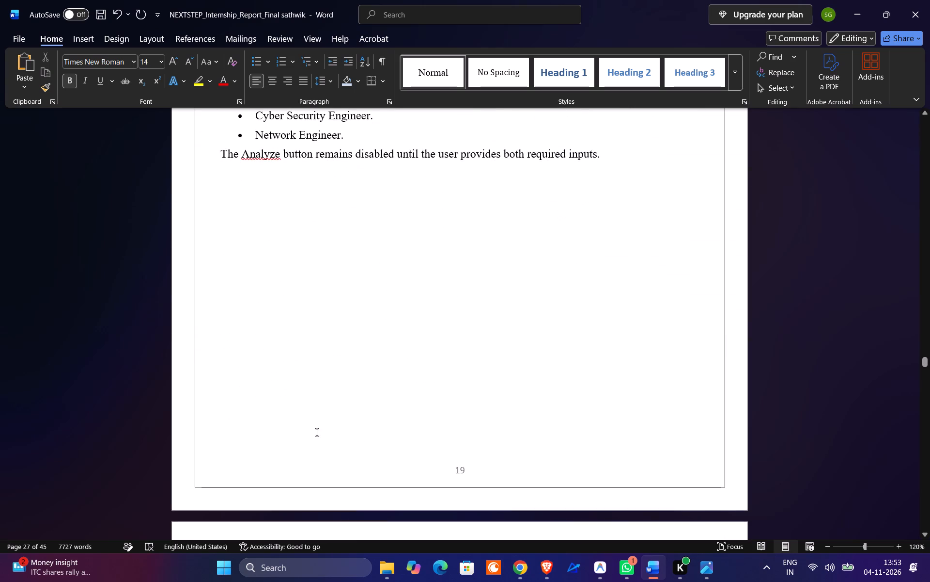
scroll(314, 426, down, 14)
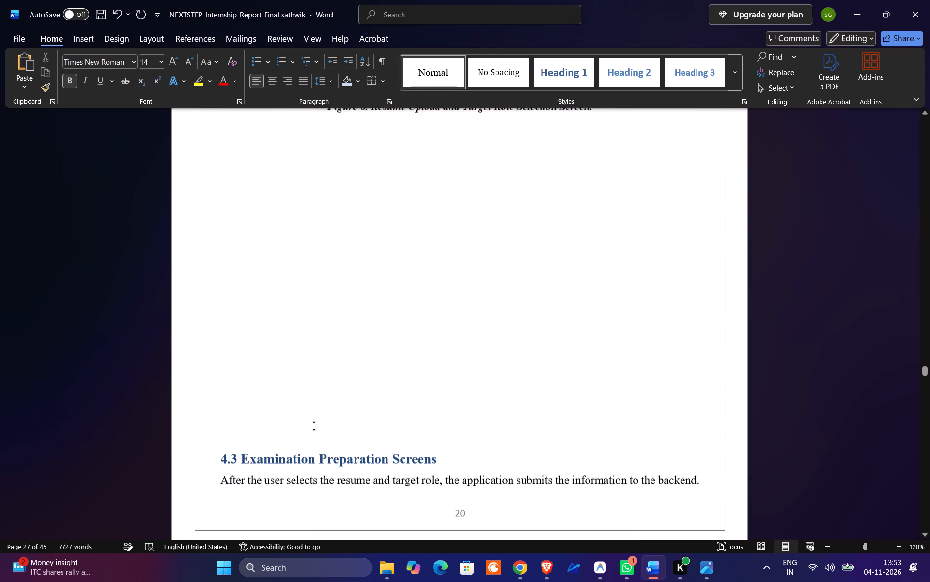
scroll(268, 394, up, 15)
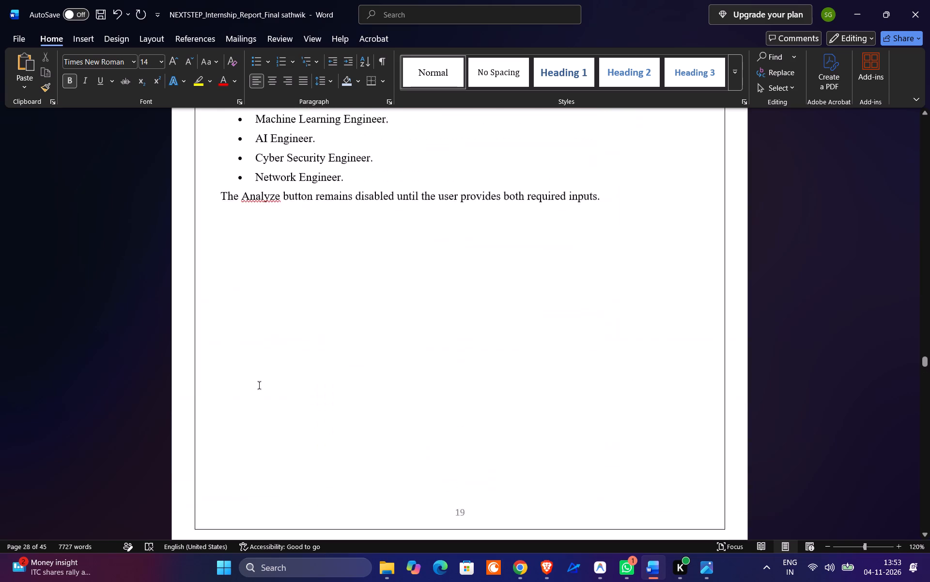
click(259, 385)
key(Delete)
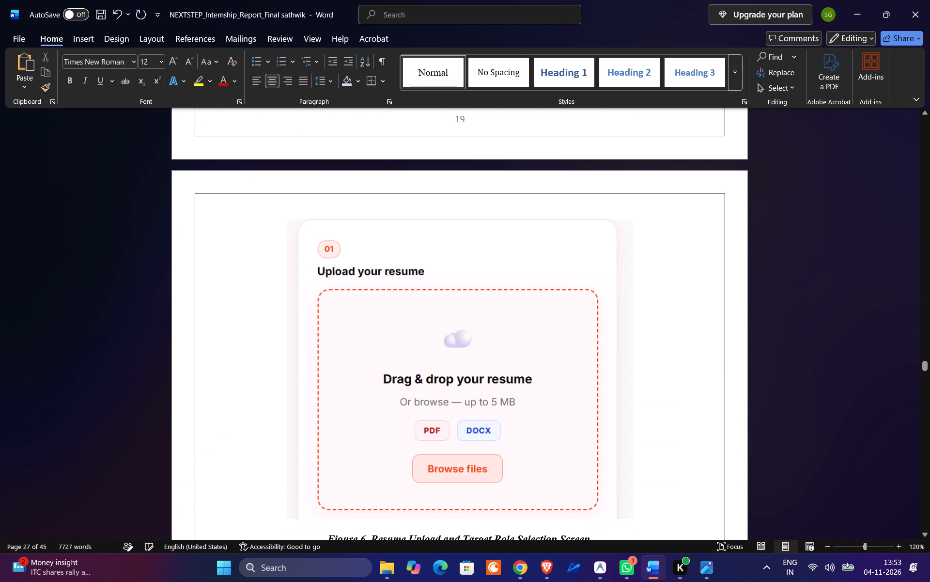
key(BackSpace)
key(BackSpace)
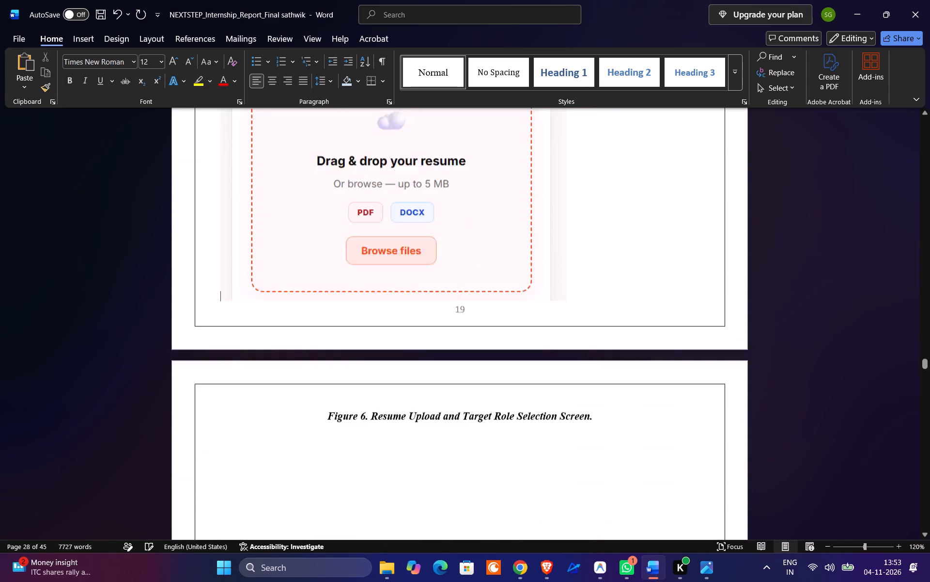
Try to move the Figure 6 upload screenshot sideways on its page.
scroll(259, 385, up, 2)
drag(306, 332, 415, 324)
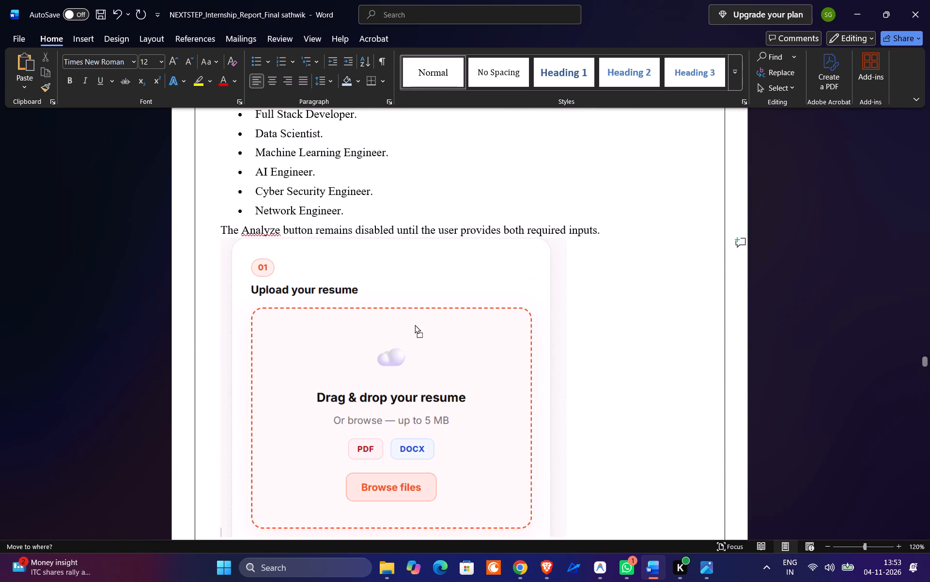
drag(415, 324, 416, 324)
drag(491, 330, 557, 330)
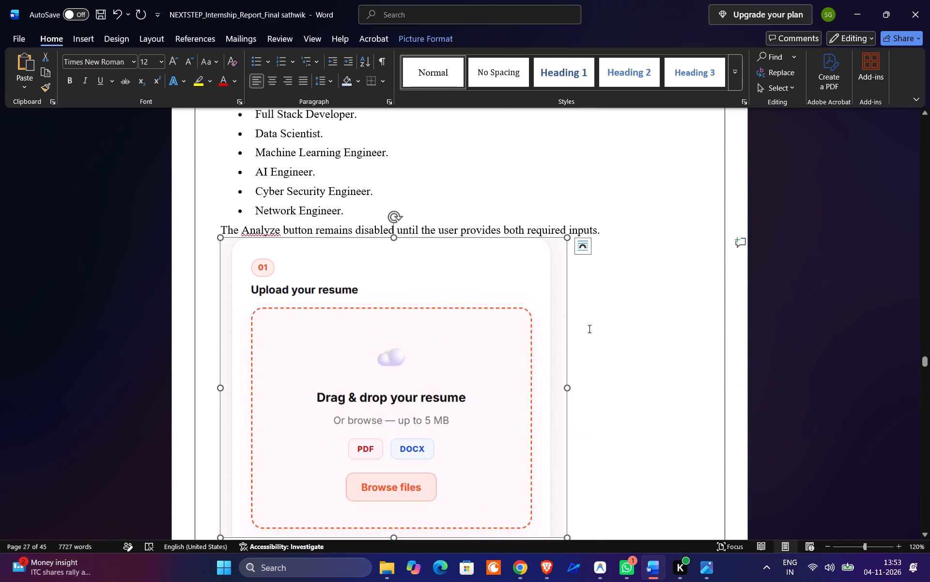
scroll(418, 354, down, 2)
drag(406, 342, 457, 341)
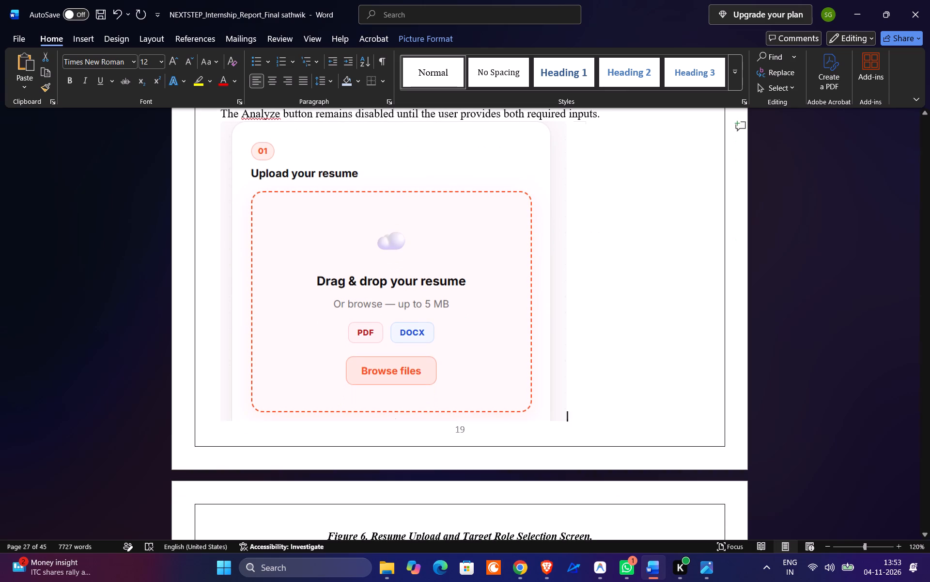
Remove the space before paragraphs for the section 4.2 text, from the introduction through the Analyze button sentence.
scroll(640, 326, up, 7)
scroll(551, 356, up, 1)
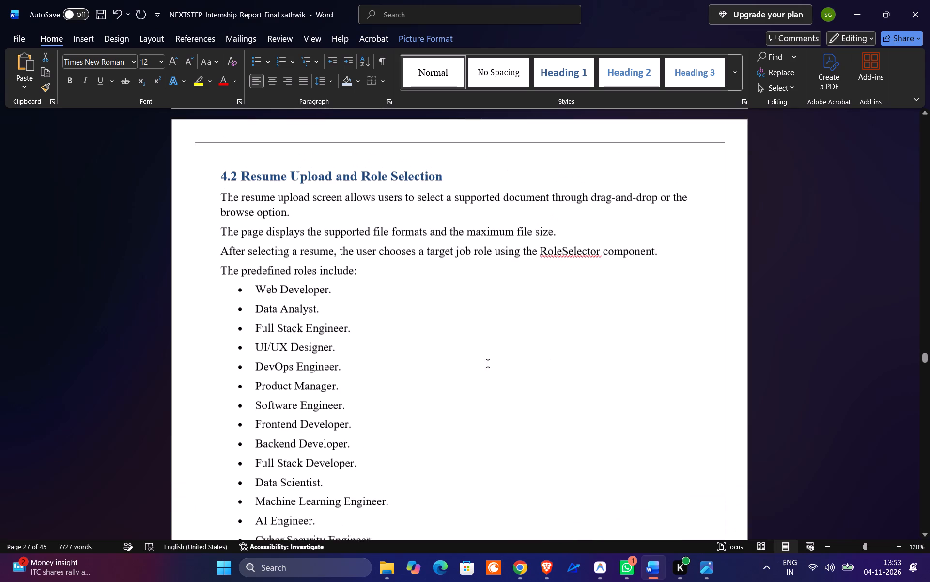
drag(210, 193, 193, 392)
scroll(194, 388, down, 2)
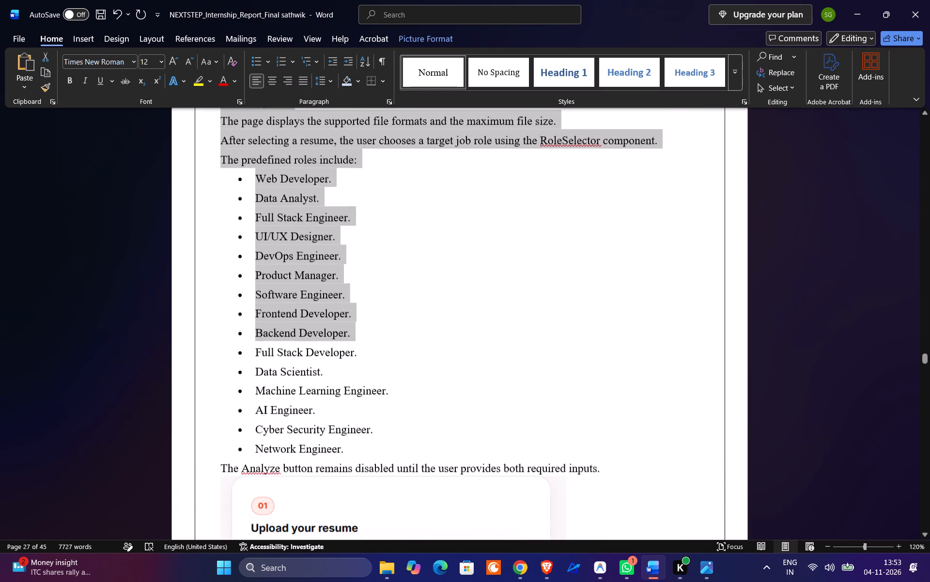
scroll(193, 392, down, 1)
drag(193, 392, 171, 397)
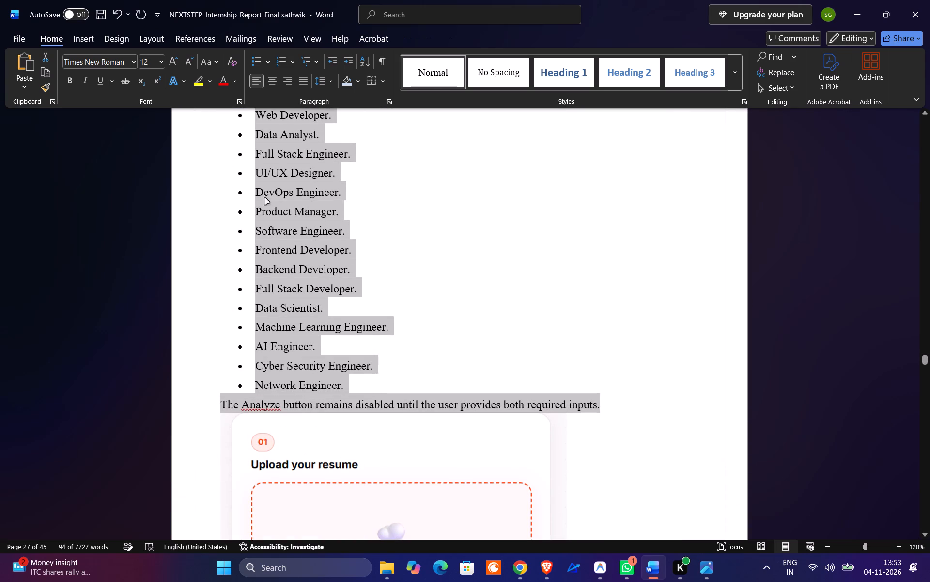
click(328, 77)
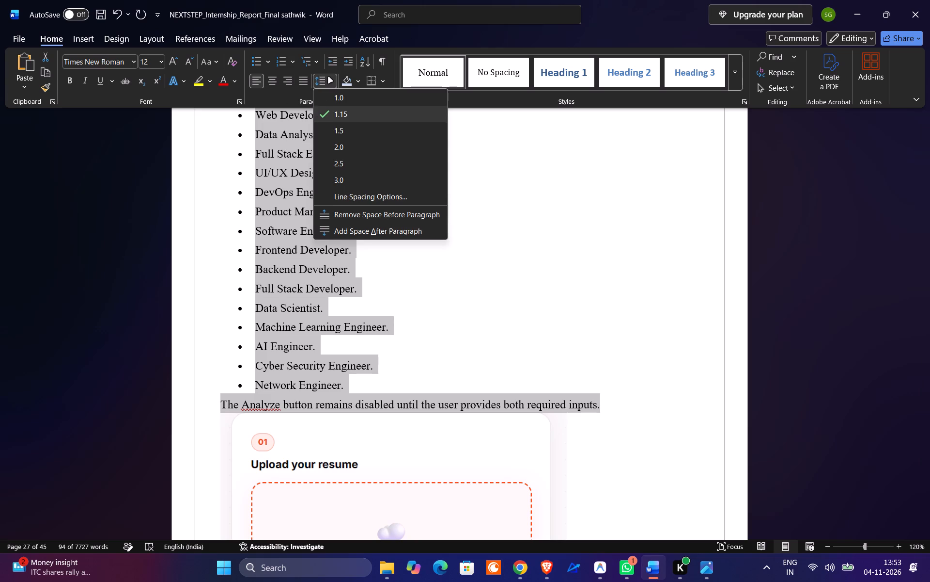
click(350, 213)
click(908, 282)
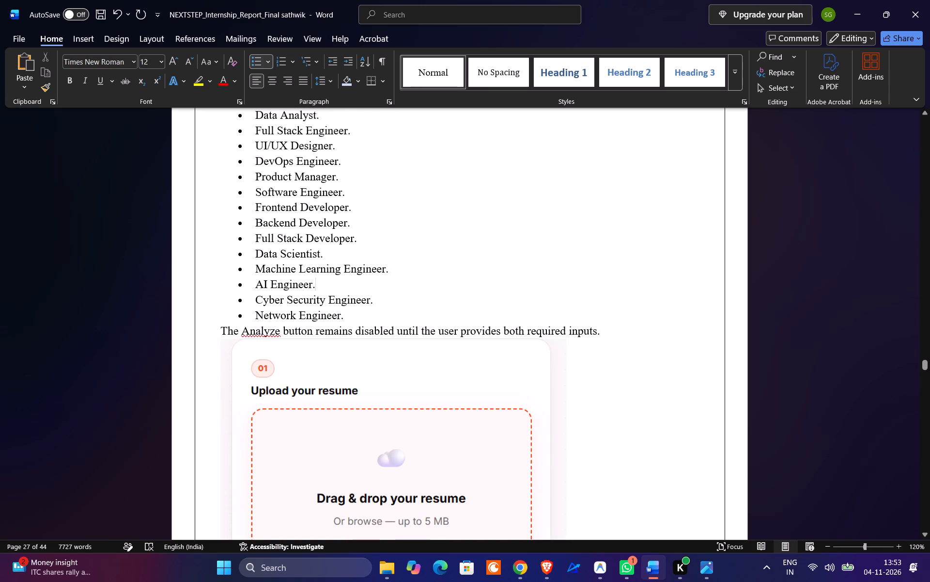
click(207, 367)
click(840, 307)
Center the Figure 6 resume upload screenshot horizontally on the page.
scroll(840, 307, down, 2)
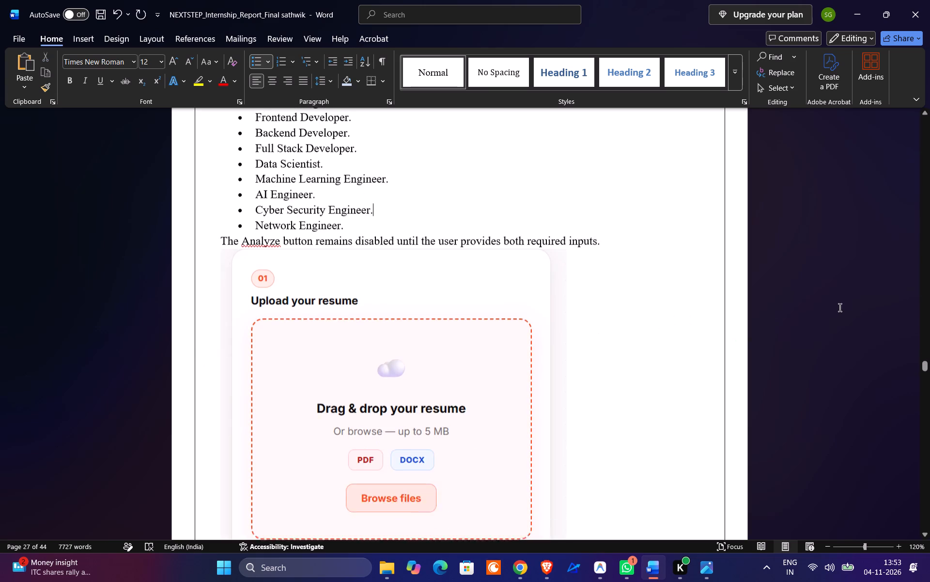
scroll(840, 307, down, 2)
click(308, 285)
click(273, 83)
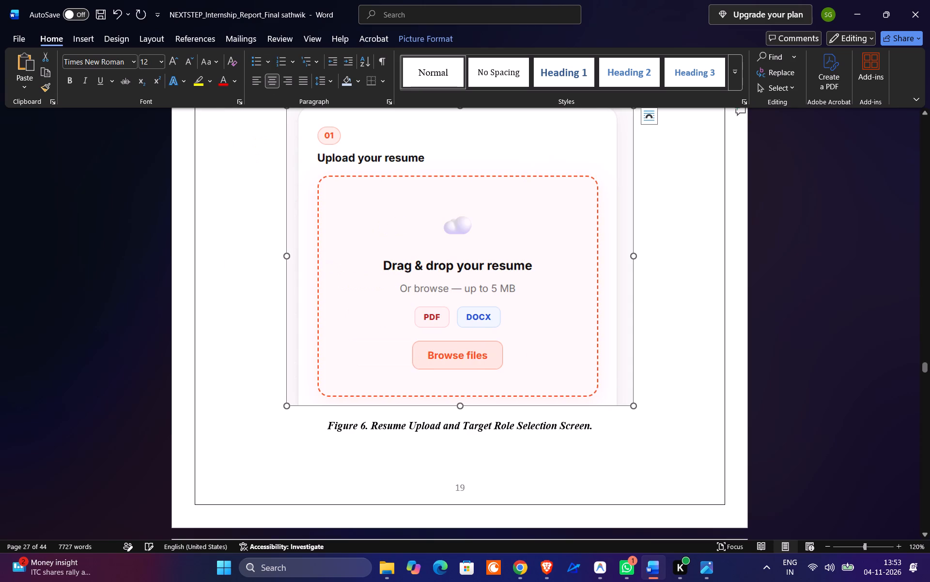
click(830, 276)
Remove the extra blank lines above the 4.3 Examination Preparation Screens heading so it starts at the top of its page.
scroll(830, 276, down, 8)
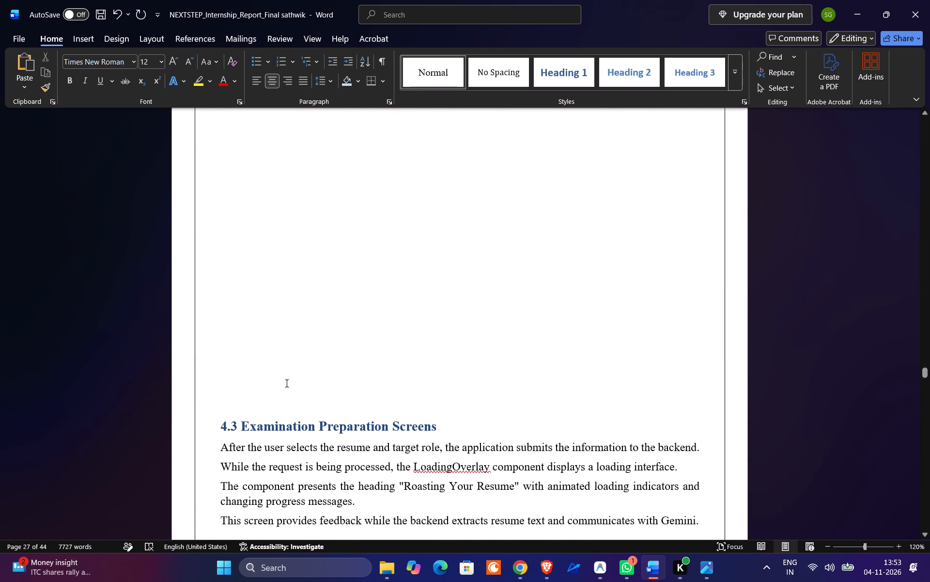
click(287, 383)
click(218, 420)
key(BackSpace)
key(BackSpace)
key(BackSpace)
key(BackSpace)
key(BackSpace)
key(BackSpace)
key(BackSpace)
key(BackSpace)
key(BackSpace)
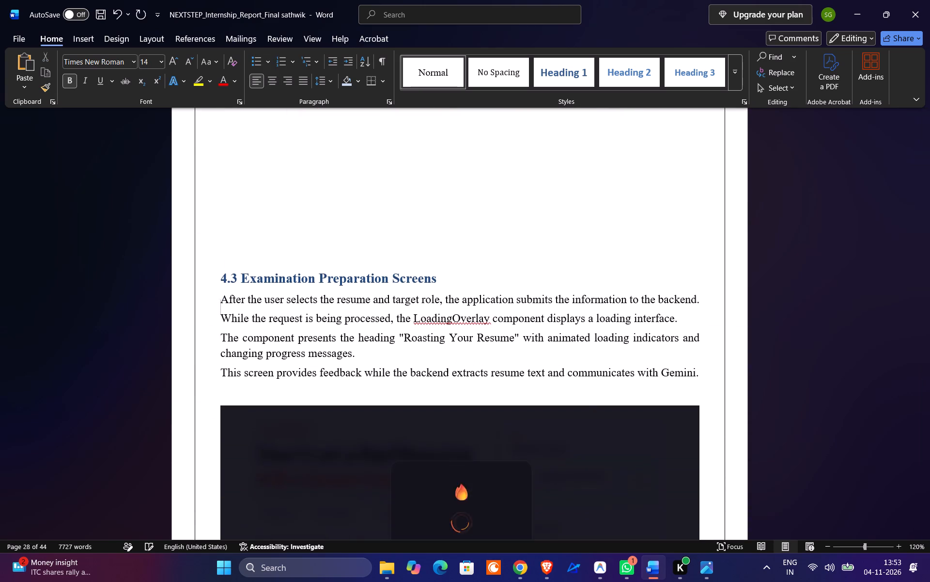
scroll(747, 423, up, 4)
key(BackSpace)
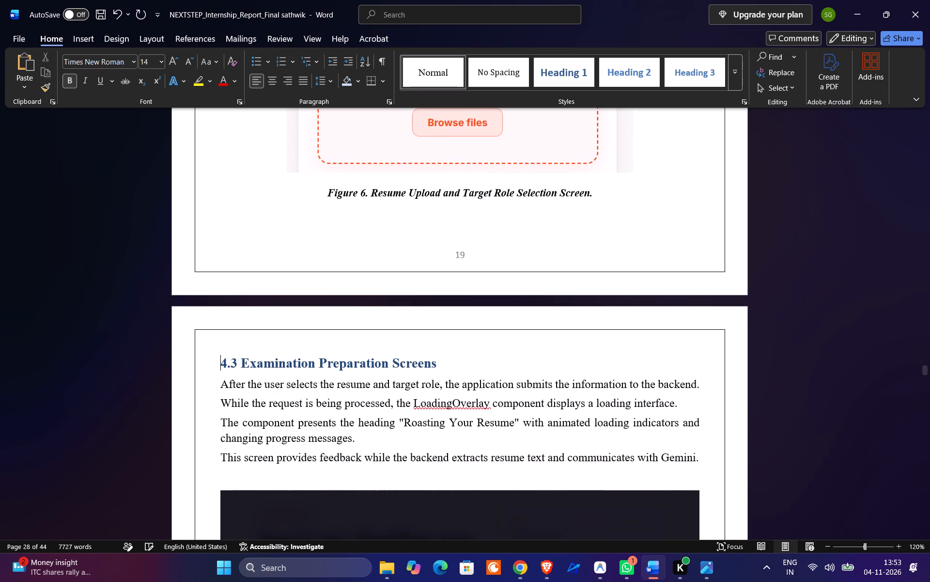
key(BackSpace)
key(Return)
Reduce the gap between the Figure 7 caption and the 4.4 Placement Preparation Screens heading to one blank line.
scroll(747, 423, down, 5)
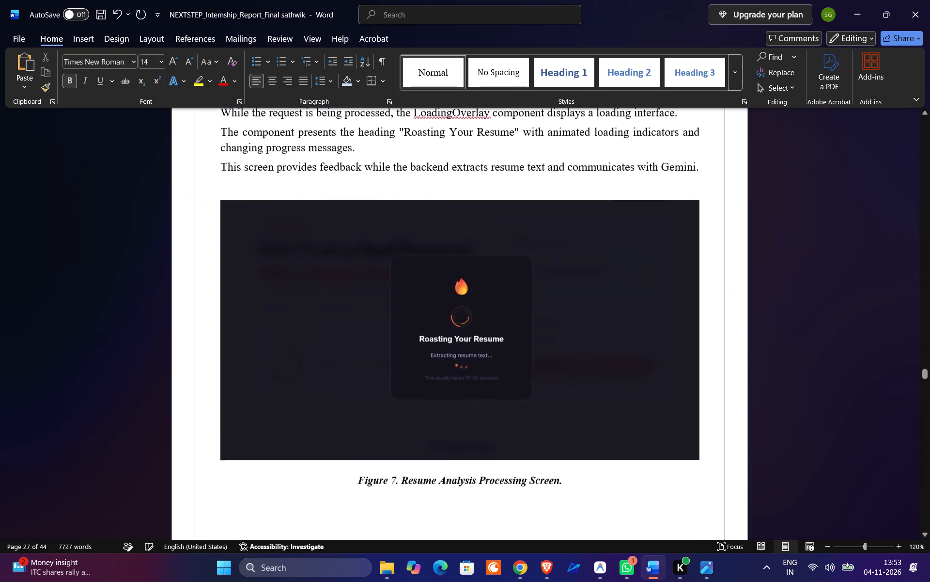
scroll(747, 423, down, 4)
click(217, 368)
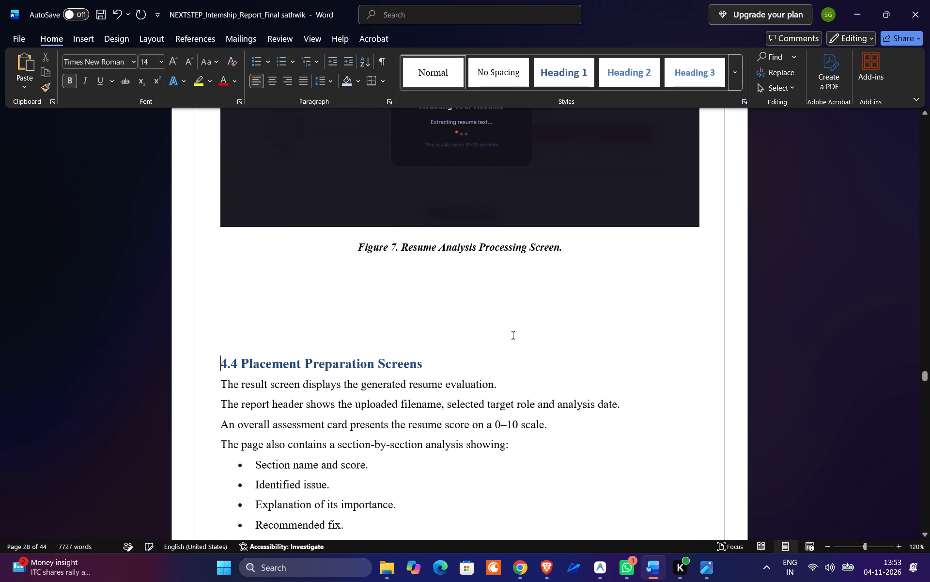
key(BackSpace)
key(BackSpace)
key(BackSpace)
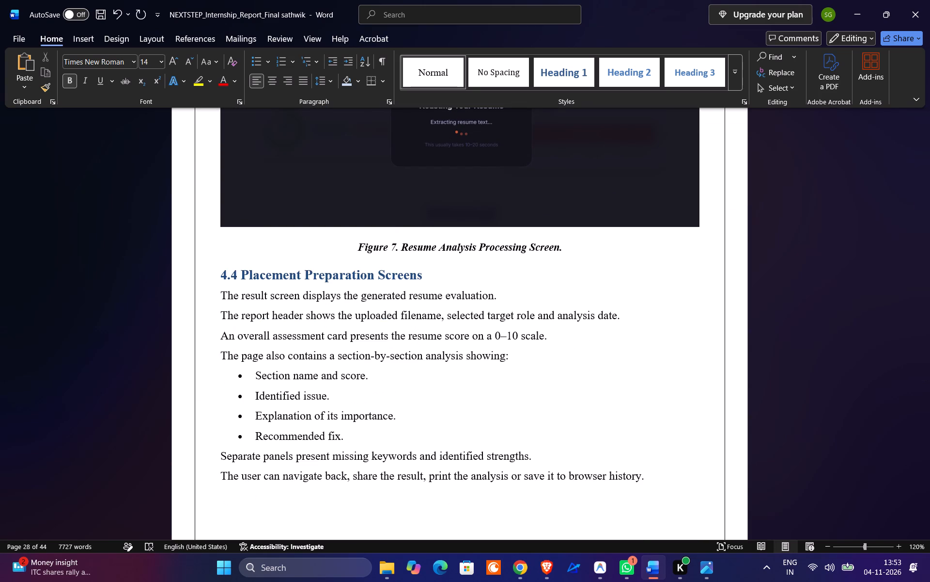
key(Return)
Delete the blank lines between the Figure 8 caption and the 4.5 Resume History Screen heading.
scroll(515, 333, down, 8)
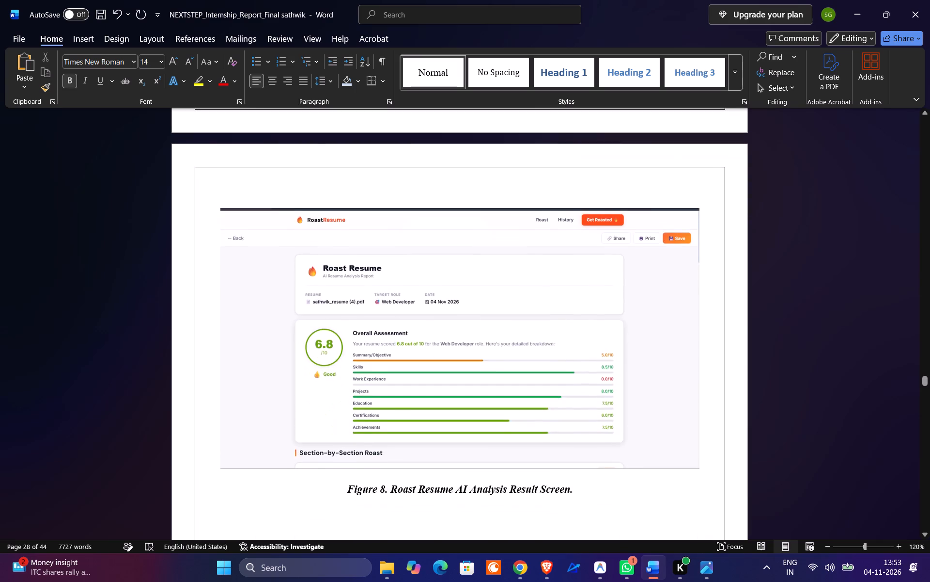
scroll(498, 326, down, 4)
click(208, 371)
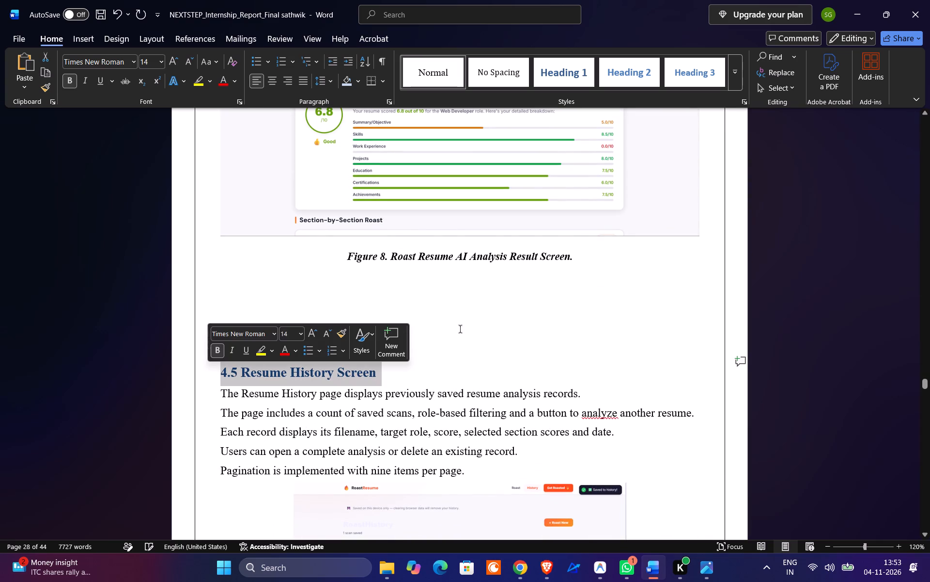
key(Left)
key(BackSpace)
key(BackSpace)
key(BackSpace)
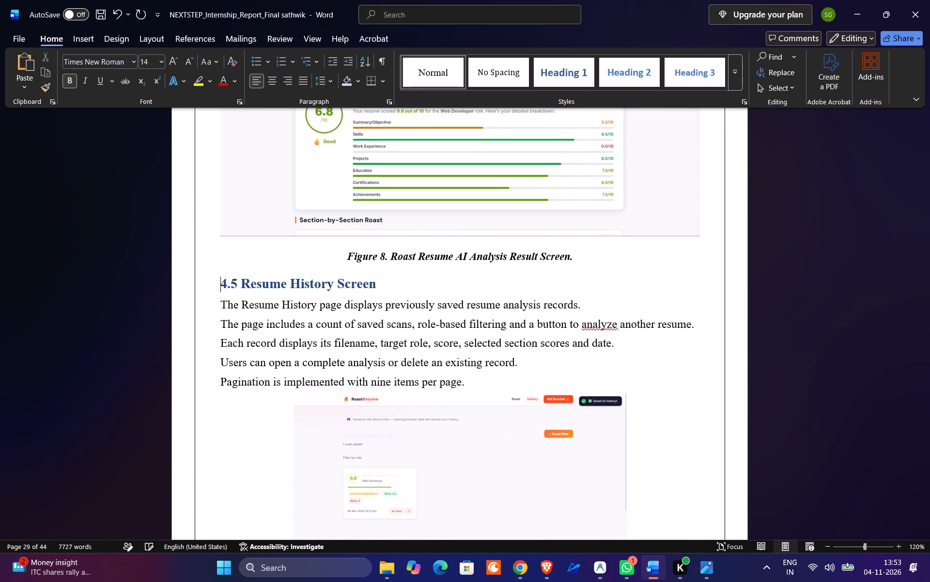
Review the report's layout and content from the 4.6 Detailed Result Modal section through 6.3 Future Scope.
scroll(551, 326, down, 8)
scroll(557, 326, up, 2)
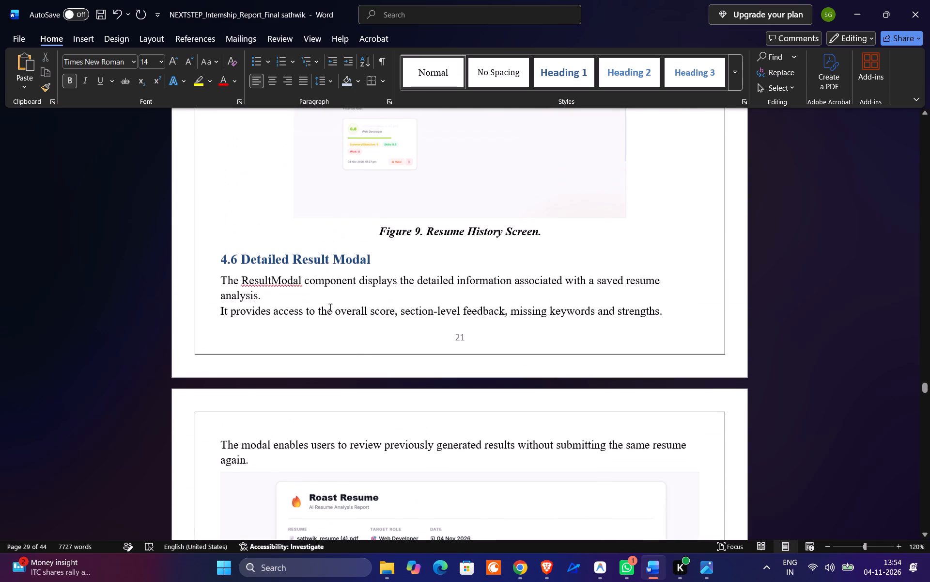
scroll(218, 275, down, 2)
scroll(336, 298, down, 1)
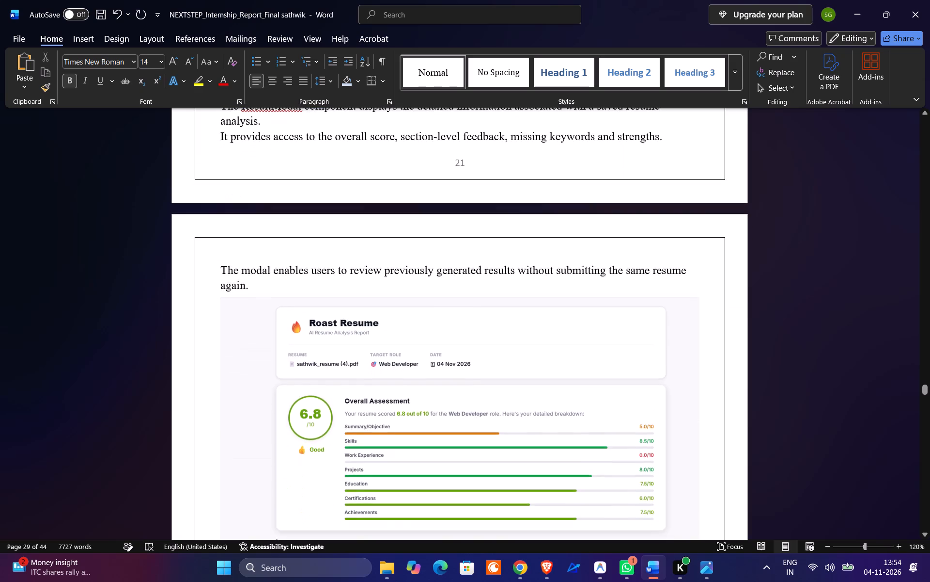
scroll(336, 298, down, 14)
scroll(336, 298, up, 3)
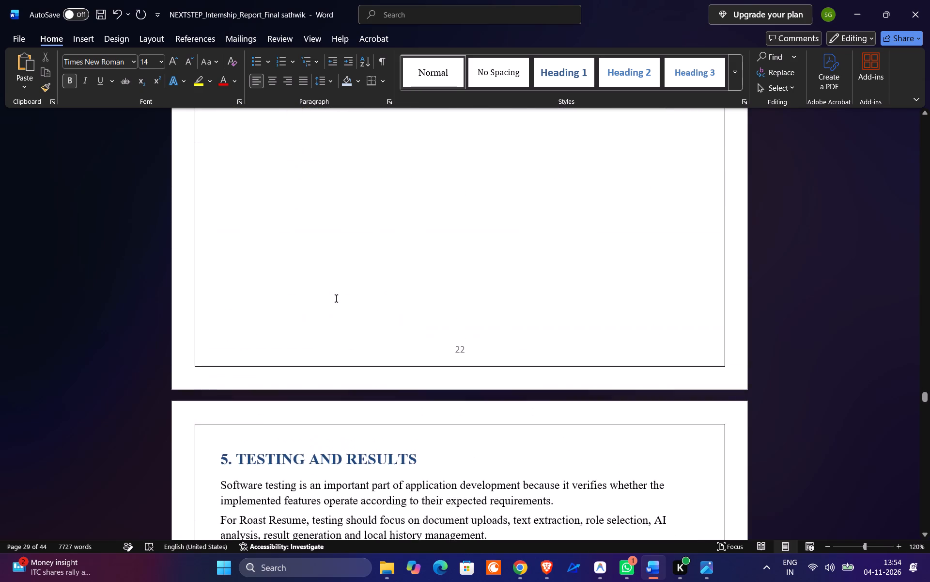
scroll(336, 298, down, 13)
scroll(612, 313, up, 5)
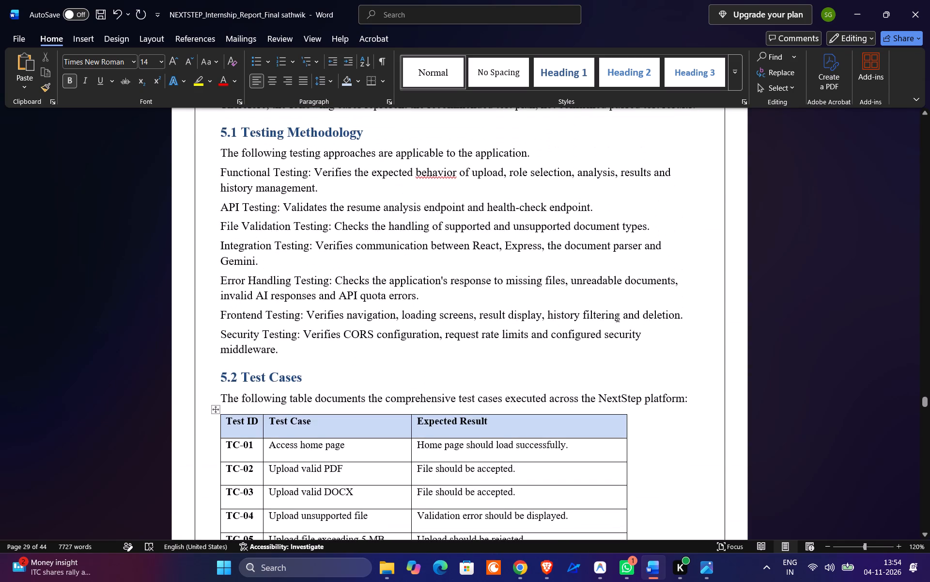
scroll(618, 318, down, 15)
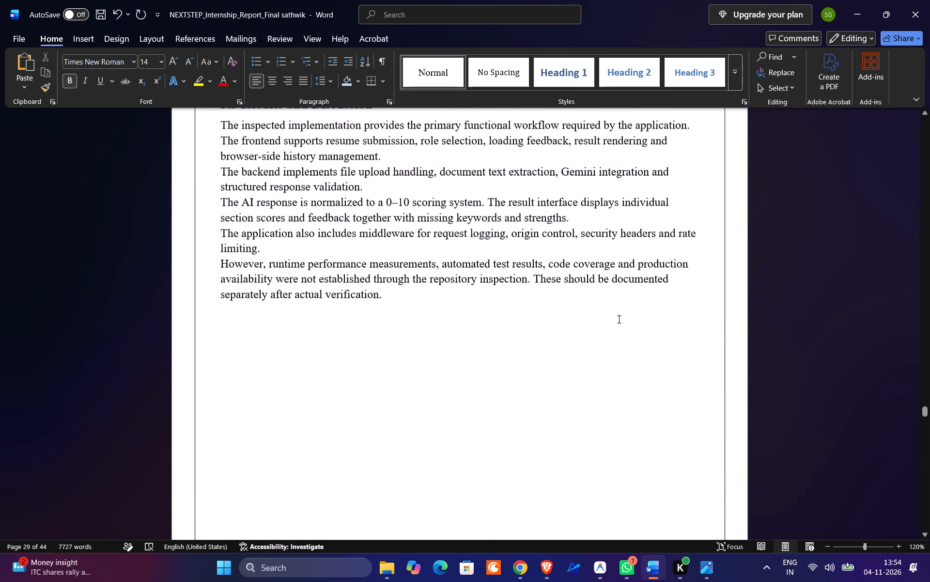
scroll(619, 319, down, 6)
scroll(619, 319, up, 10)
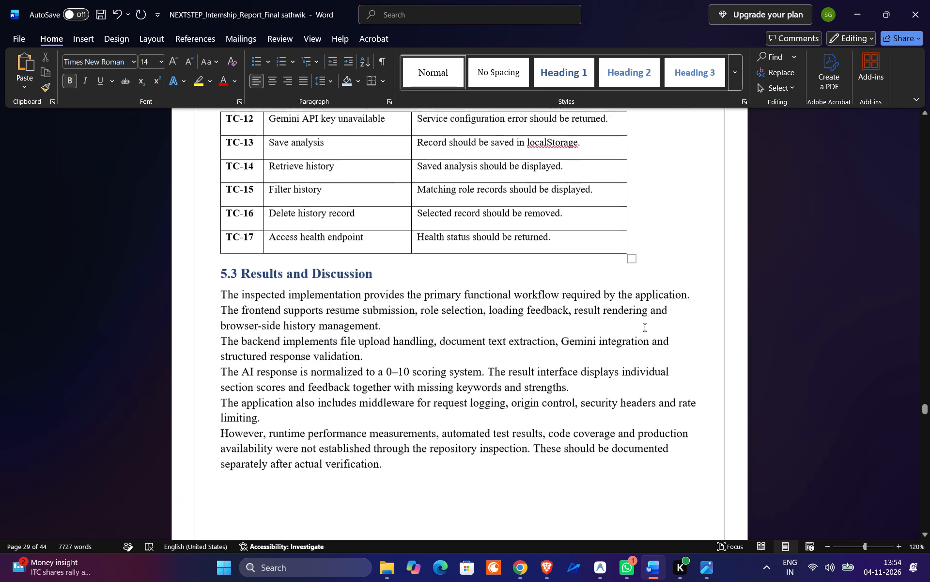
scroll(645, 327, down, 12)
scroll(622, 306, up, 8)
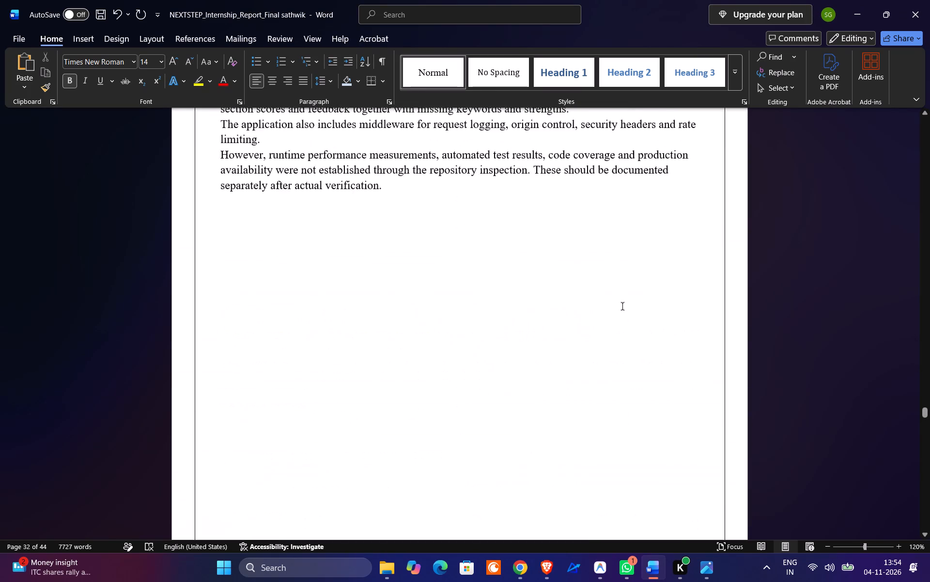
scroll(622, 306, down, 19)
scroll(621, 305, down, 3)
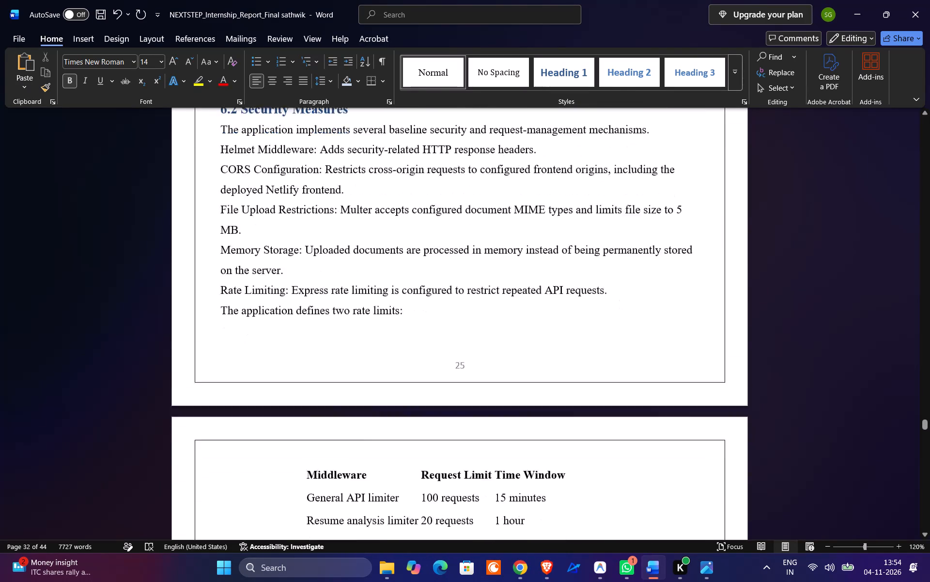
scroll(621, 305, down, 4)
scroll(621, 305, up, 7)
scroll(621, 305, down, 5)
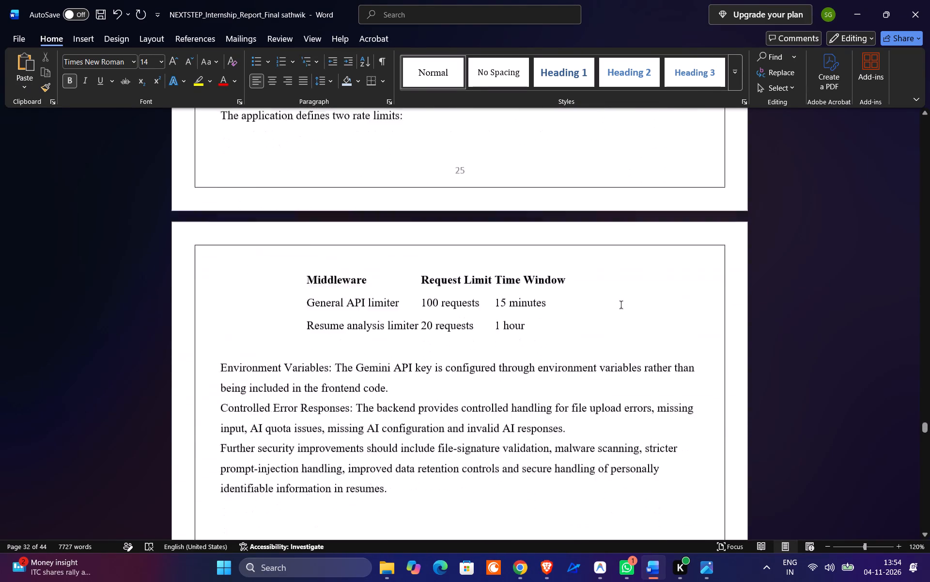
scroll(621, 305, down, 5)
scroll(621, 305, up, 3)
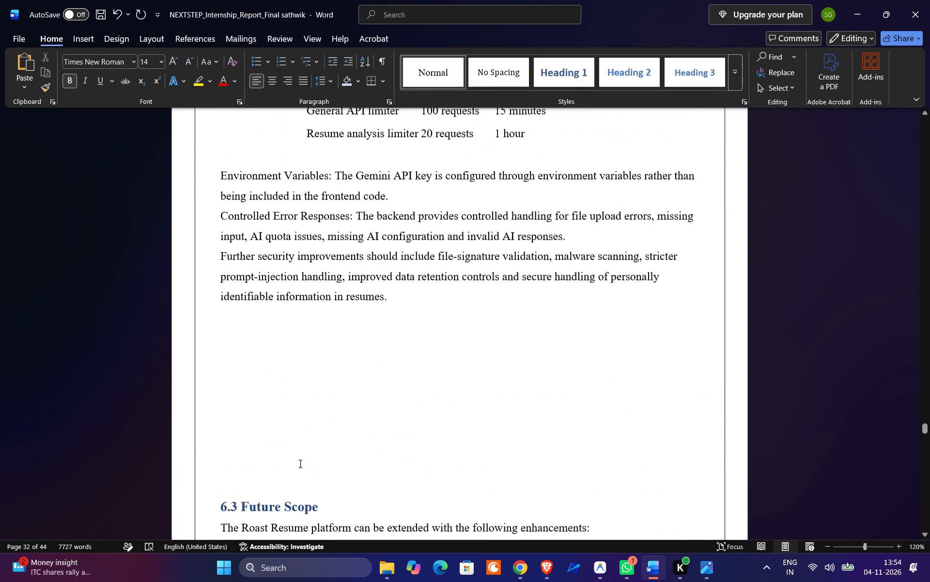
scroll(433, 397, up, 5)
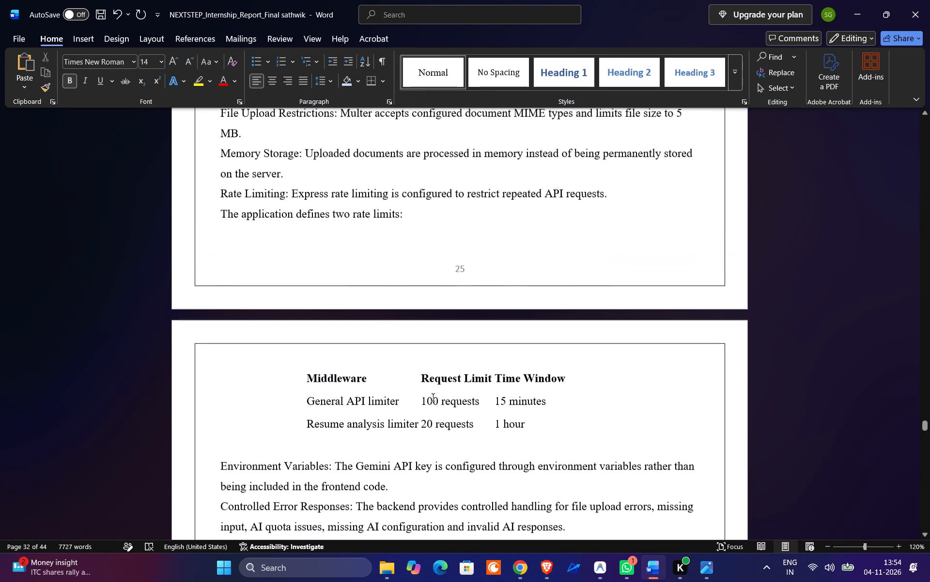
scroll(433, 397, up, 4)
Close the Downloads folder window and the system architecture diagram image window.
key(alt+Tab)
scroll(491, 380, down, 1)
scroll(605, 344, up, 2)
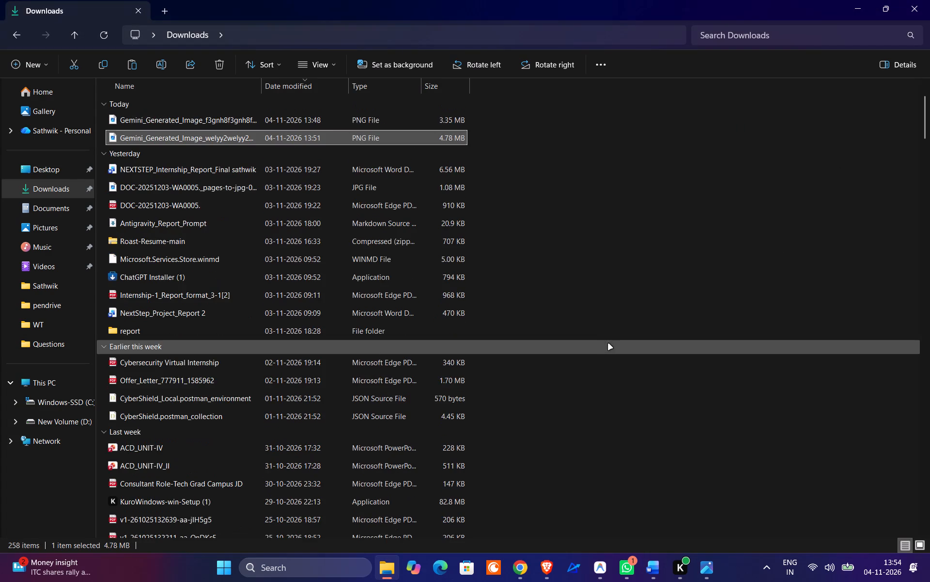
click(926, 0)
key(alt+Tab)
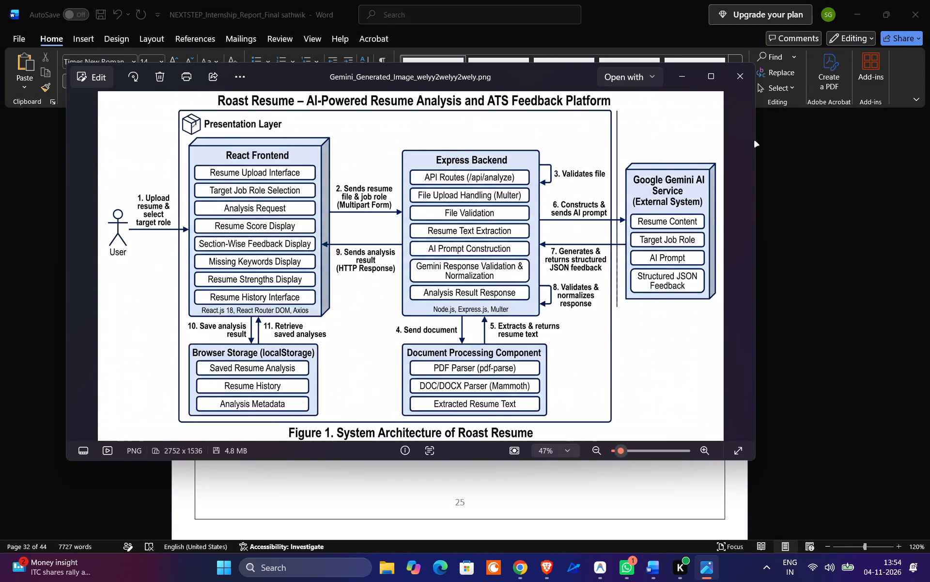
click(733, 87)
key(alt+Tab)
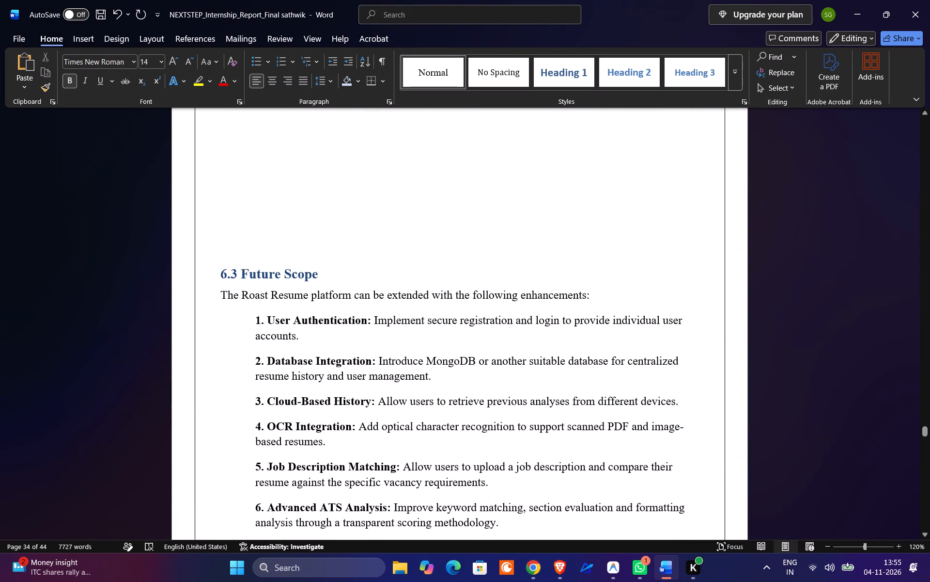
key(Down)
key(BackSpace)
key(BackSpace)
key(BackSpace)
key(BackSpace)
key(BackSpace)
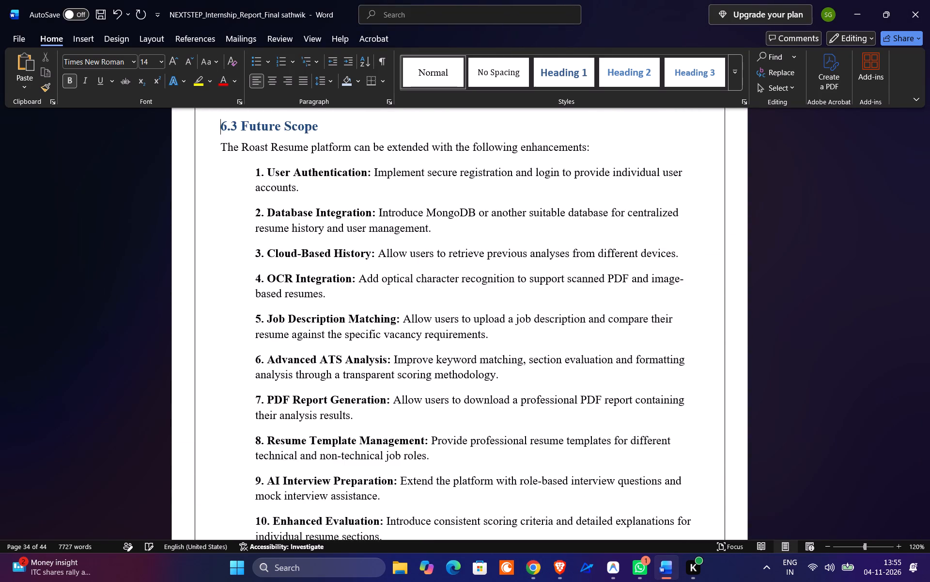
scroll(370, 247, up, 4)
key(BackSpace)
key(BackSpace)
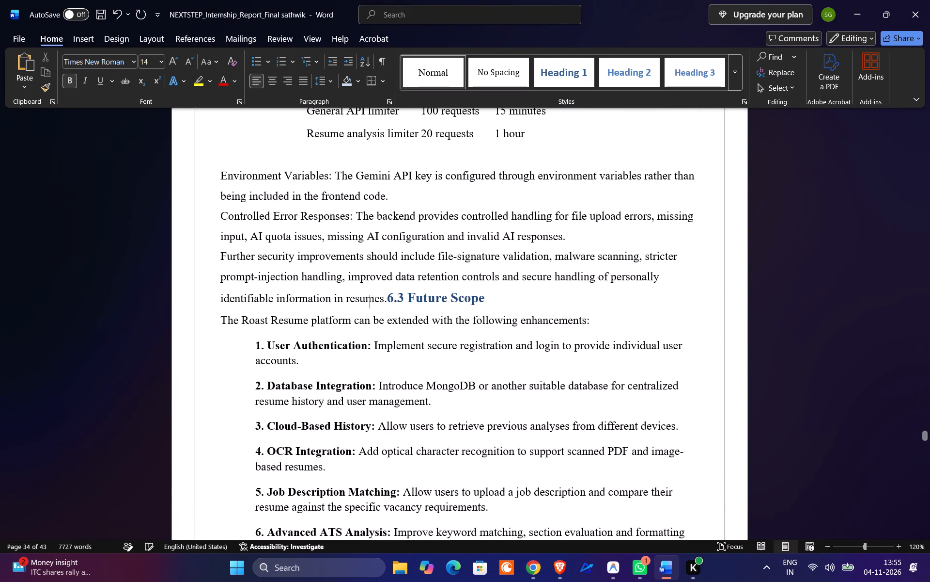
key(Return)
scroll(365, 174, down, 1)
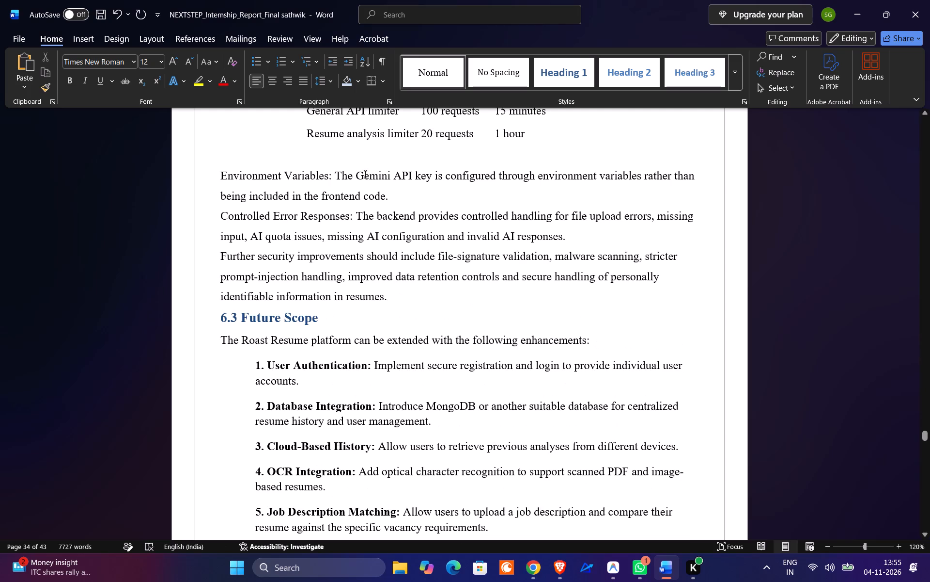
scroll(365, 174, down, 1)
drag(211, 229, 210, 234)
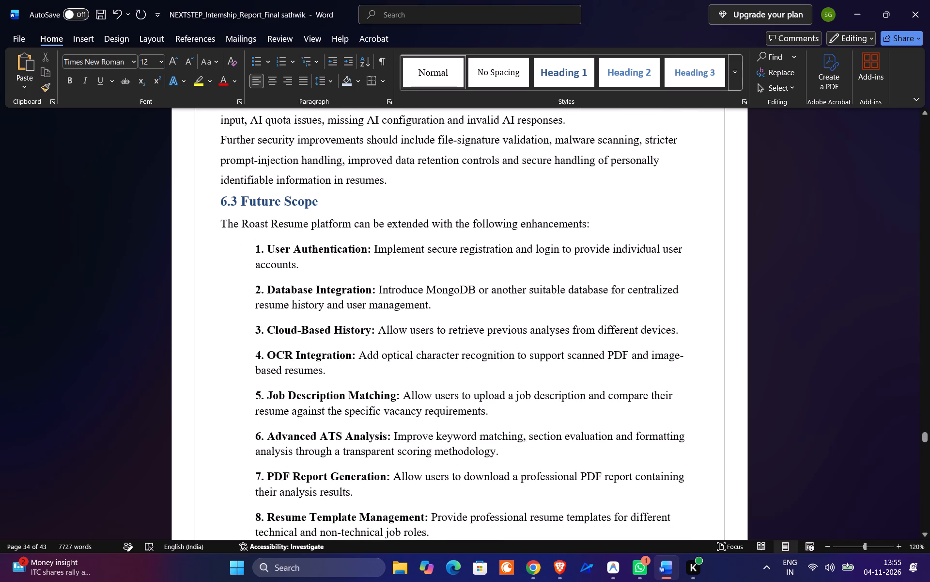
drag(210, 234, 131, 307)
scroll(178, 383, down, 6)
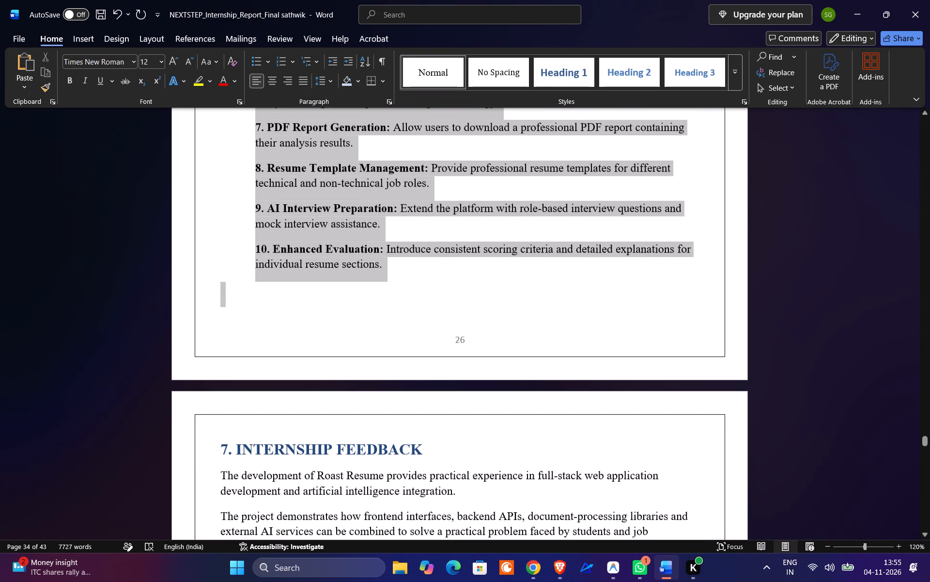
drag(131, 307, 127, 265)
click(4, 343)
Review the report's layout and content from 7. Internship Feedback through the references and appendices to the Capstone Project Form's abstract.
scroll(0, 343, down, 3)
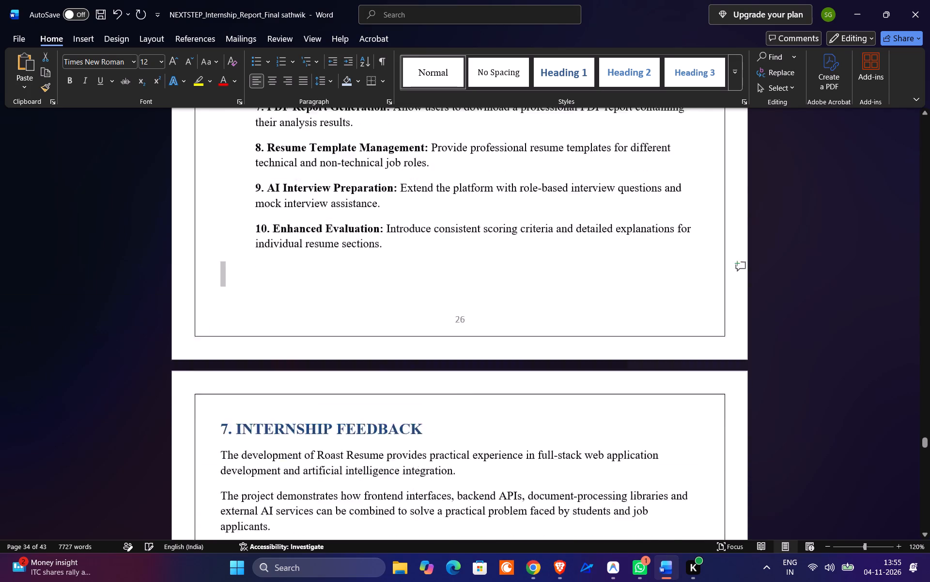
scroll(0, 343, down, 15)
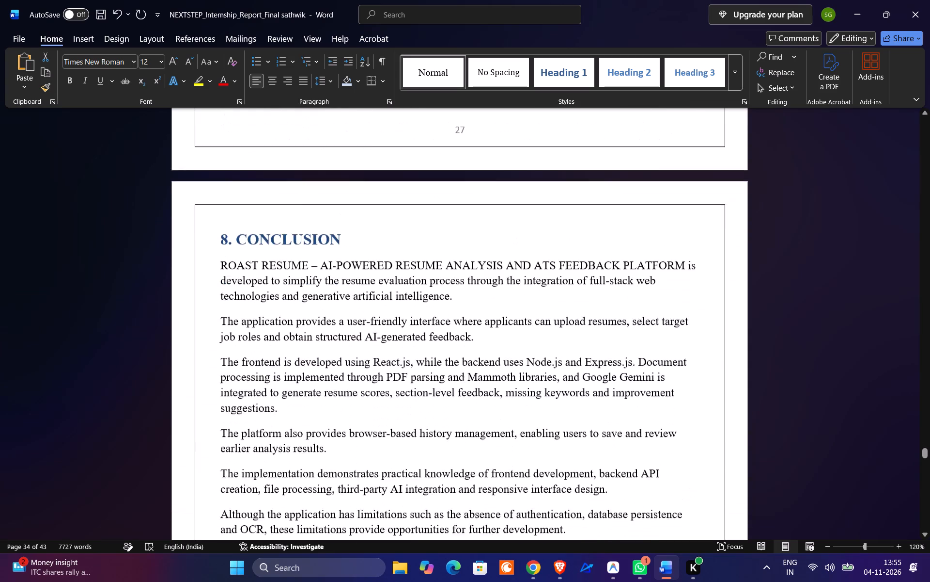
scroll(0, 343, down, 20)
scroll(0, 343, down, 9)
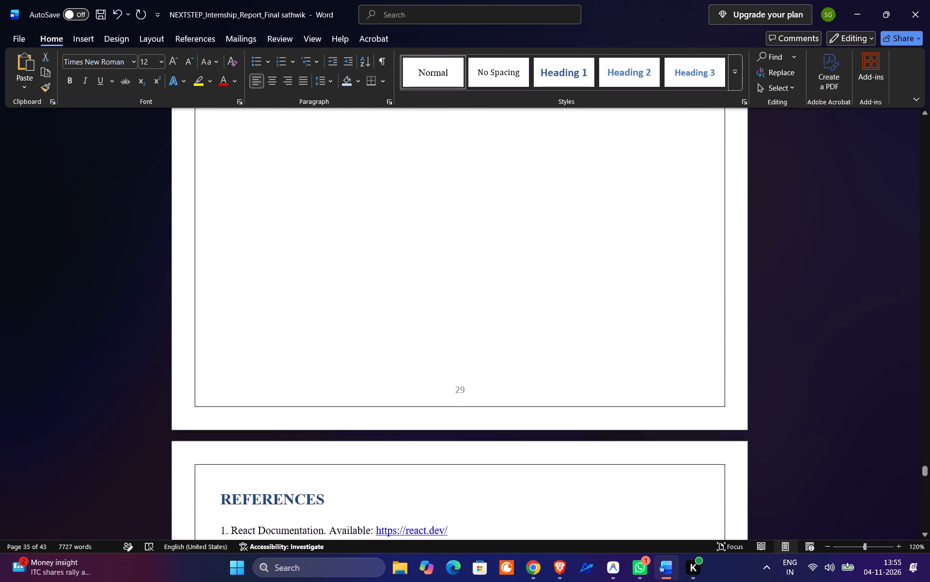
scroll(38, 345, down, 9)
scroll(38, 345, down, 16)
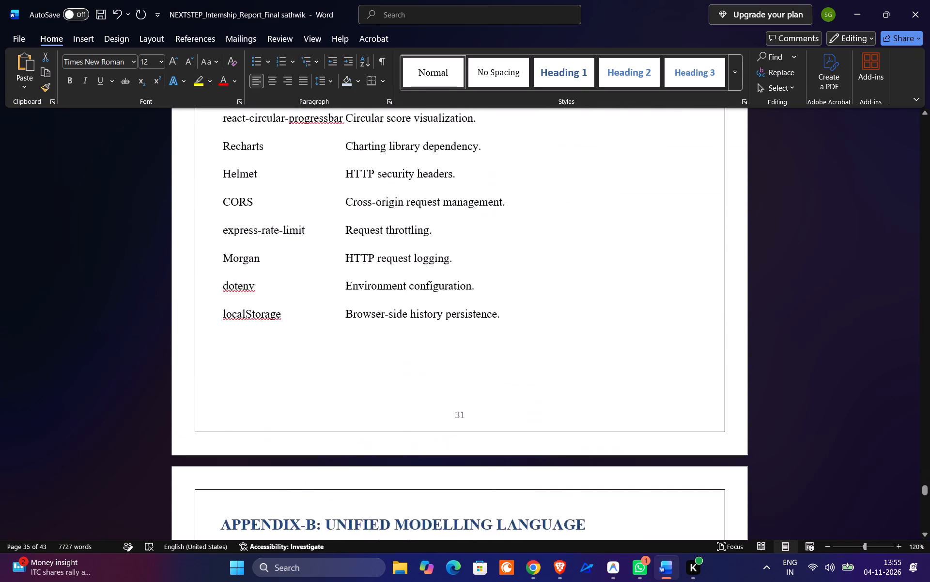
scroll(38, 345, down, 20)
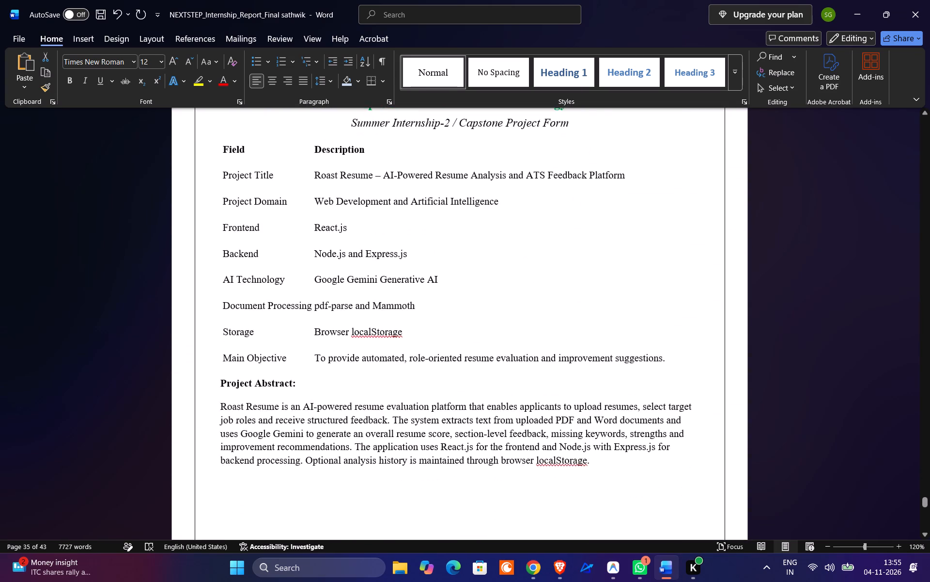
scroll(47, 351, down, 2)
scroll(47, 351, up, 5)
scroll(47, 351, down, 6)
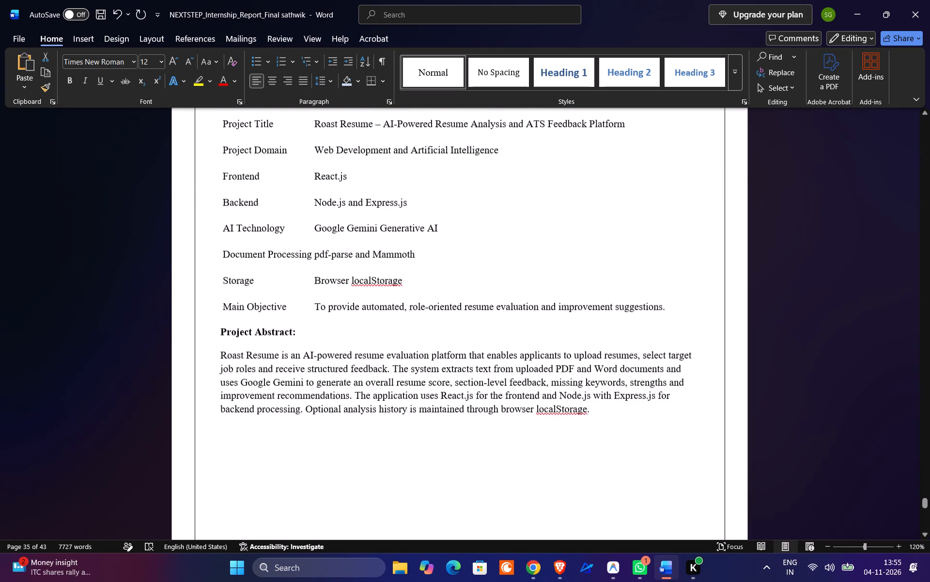
Review Appendix-D and Appendix-E through the end of the report, checking the tick tables and signature tables.
scroll(47, 351, down, 12)
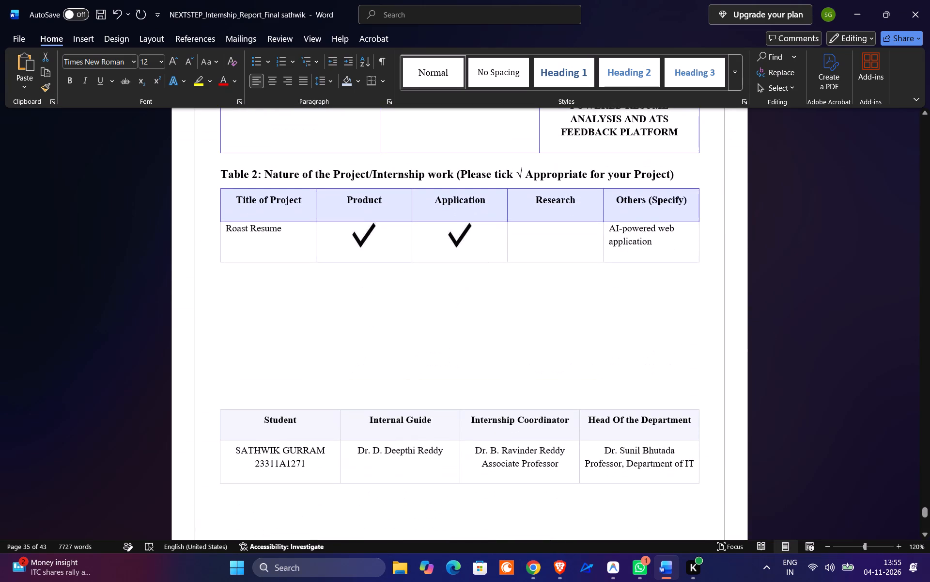
scroll(47, 351, down, 15)
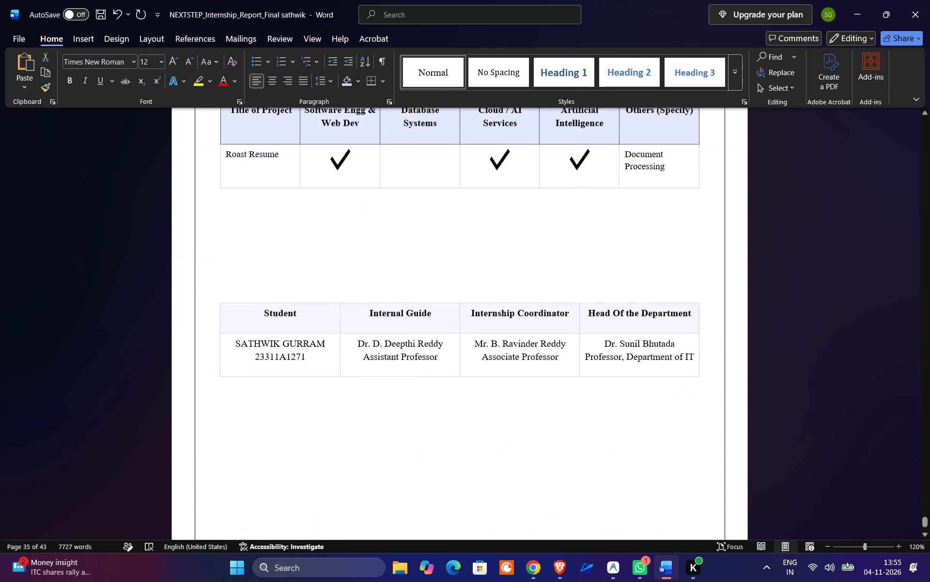
scroll(47, 351, down, 19)
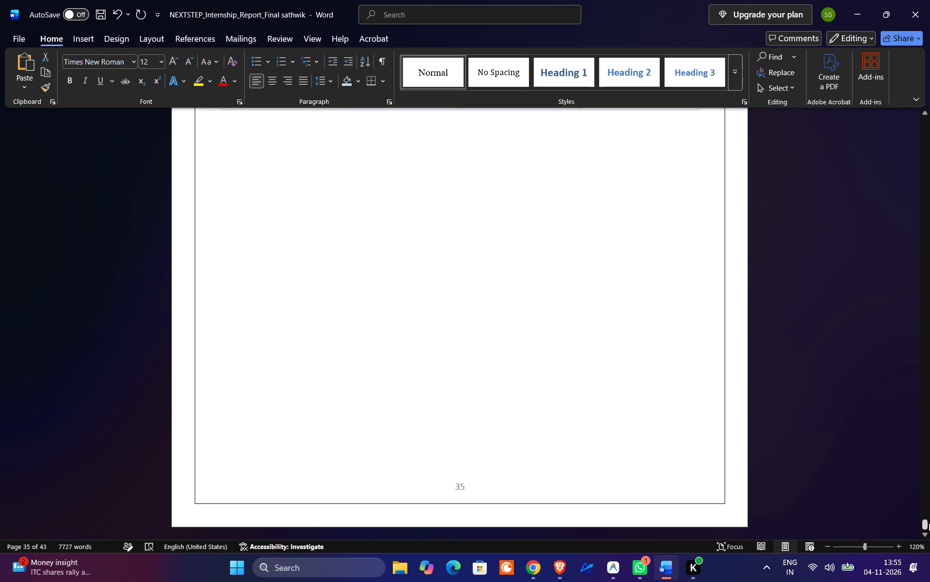
Make the line "A Summer Industry Internship-II Report on" at the top of the title page bold.
drag(929, 524, 929, 77)
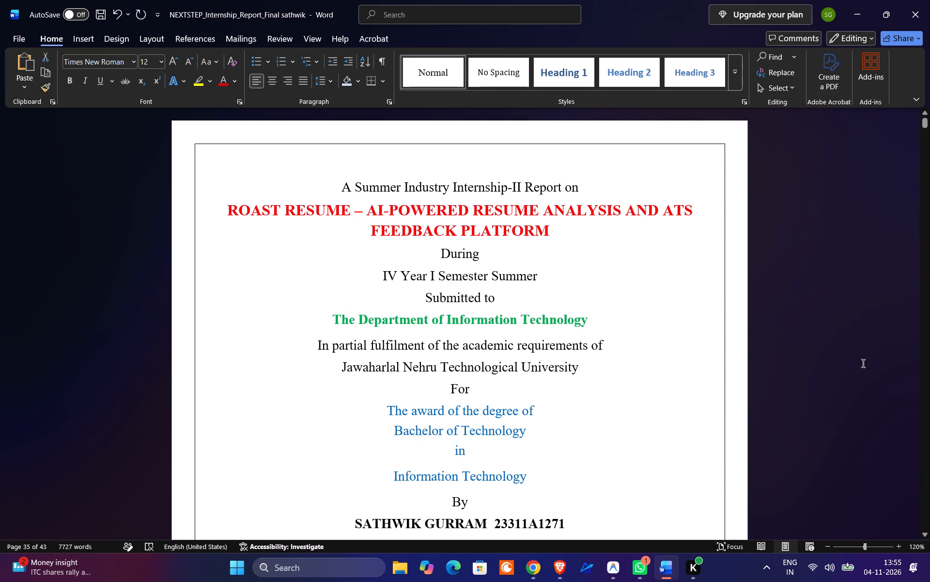
drag(326, 186, 630, 189)
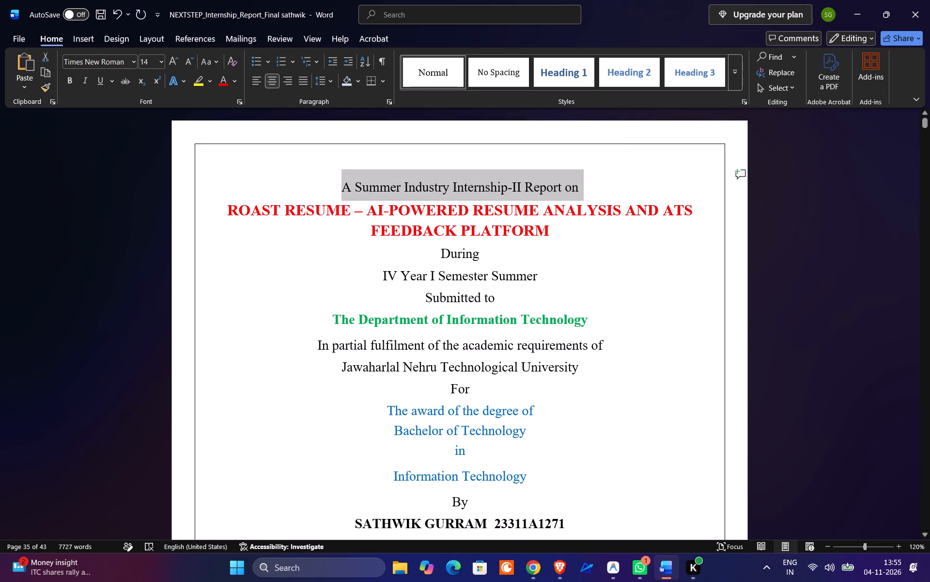
click(65, 83)
click(821, 226)
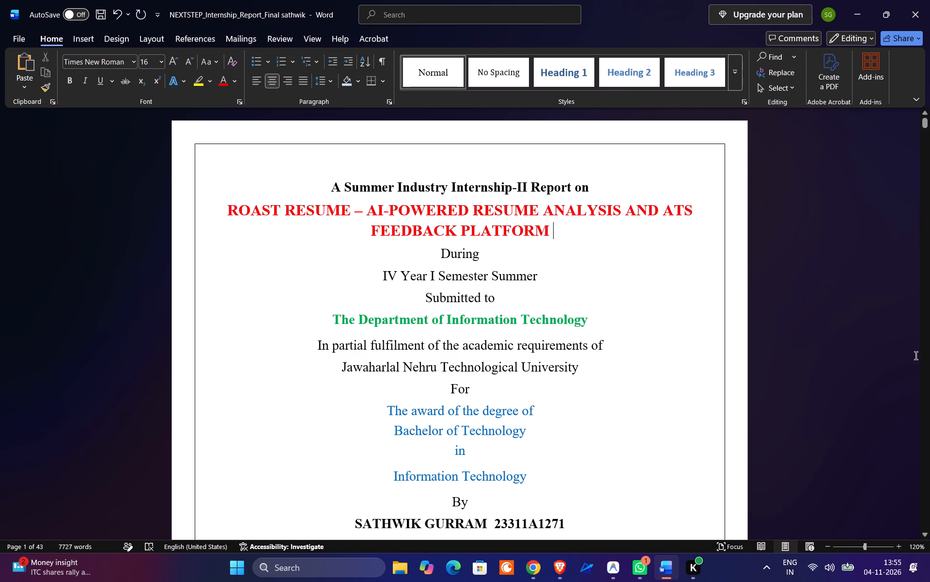
Bold the numerals "IV" and "I" in the "IV Year I Semester Summer" line of the title page.
scroll(916, 363, down, 1)
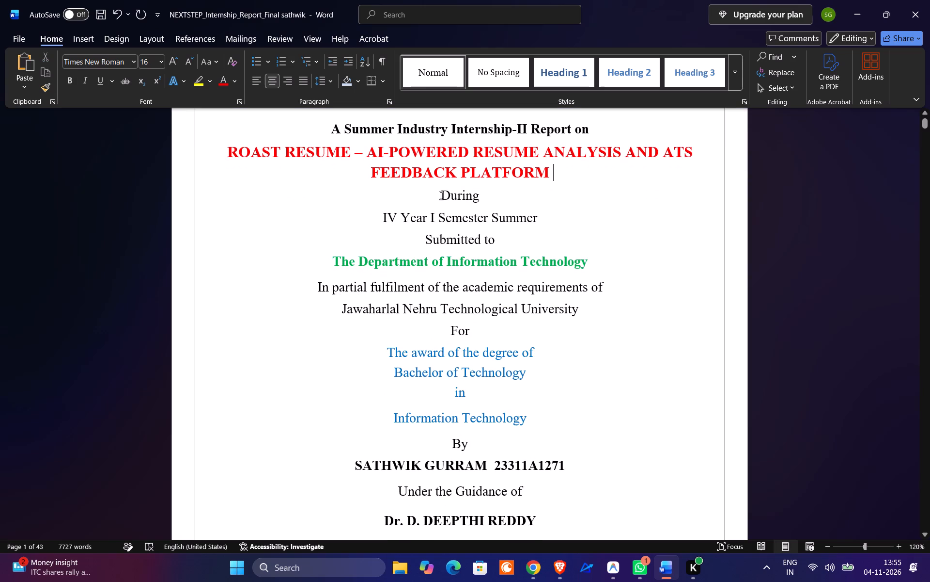
drag(382, 220, 395, 218)
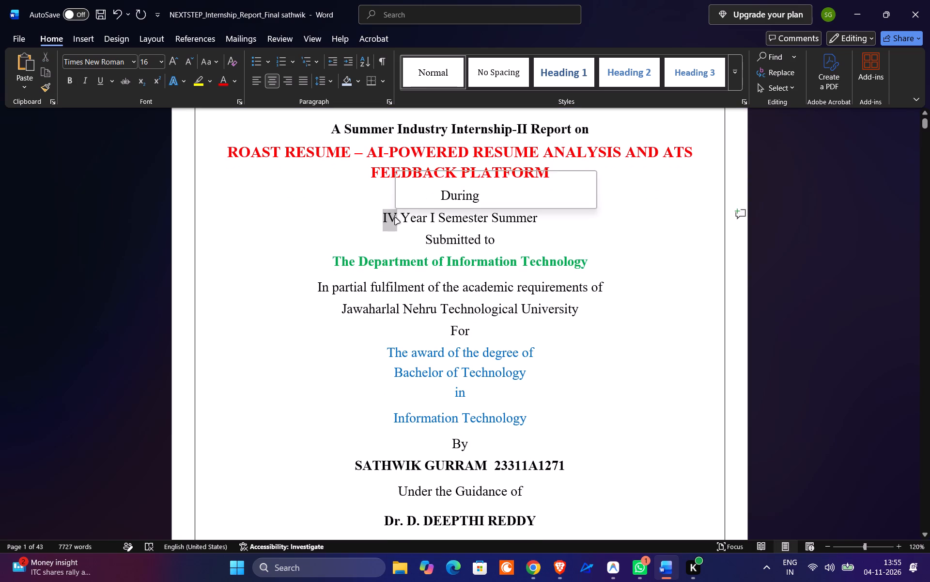
key(ctrl+b)
click(437, 217)
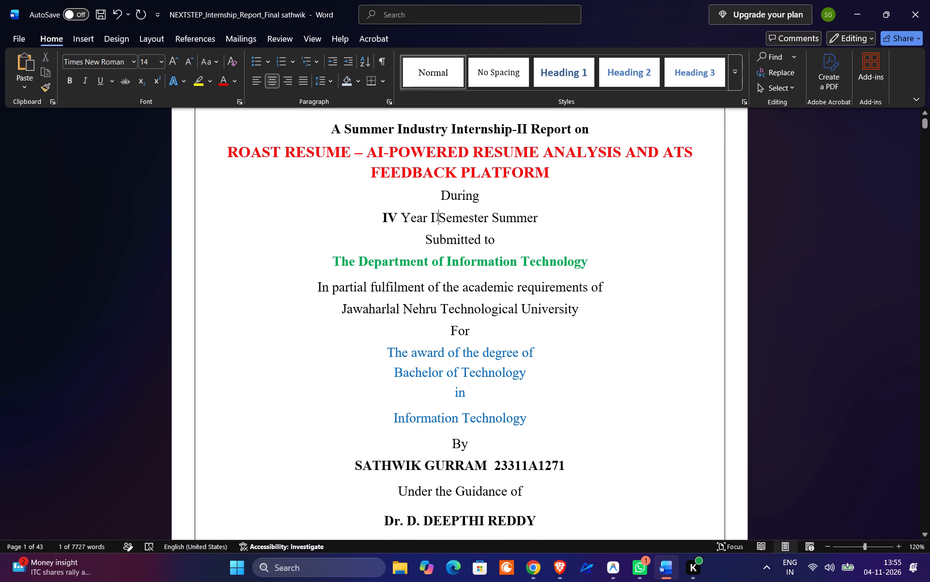
key(Left)
key(shift+Left)
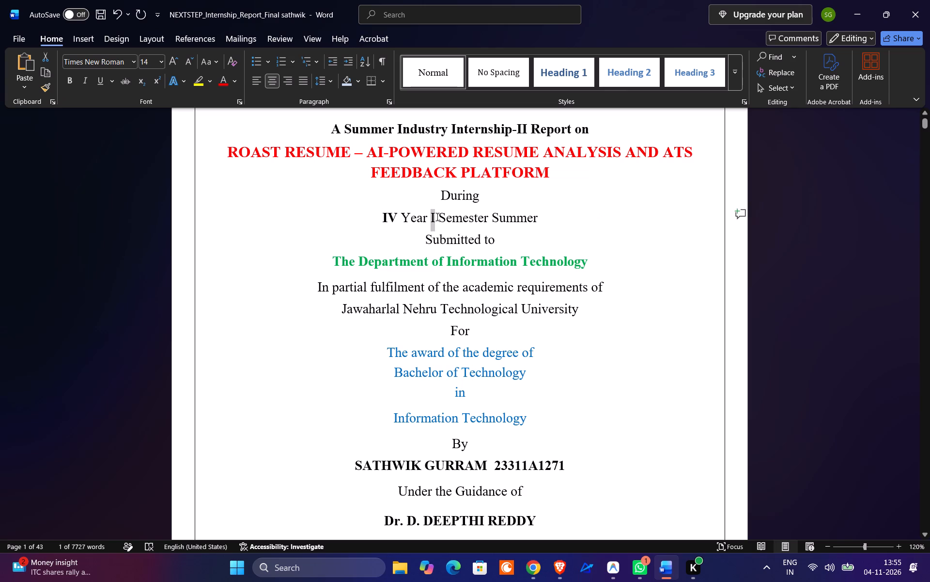
key(ctrl+b)
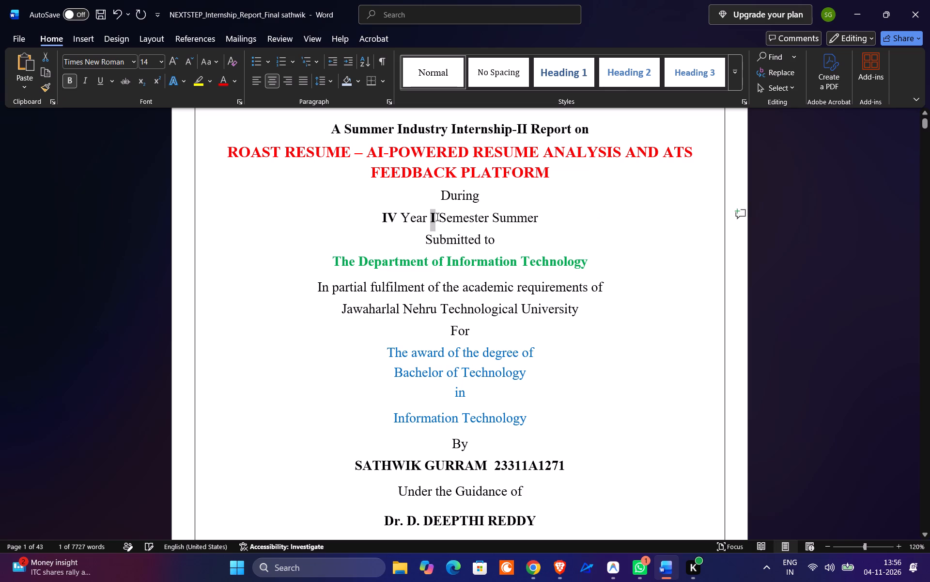
click(913, 291)
Review the front pages from the lower half of the title page through the certificate to the Abstract page.
scroll(865, 272, down, 8)
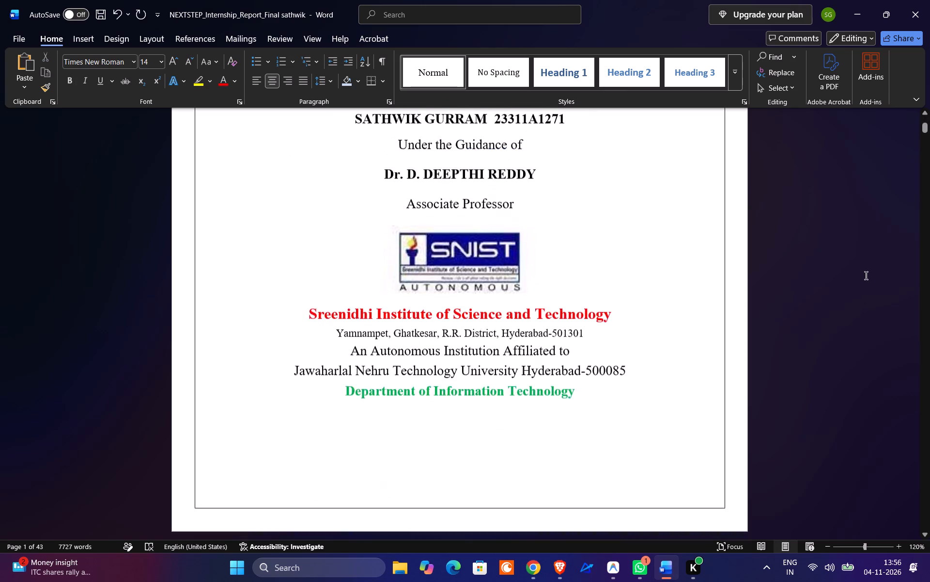
scroll(866, 275, down, 15)
scroll(822, 342, down, 6)
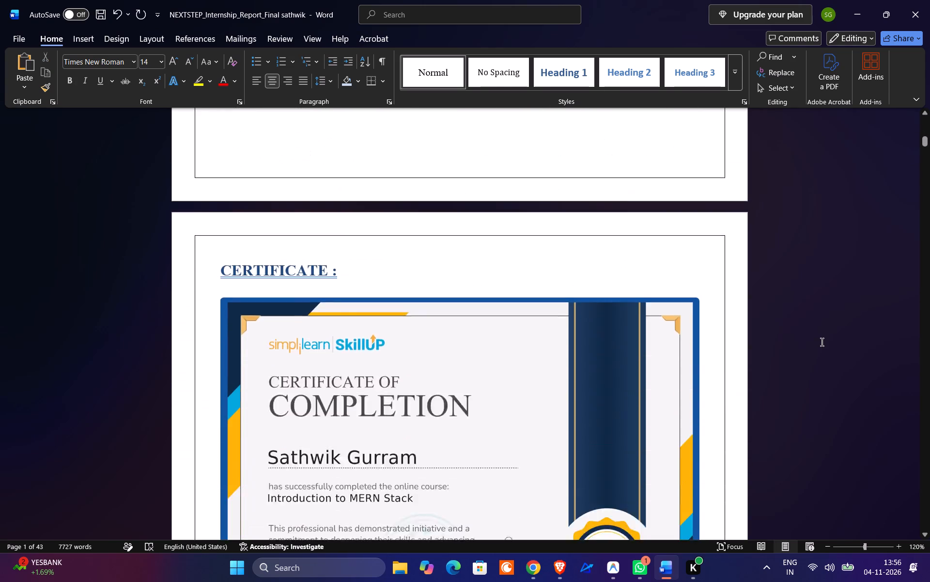
scroll(822, 342, down, 16)
scroll(822, 342, down, 12)
scroll(822, 342, down, 13)
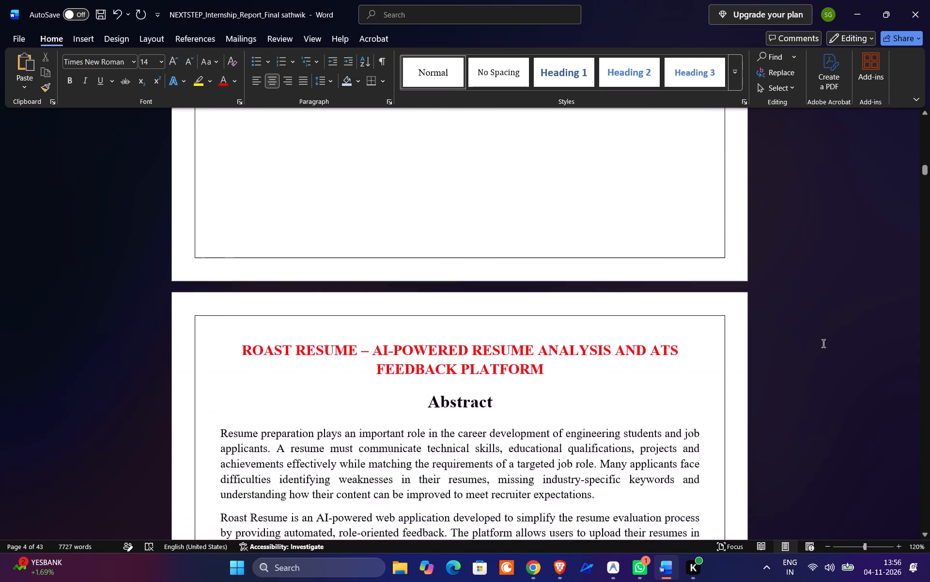
scroll(823, 343, down, 1)
scroll(823, 343, up, 10)
scroll(823, 343, down, 13)
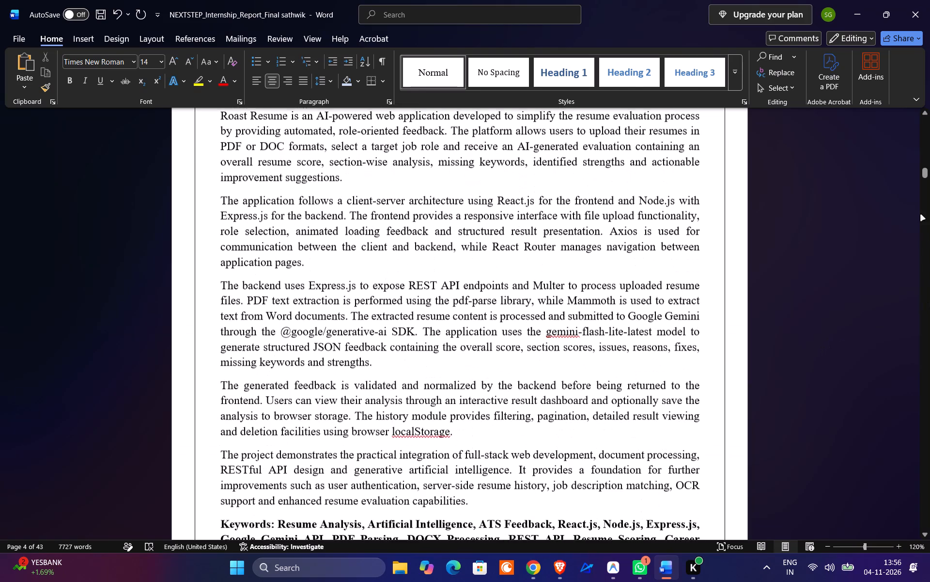
In Appendix-E's signature table, change the Internship Coordinator's title to "Dr", and insert blank lines below the table.
drag(928, 175, 929, 581)
scroll(718, 449, up, 6)
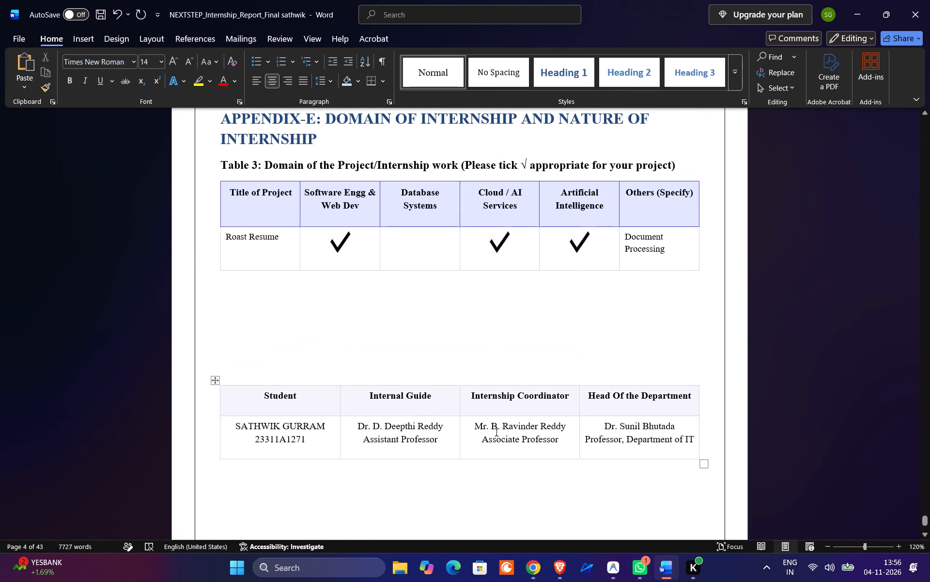
click(482, 427)
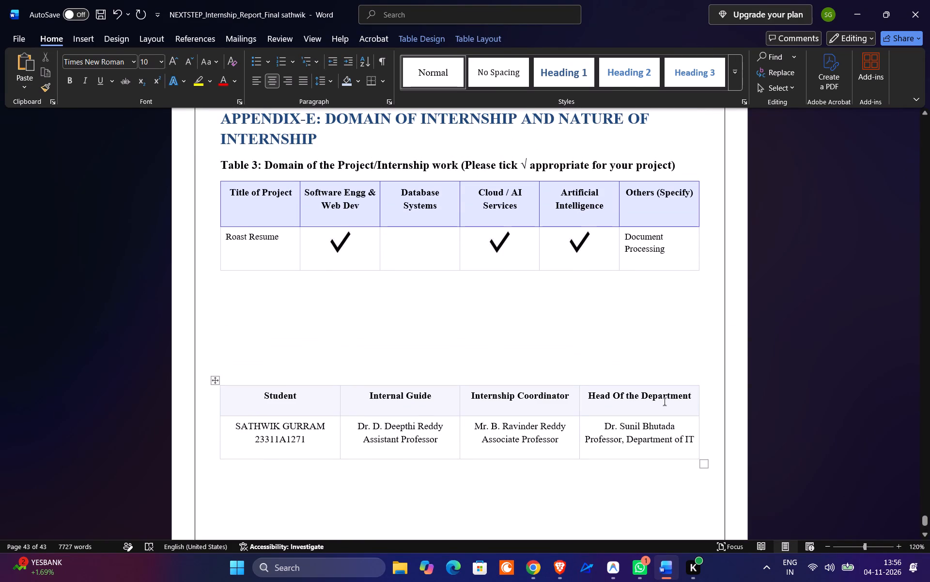
key(Right)
key(BackSpace)
key(BackSpace)
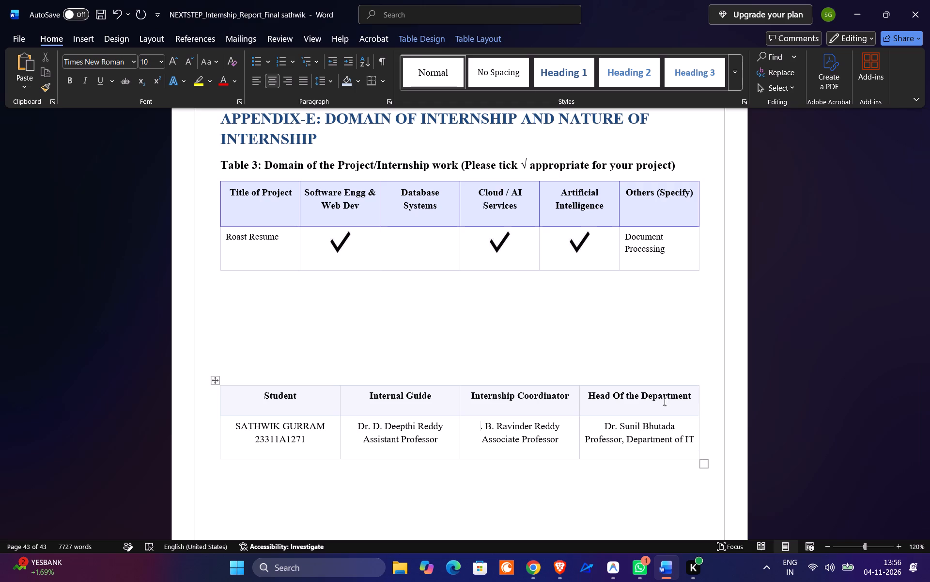
text(Dr)
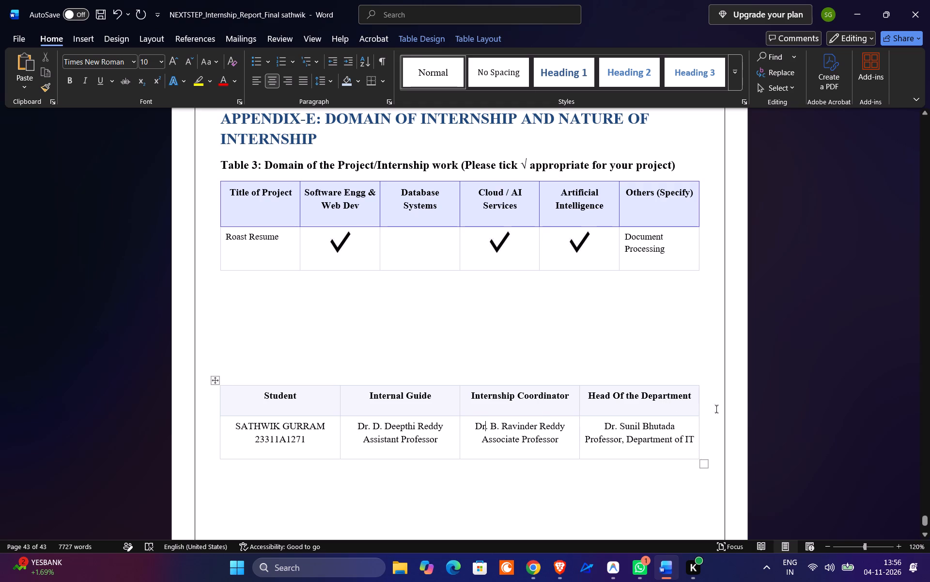
click(816, 412)
scroll(837, 412, up, 2)
key(Return)
key(Return)
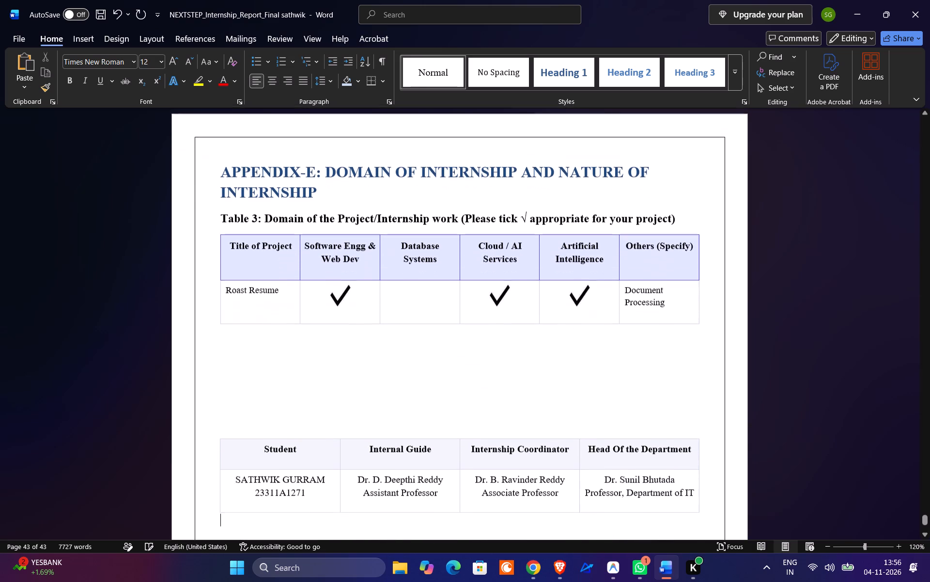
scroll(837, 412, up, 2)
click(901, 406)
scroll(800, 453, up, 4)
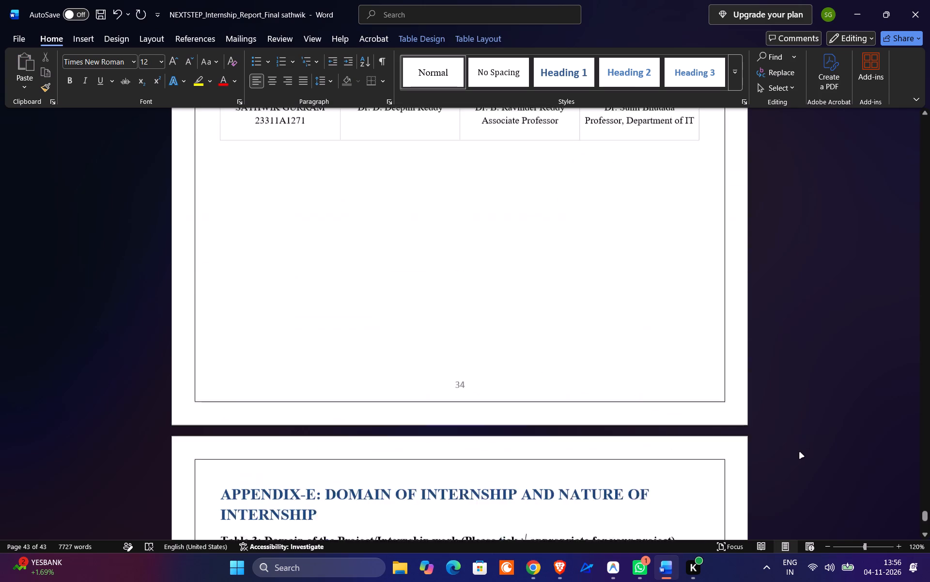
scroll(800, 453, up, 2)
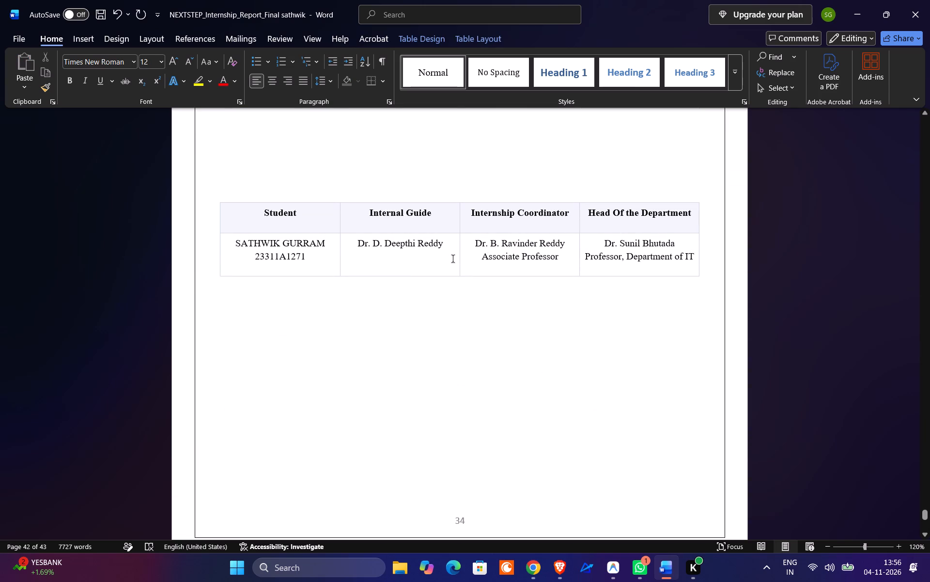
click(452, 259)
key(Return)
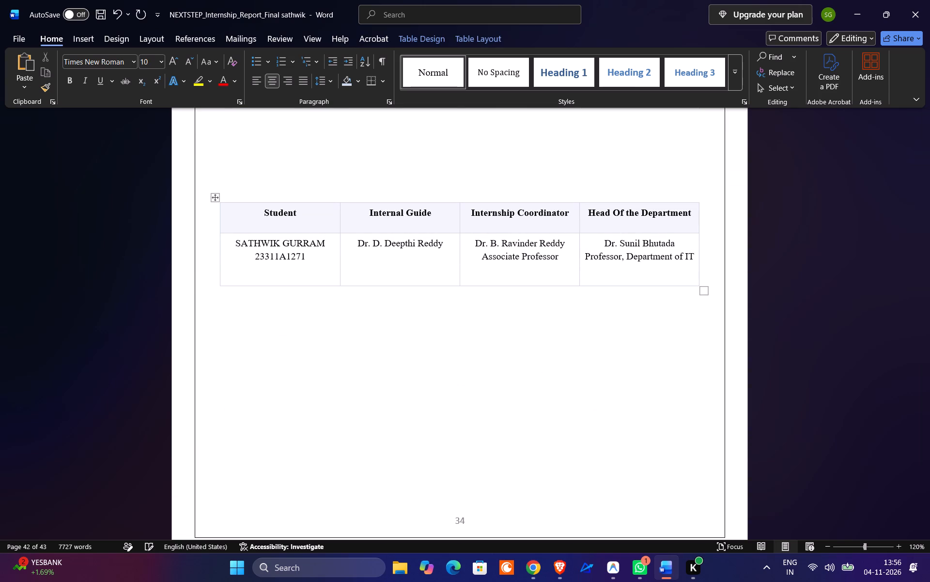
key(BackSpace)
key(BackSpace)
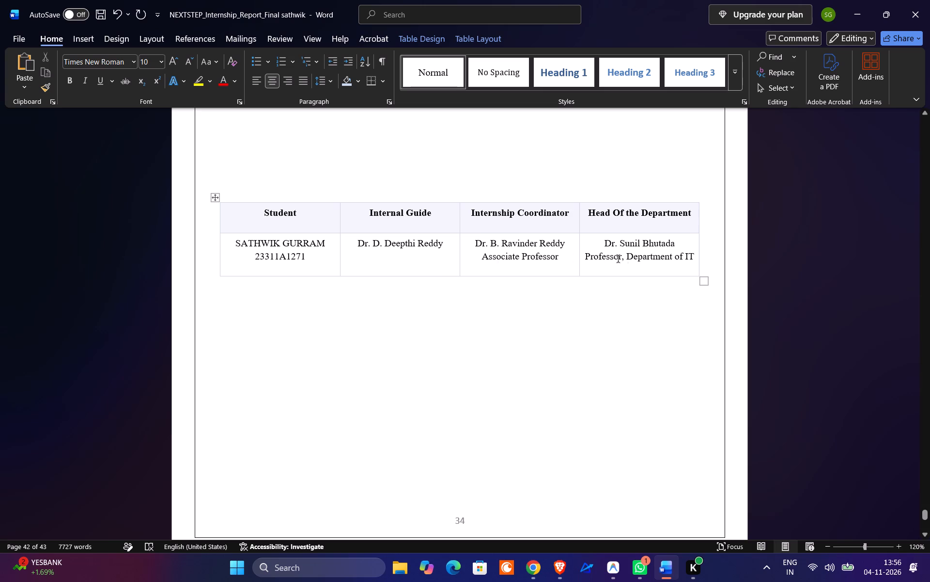
In page 34's signature table, copy "Department of IT" from the Head Of the Department cell onto a new line below the Internship Coordinator's "Associate Professor".
drag(625, 259, 692, 259)
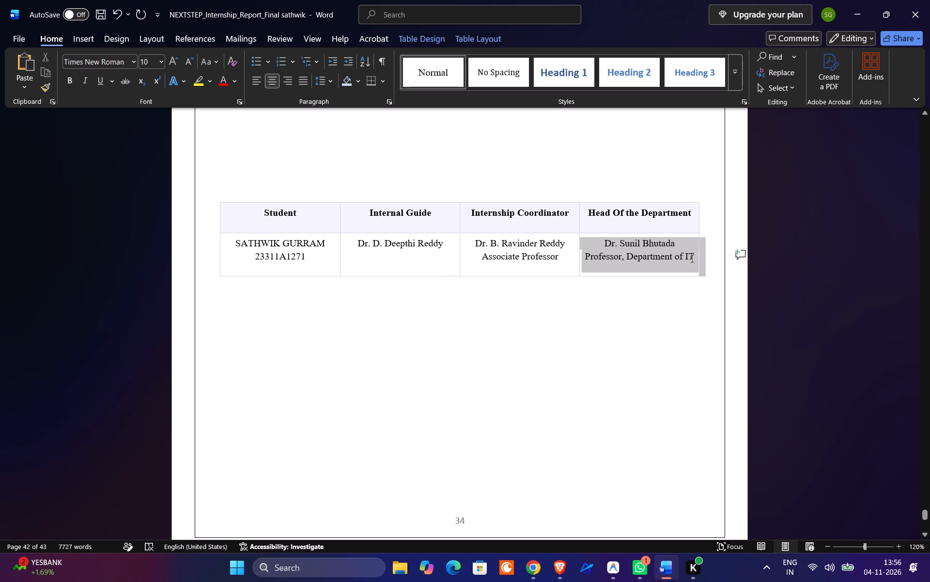
drag(692, 259, 686, 259)
click(683, 259)
click(650, 256)
drag(650, 256, 687, 257)
key(ctrl+v)
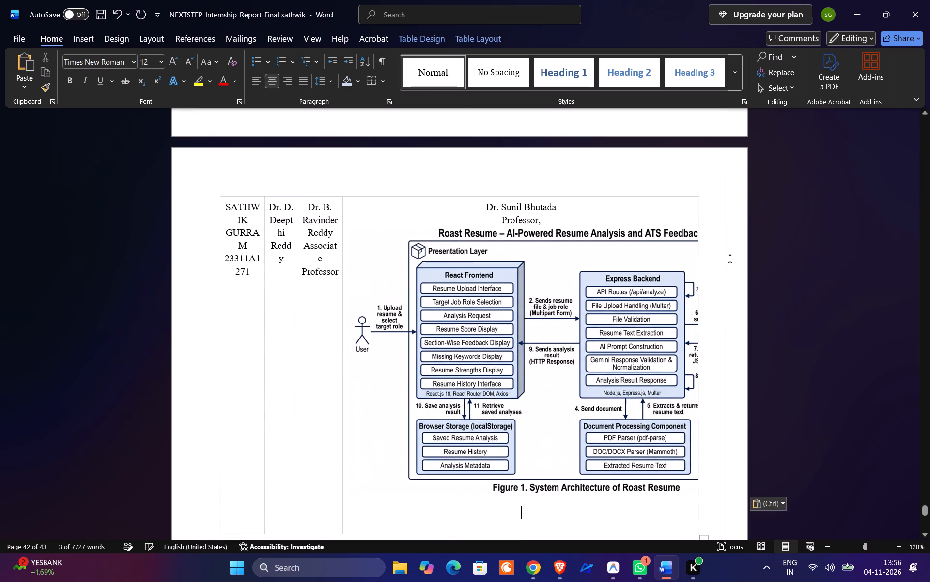
key(ctrl+z)
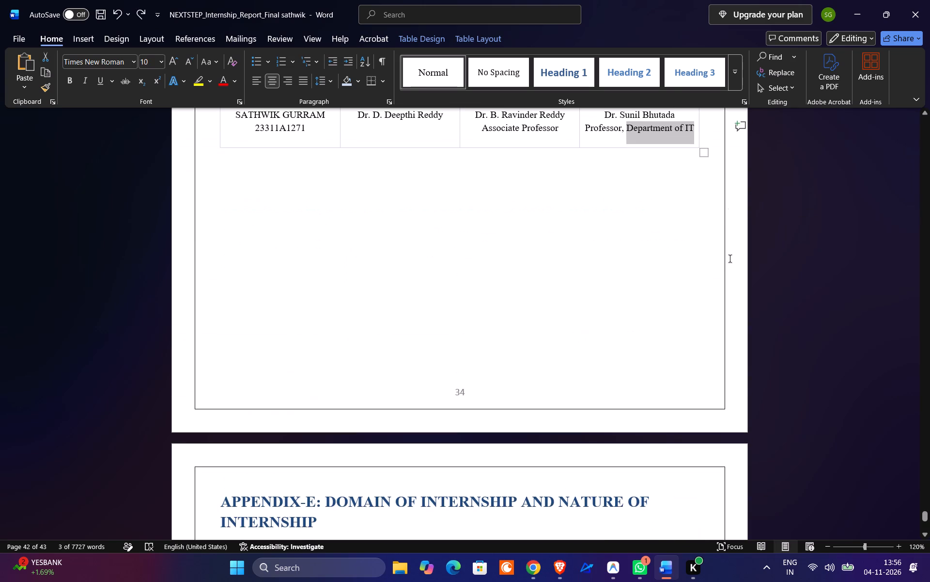
key(ctrl+c)
scroll(730, 259, up, 2)
click(566, 244)
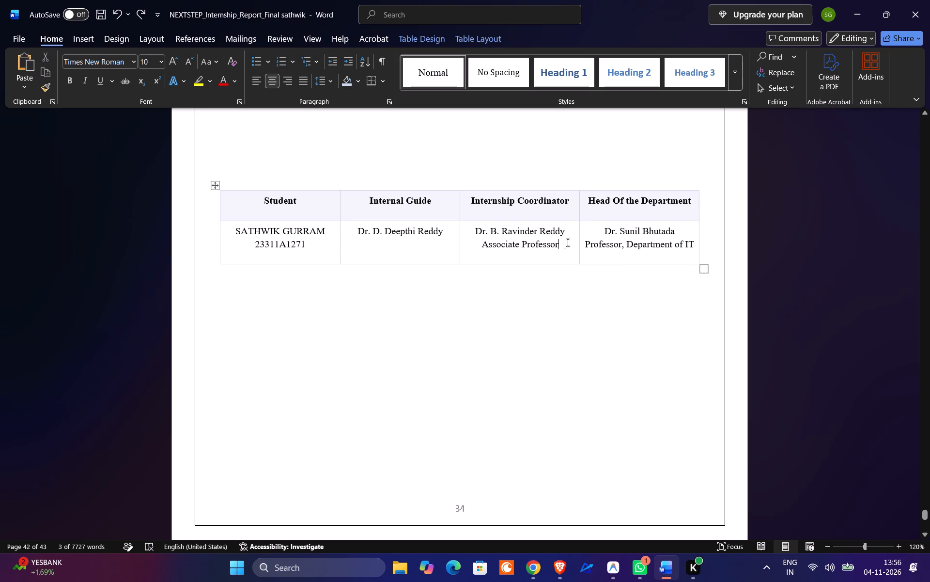
key(Return)
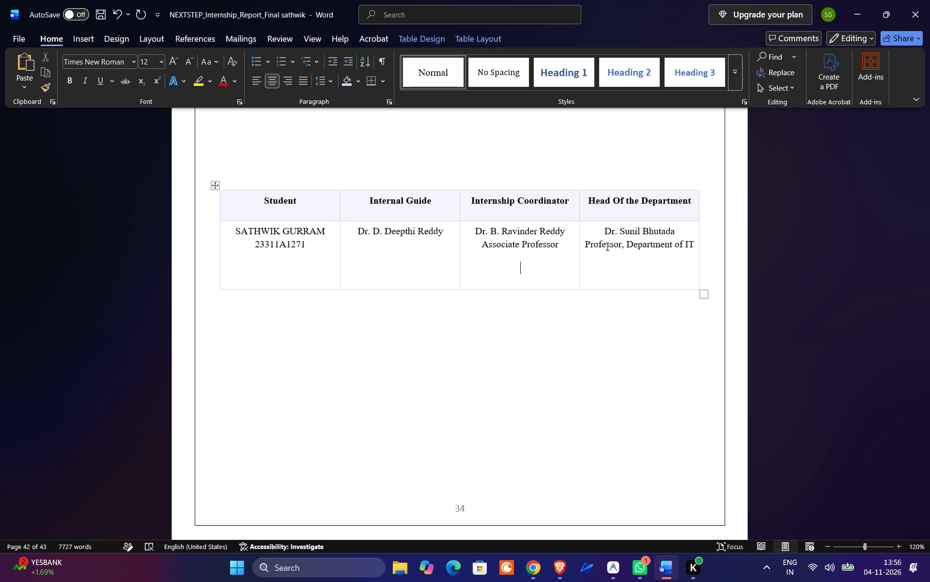
key(ctrl+v)
Below the Internal Guide's name in the same table, add the lines "Associate Professor" and "Department of IT".
click(402, 267)
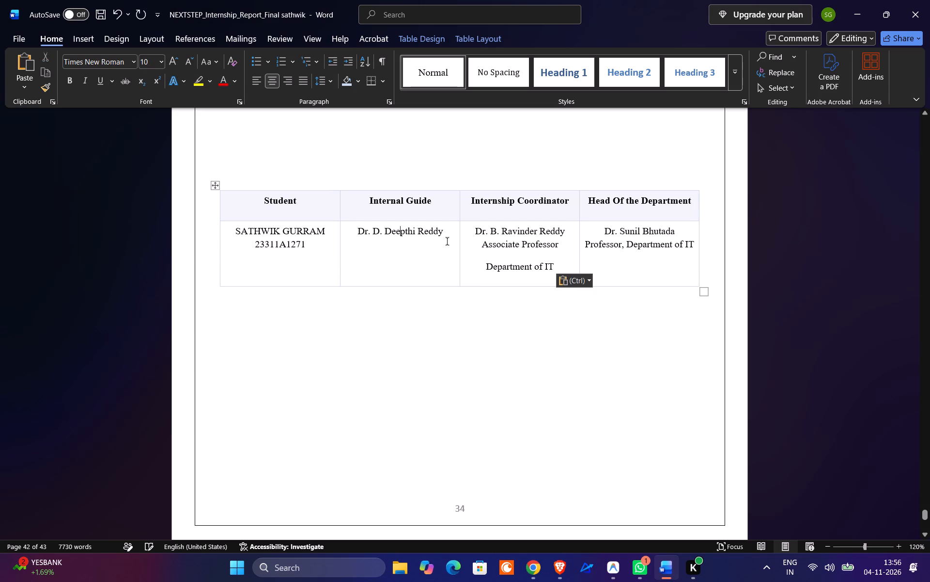
click(446, 238)
key(Return)
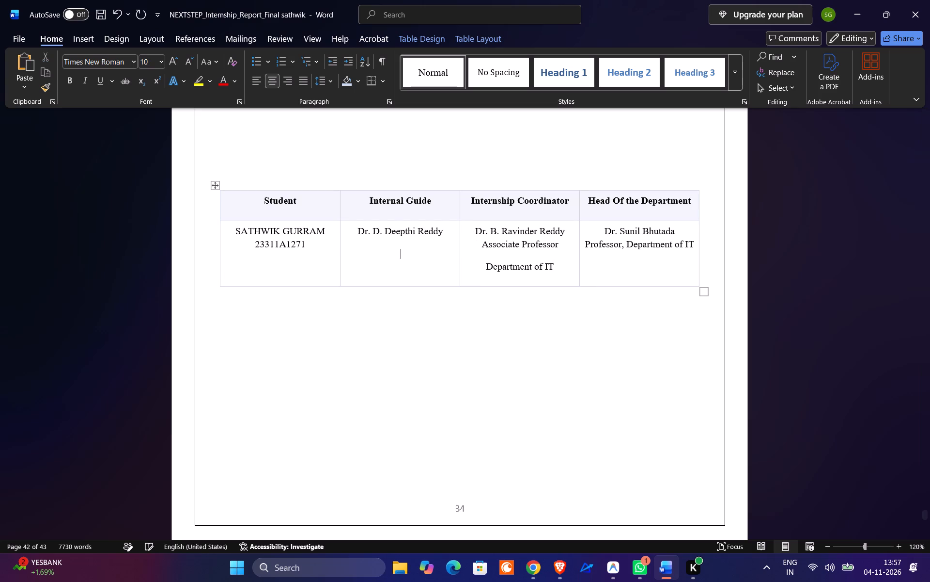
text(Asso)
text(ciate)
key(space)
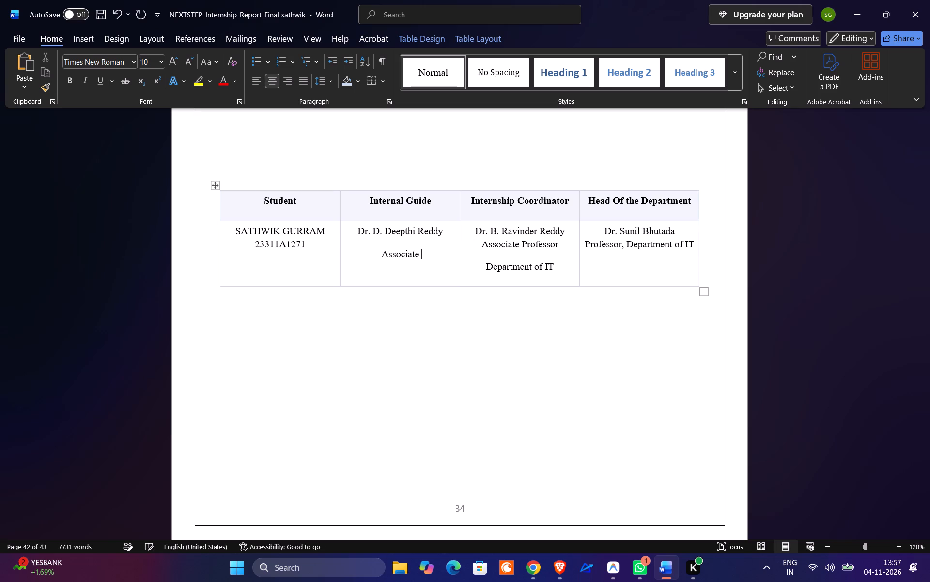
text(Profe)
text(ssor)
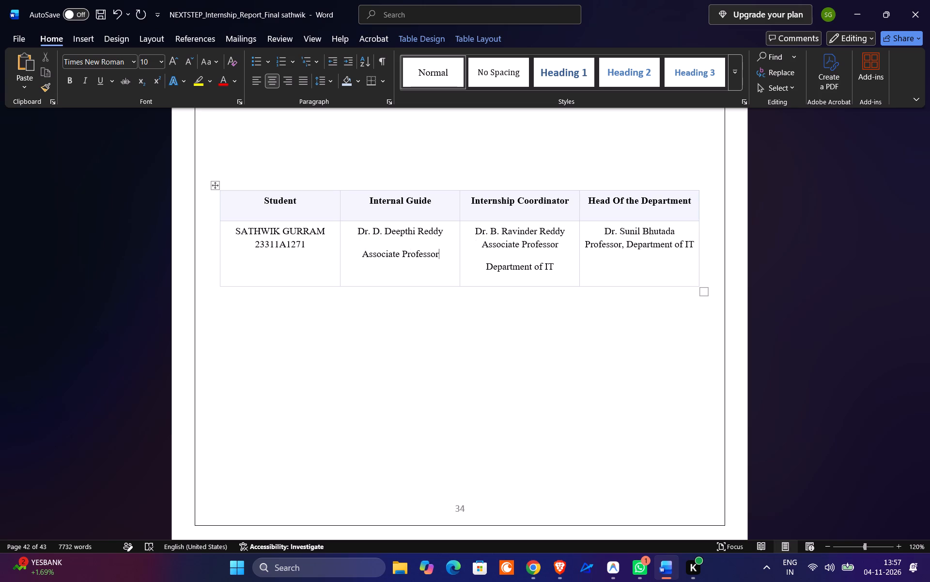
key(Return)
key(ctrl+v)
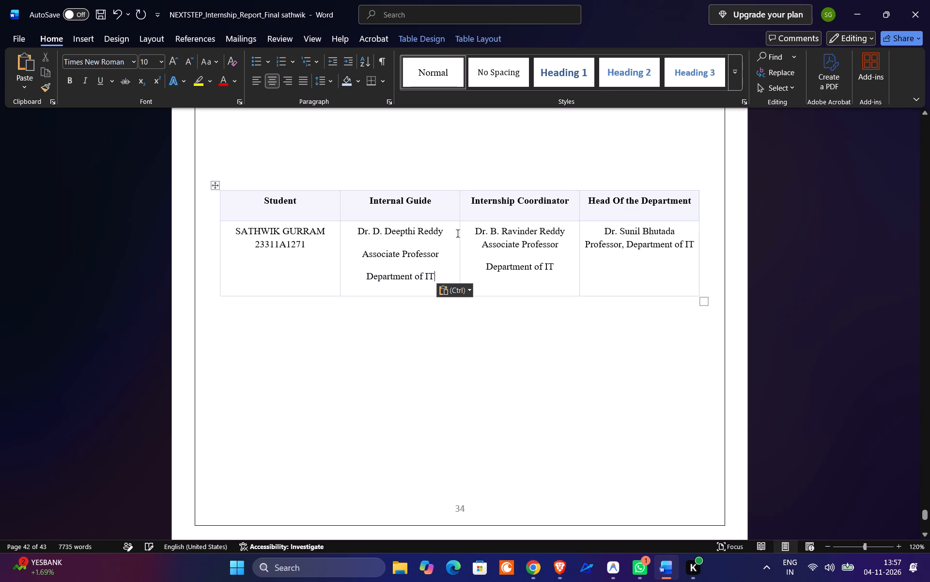
Open the line spacing options for the Internal Guide's three-line entry in Appendix-D's signature table.
drag(356, 233, 400, 277)
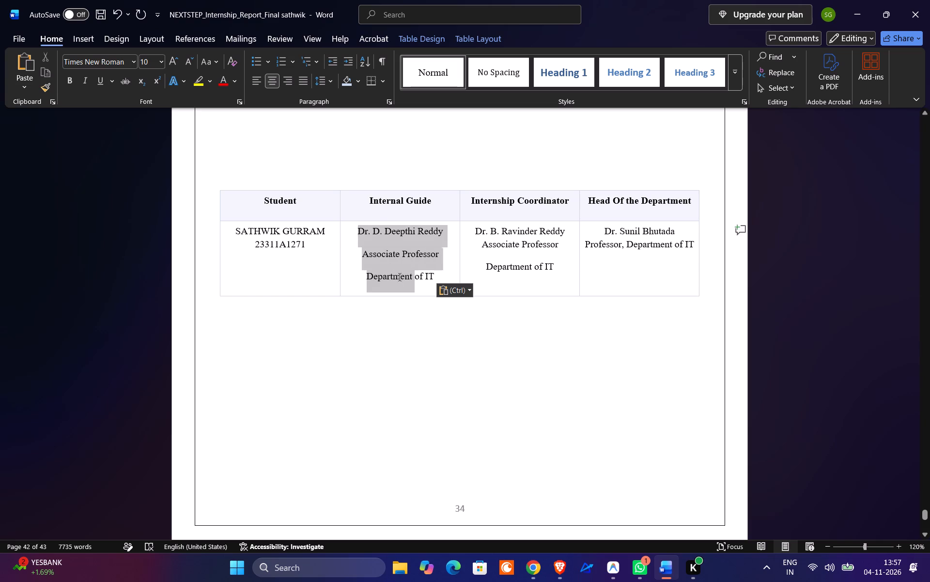
drag(400, 277, 433, 285)
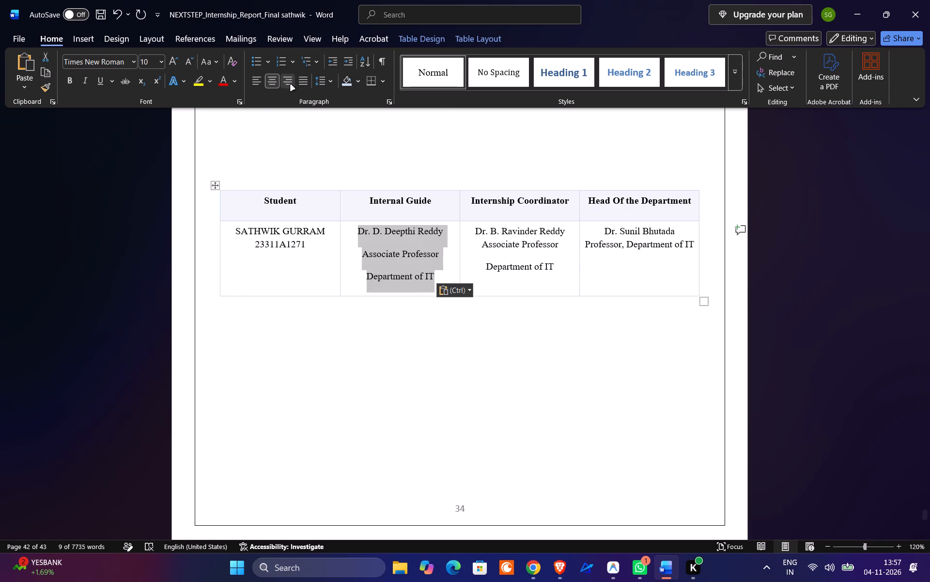
click(317, 85)
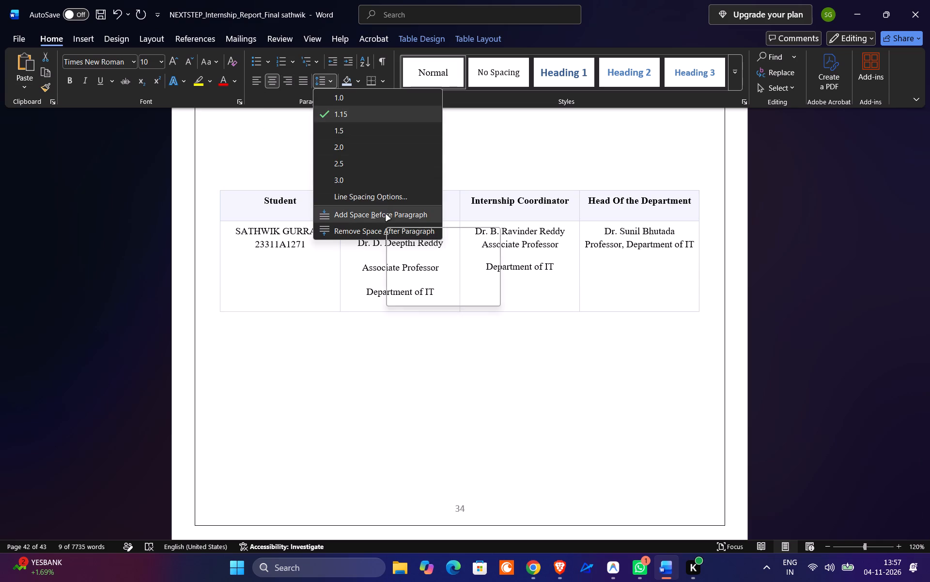
Remove the space after paragraphs in the Internal Guide's three-line entry and after the Internship Coordinator's "Associate Professor" line in Appendix-D's signature table.
click(377, 227)
click(511, 287)
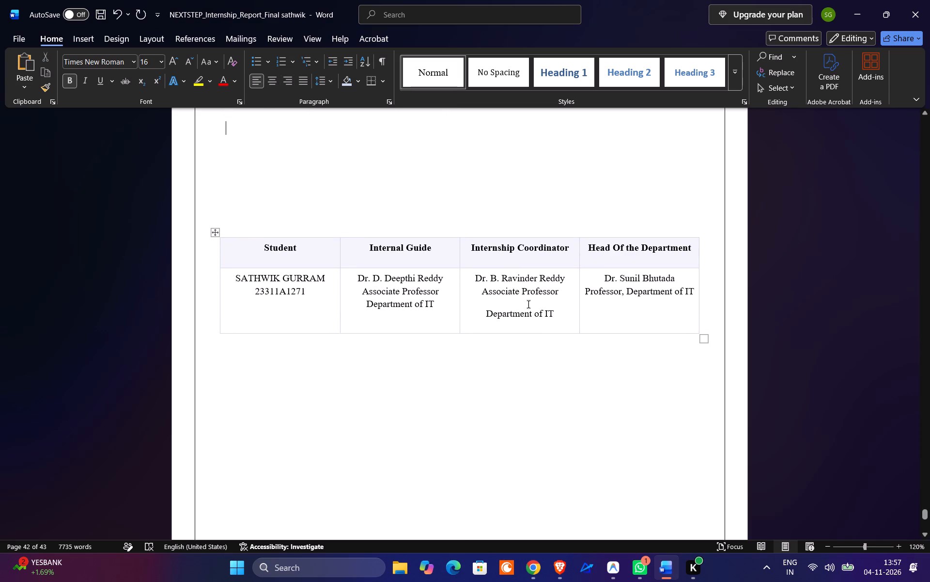
click(528, 304)
click(327, 83)
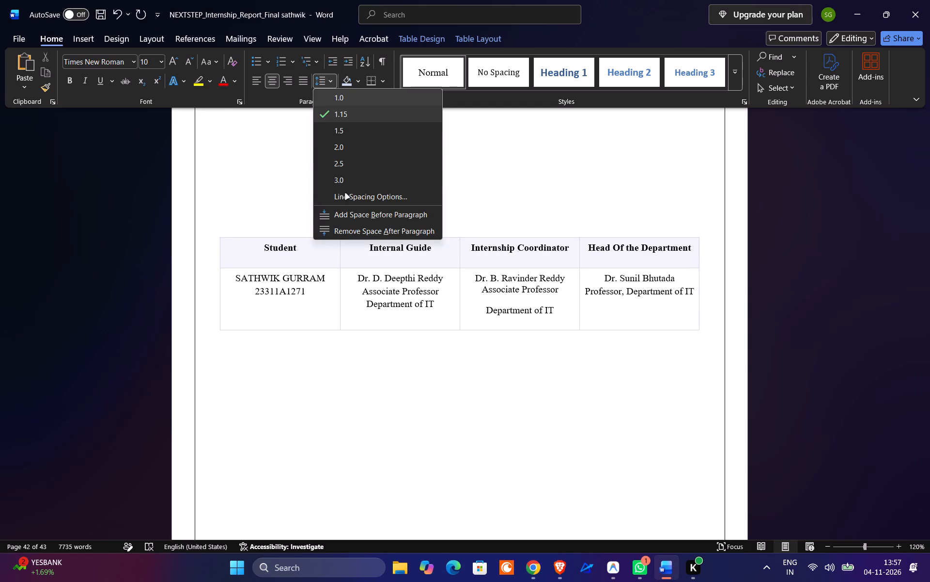
click(355, 230)
click(666, 407)
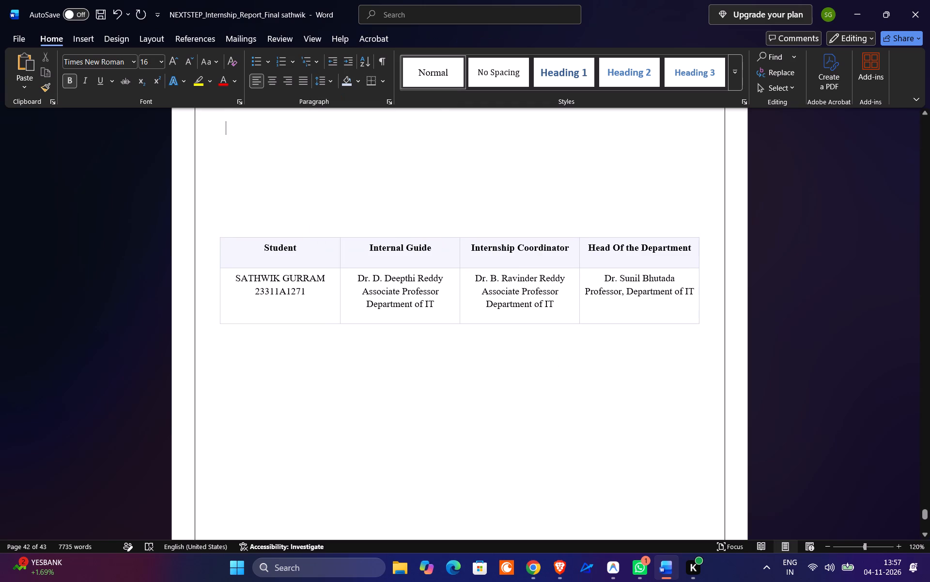
In the Head of the Department's entry, replace the comma after "Professor" with a line break and remove the space after that paragraph.
click(623, 299)
key(BackSpace)
key(Return)
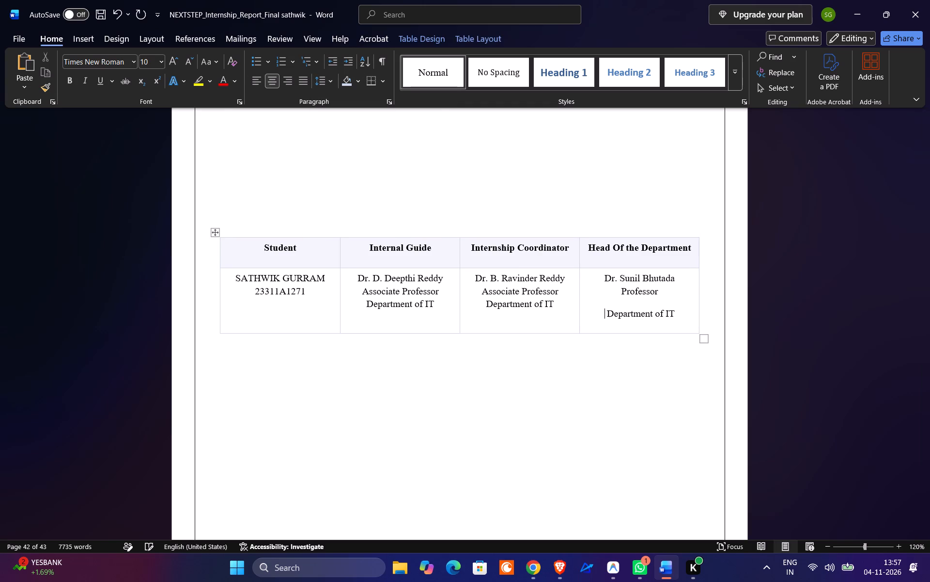
click(628, 300)
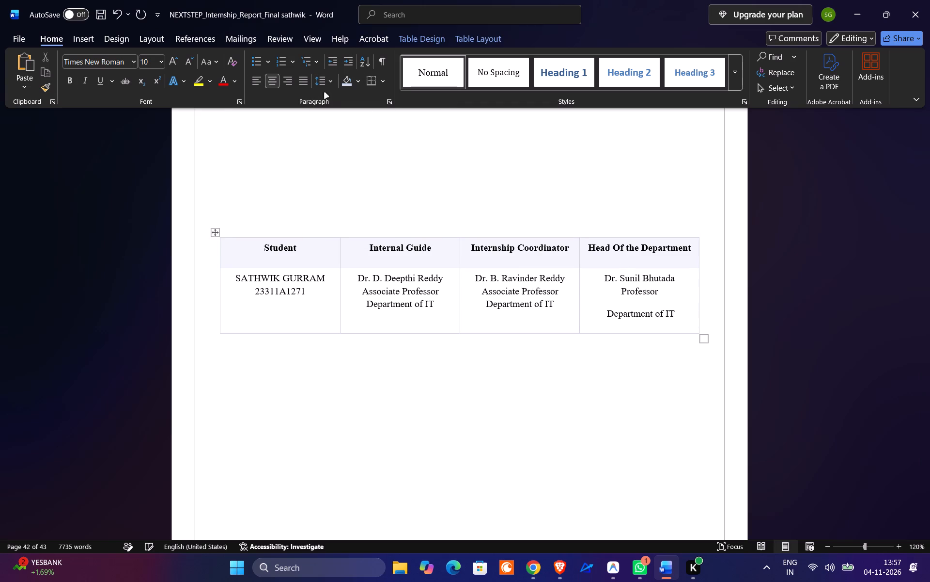
click(325, 88)
click(388, 231)
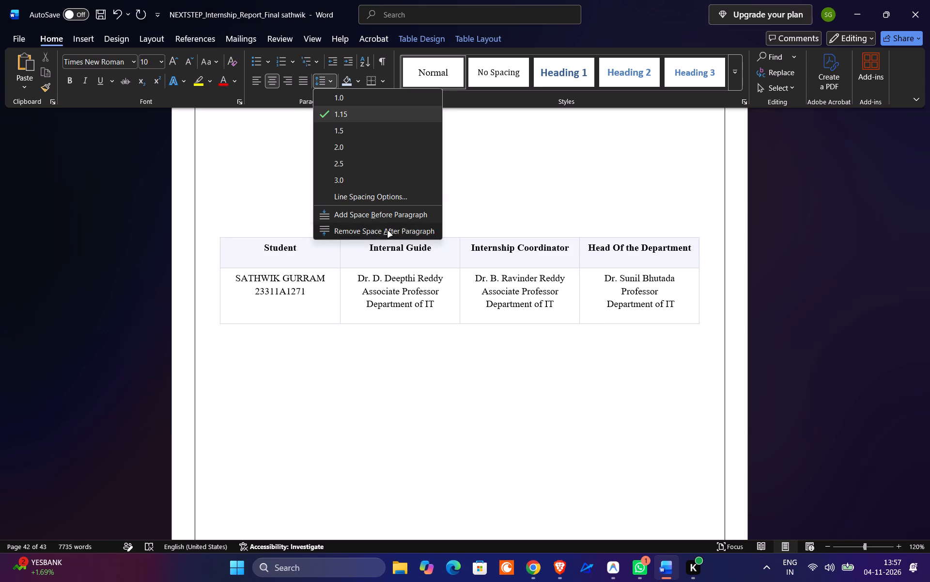
click(474, 416)
Review the Appendix-D page from the signature table up to its heading and project tables.
scroll(503, 441, down, 1)
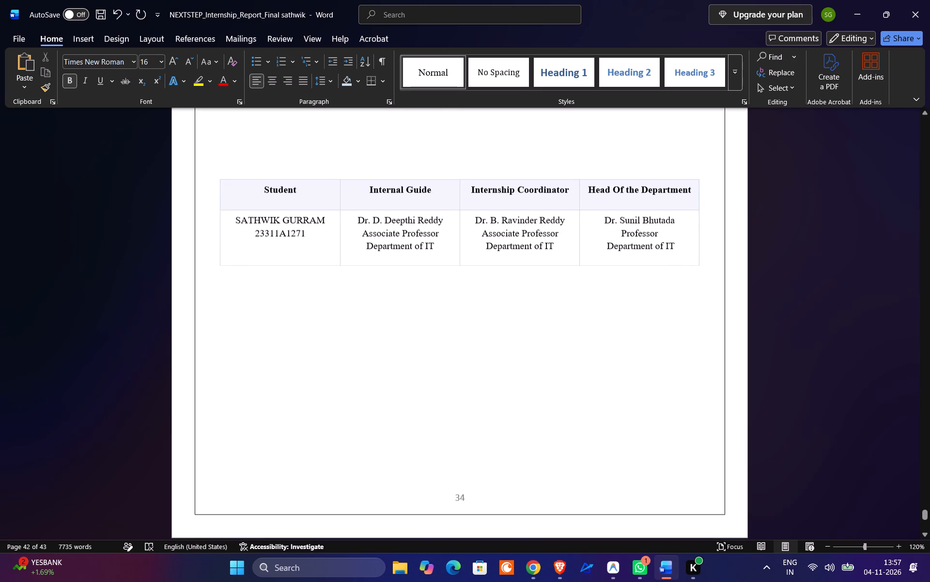
scroll(825, 312, up, 2)
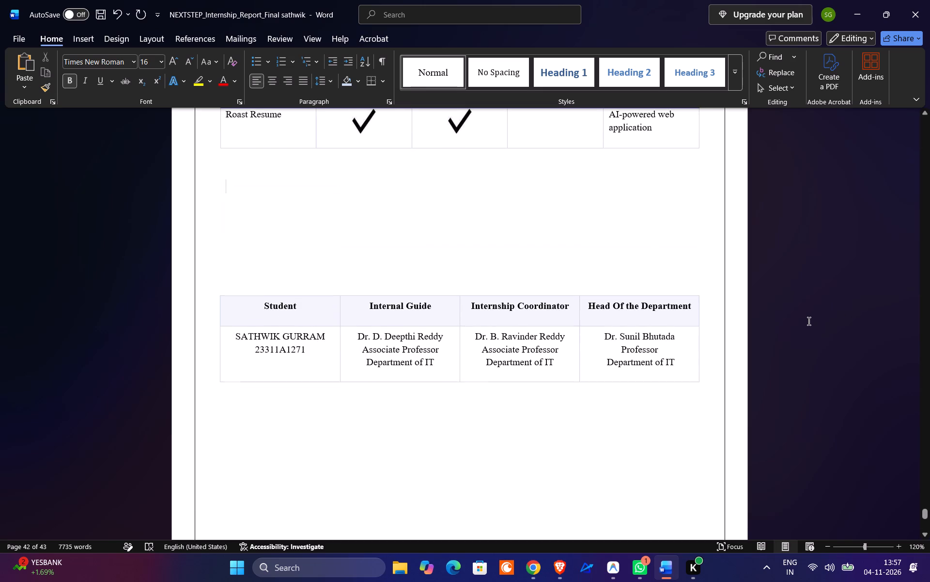
scroll(809, 321, up, 4)
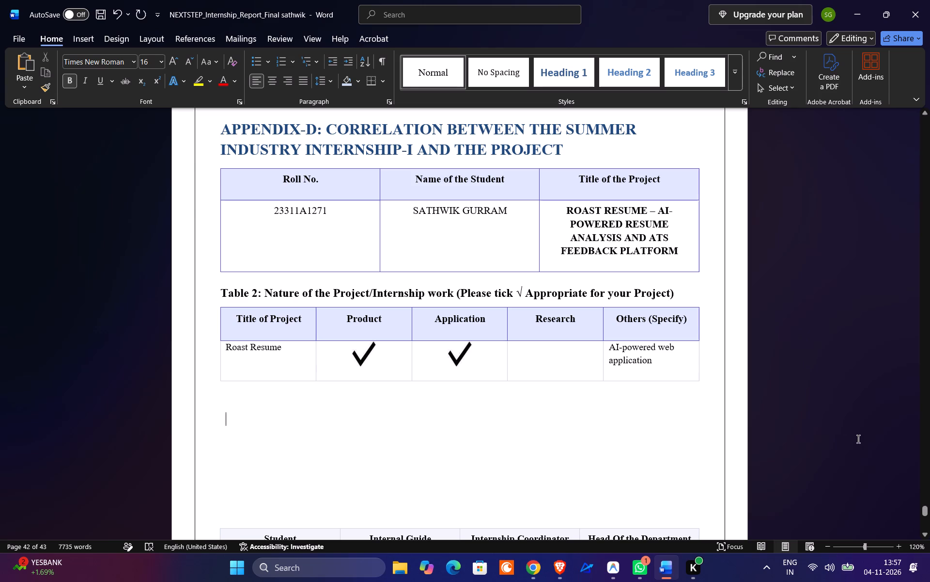
scroll(858, 439, up, 2)
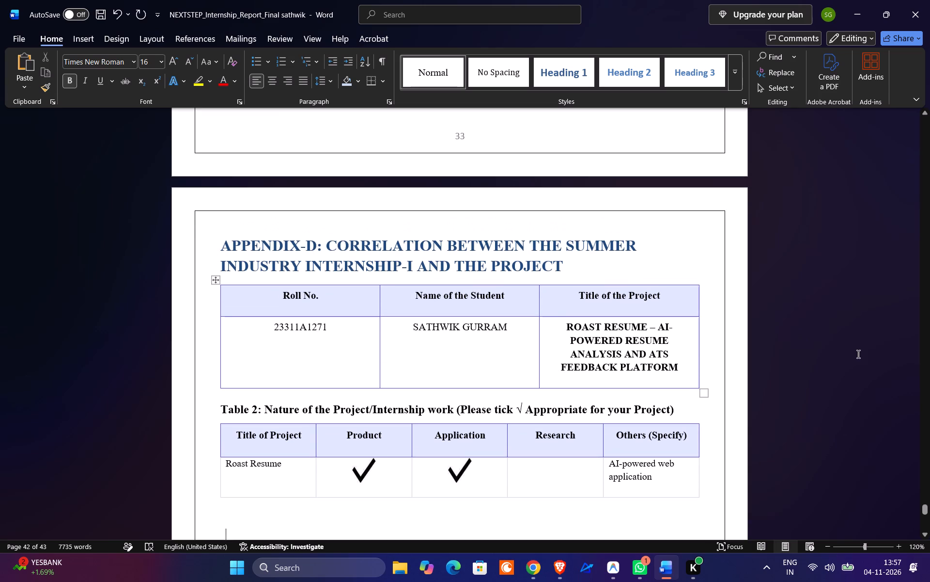
Remove the italics from the "Summer Internship-2 / Capstone Project Form" line in Appendix-C.
scroll(858, 354, up, 8)
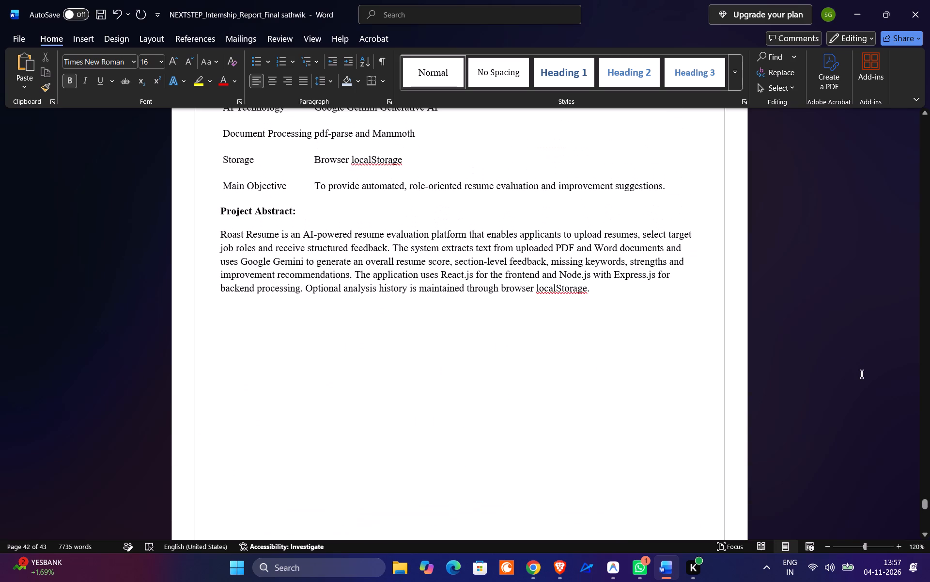
scroll(866, 385, up, 2)
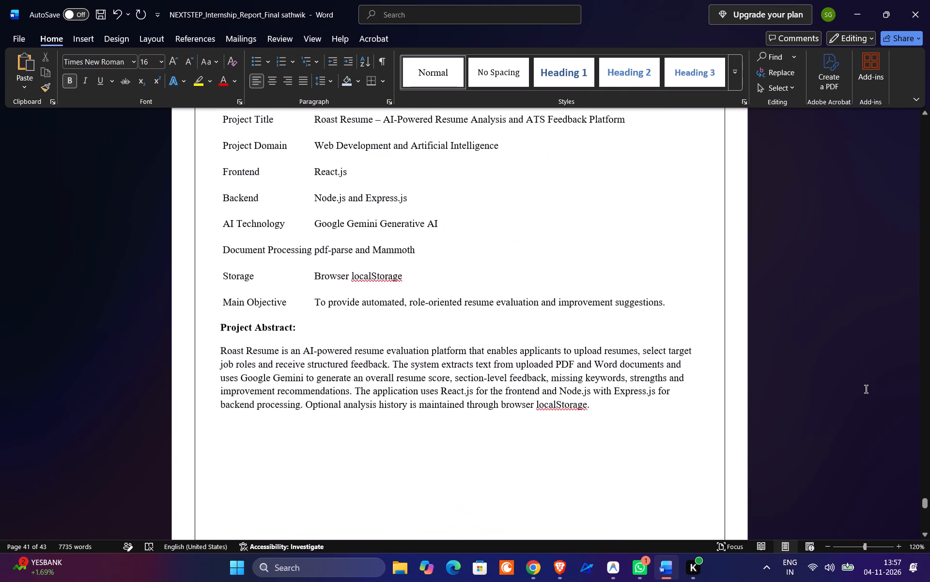
scroll(866, 389, up, 3)
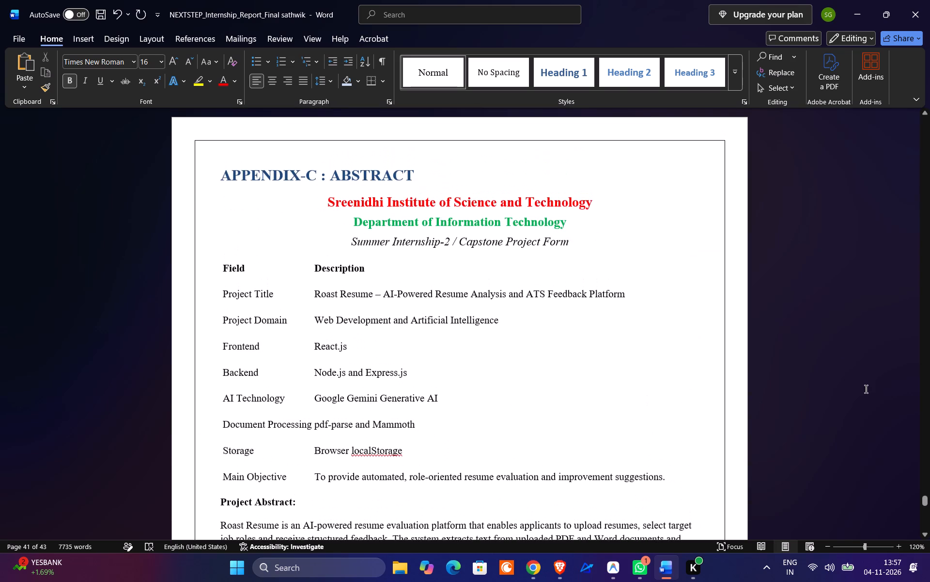
scroll(866, 389, up, 2)
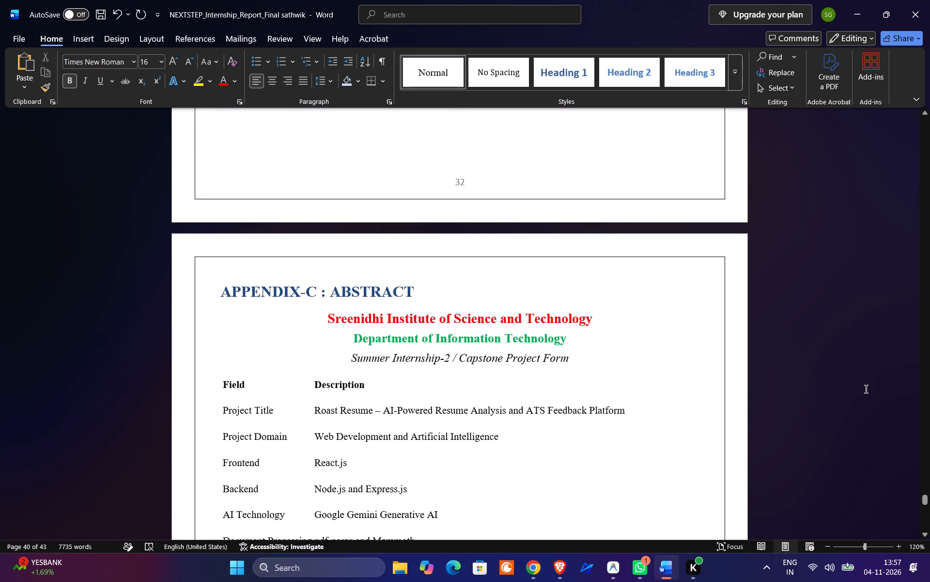
scroll(866, 389, up, 1)
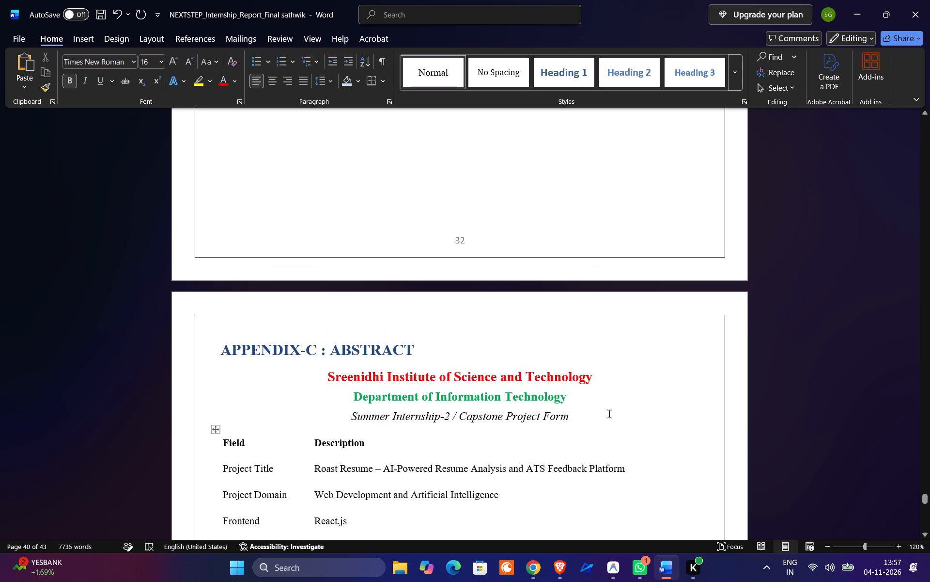
drag(585, 416, 358, 416)
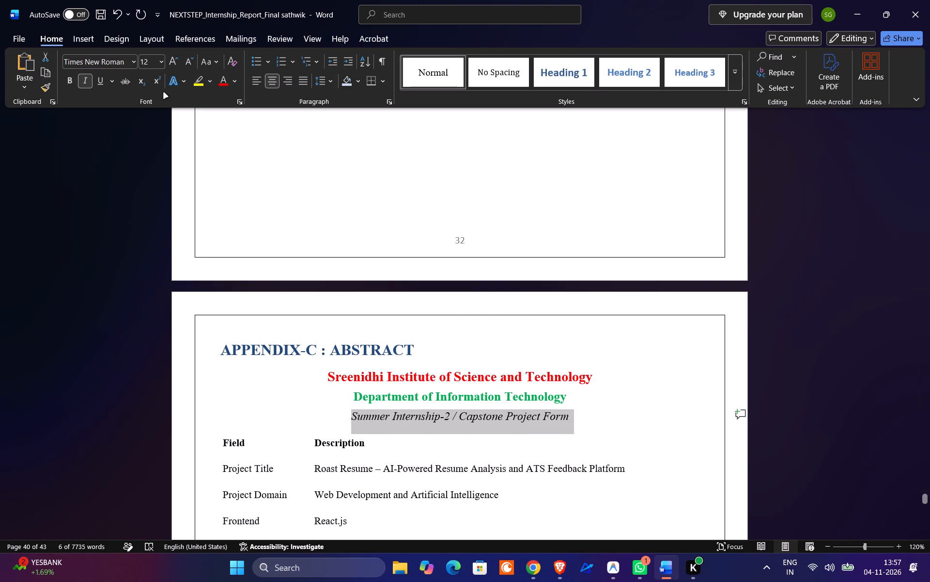
click(87, 85)
click(25, 342)
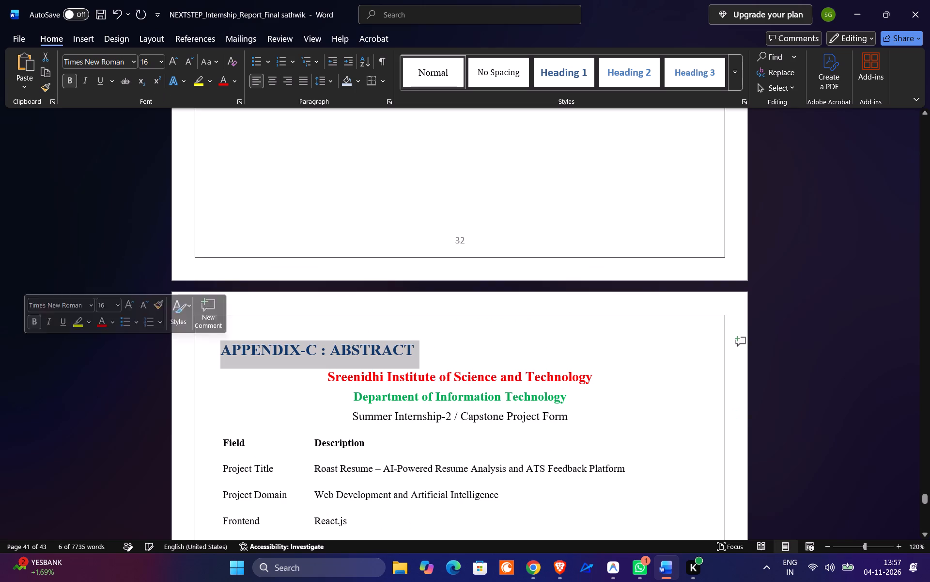
click(860, 338)
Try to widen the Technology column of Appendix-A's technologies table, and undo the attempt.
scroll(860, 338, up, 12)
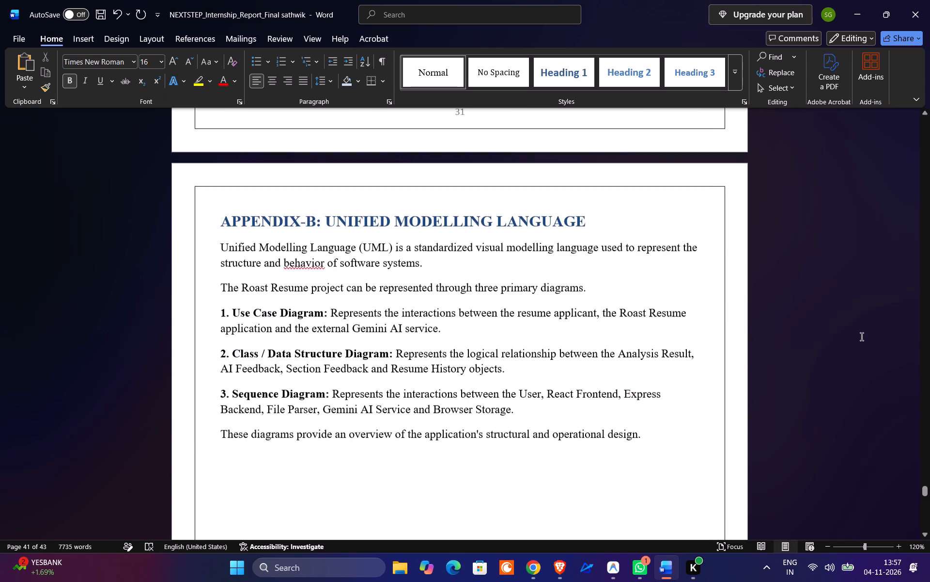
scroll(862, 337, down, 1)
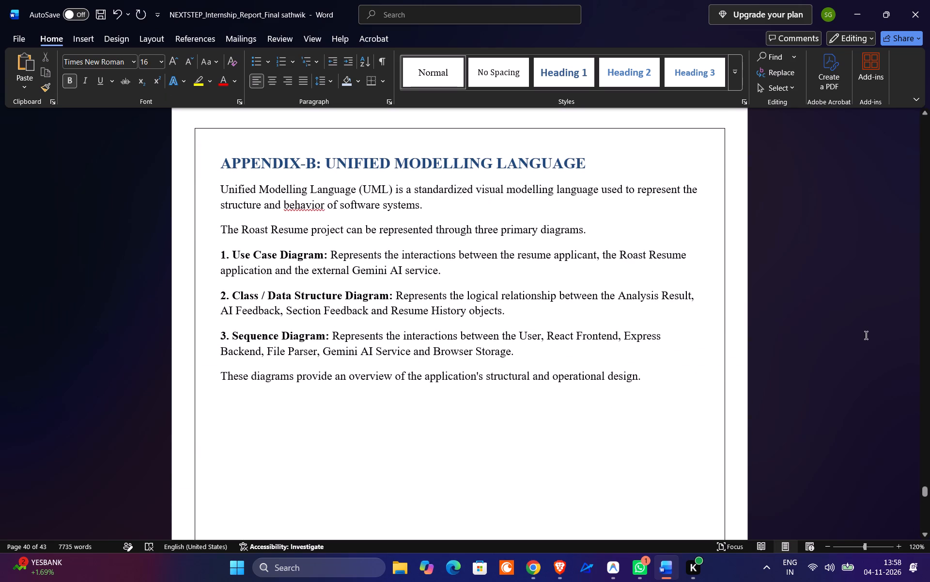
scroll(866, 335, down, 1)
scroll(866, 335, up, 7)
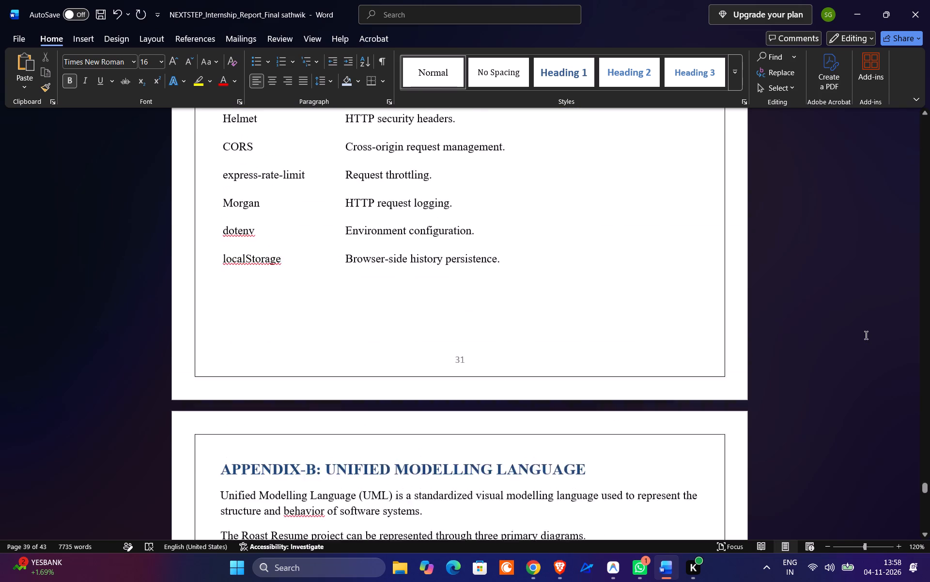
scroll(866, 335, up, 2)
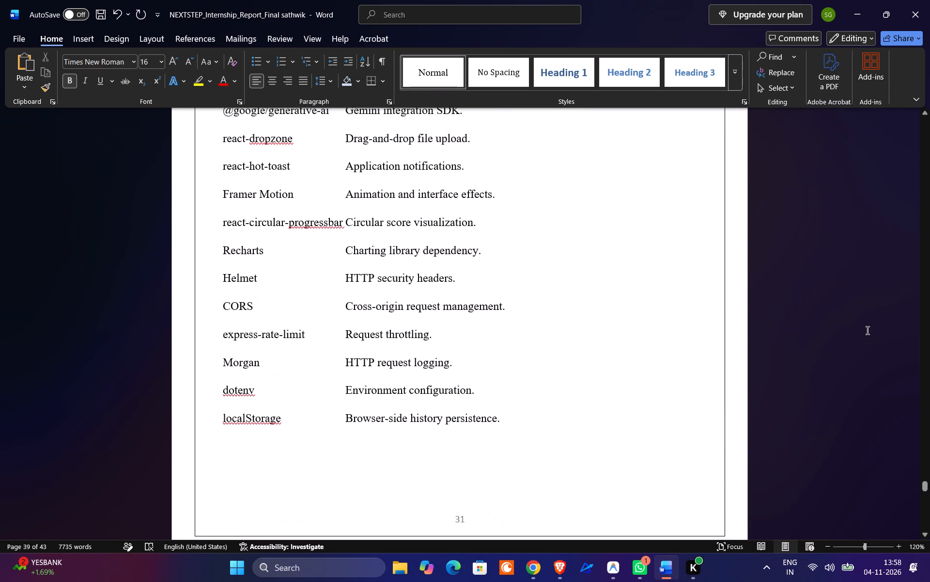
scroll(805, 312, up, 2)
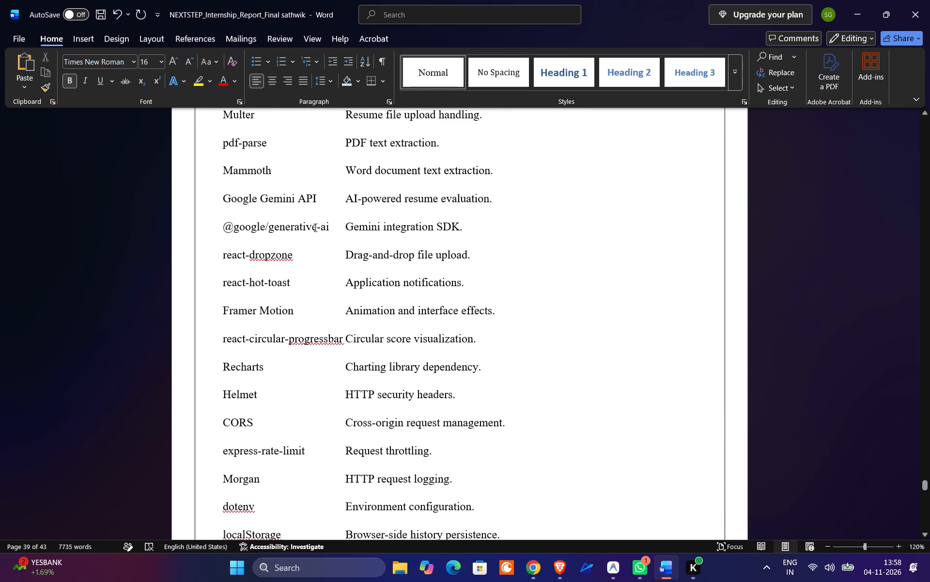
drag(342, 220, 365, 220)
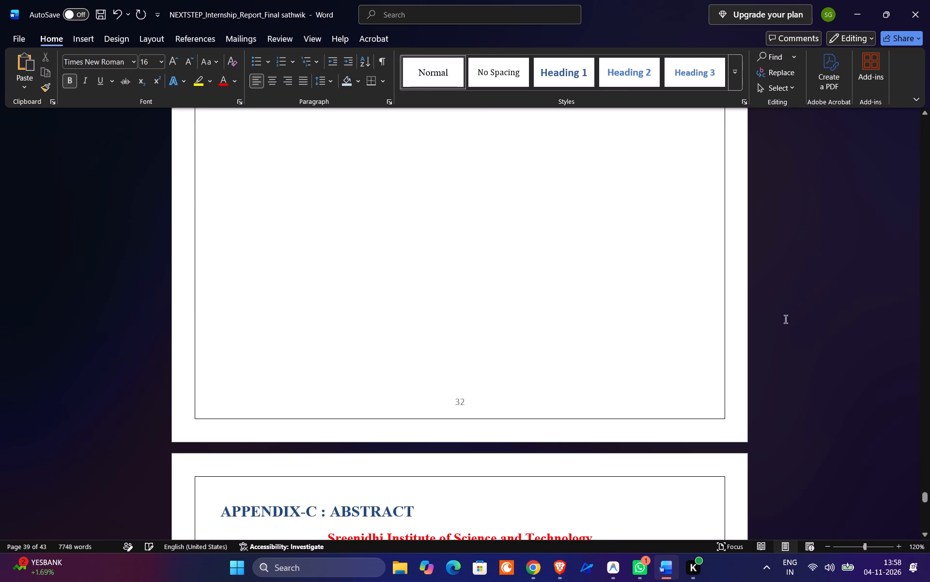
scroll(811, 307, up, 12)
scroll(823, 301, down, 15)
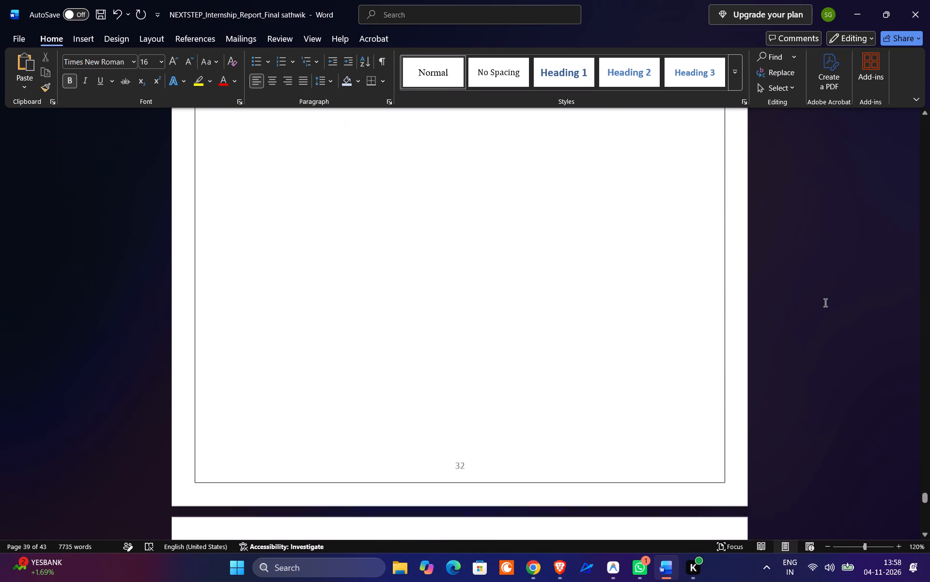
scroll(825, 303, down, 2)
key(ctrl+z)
Widen the Technology column of Appendix-A's table slightly so its entries stand clear of the descriptions.
scroll(825, 303, up, 6)
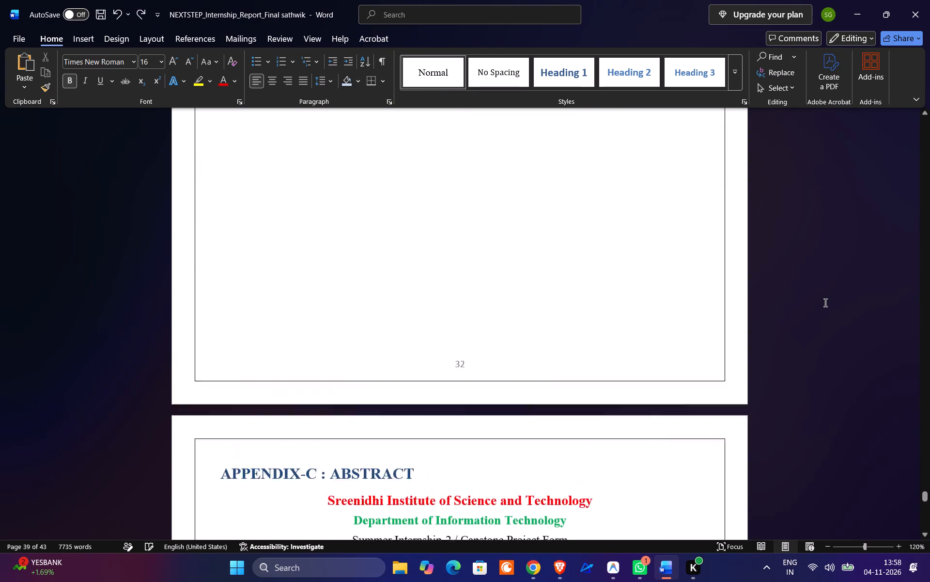
scroll(825, 303, up, 18)
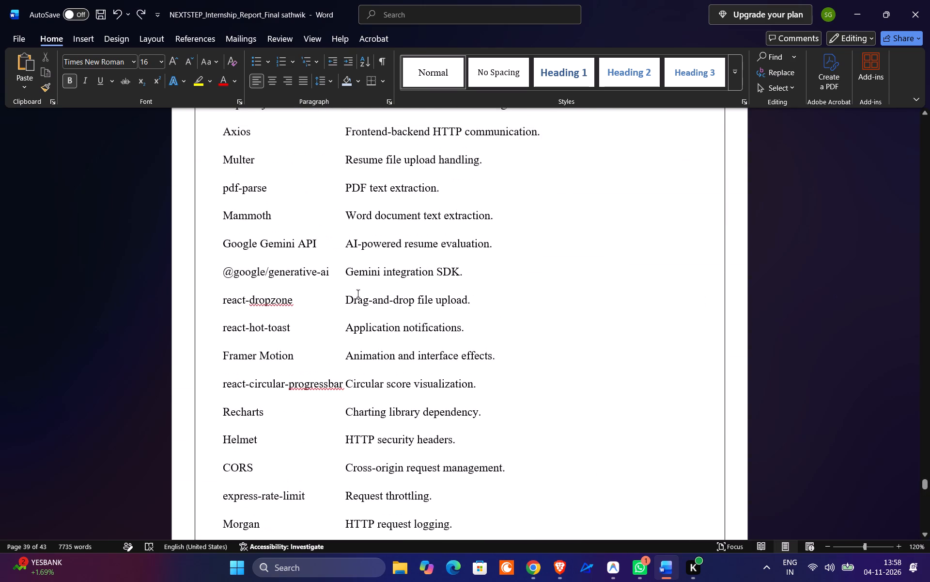
scroll(358, 293, up, 5)
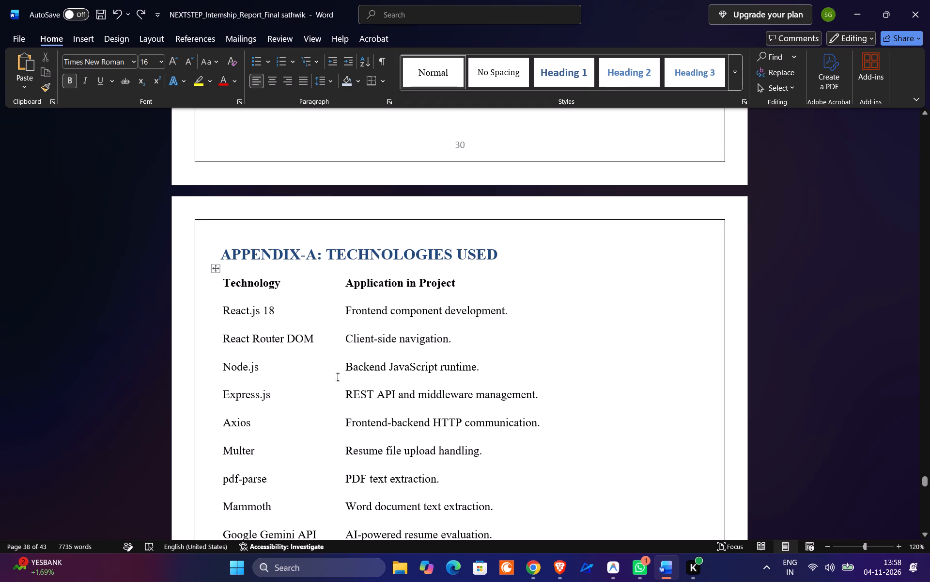
drag(342, 377, 355, 377)
scroll(875, 349, down, 3)
scroll(514, 276, up, 3)
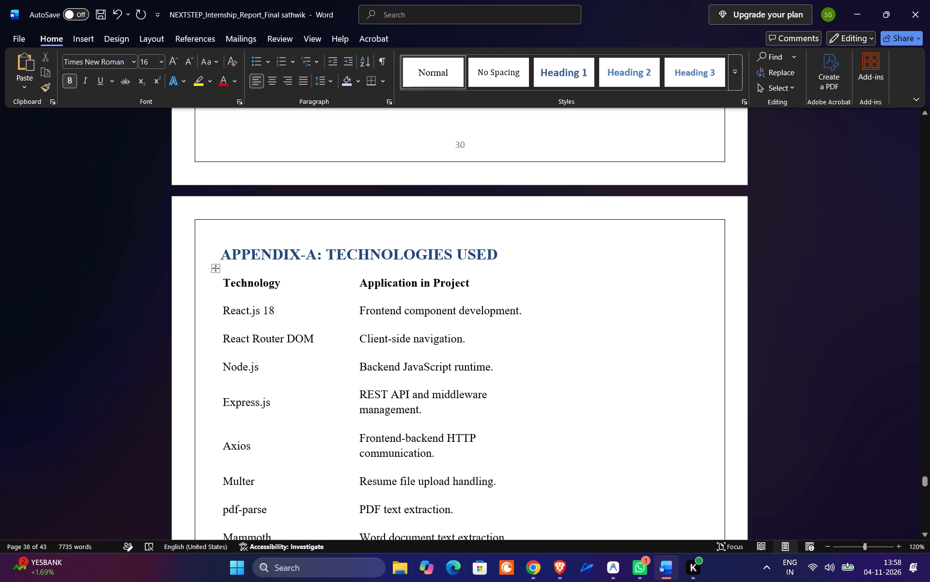
Widen the Application in Project column of Appendix-A's table so each description fits on one line.
drag(541, 312, 600, 315)
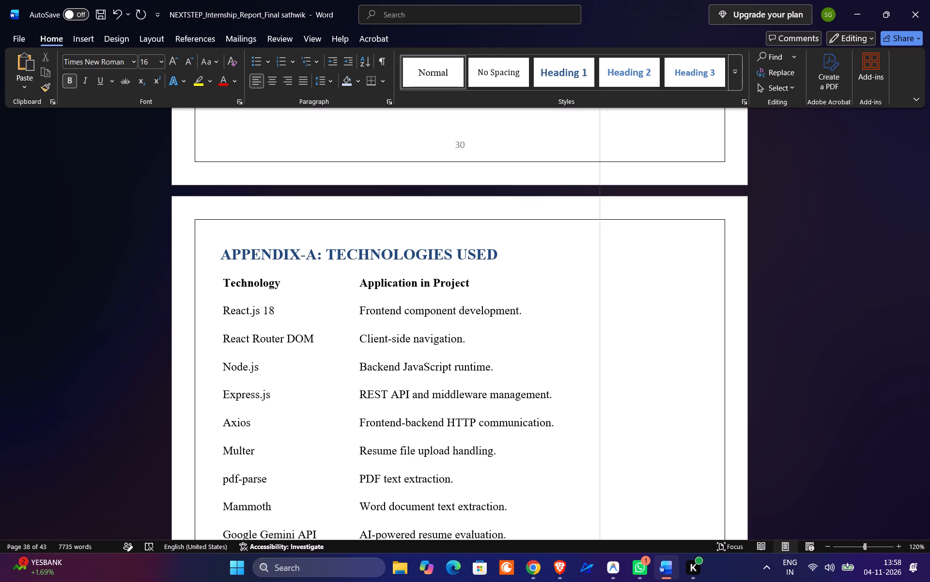
drag(600, 315, 610, 315)
click(902, 338)
scroll(895, 337, down, 6)
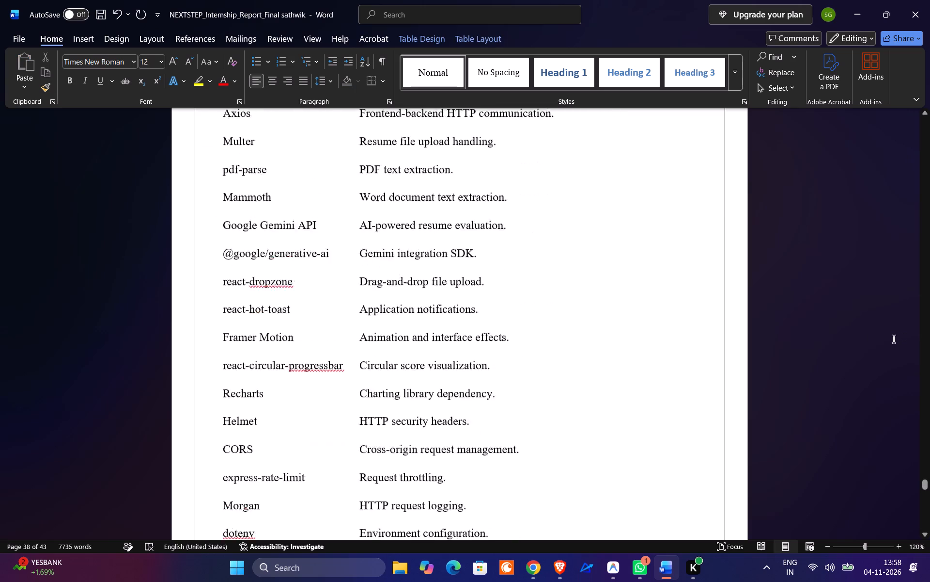
scroll(894, 339, down, 2)
Add space after the paragraph preceding the "6.3 Future Scope" heading and space before the heading itself.
scroll(894, 339, up, 6)
scroll(880, 347, up, 15)
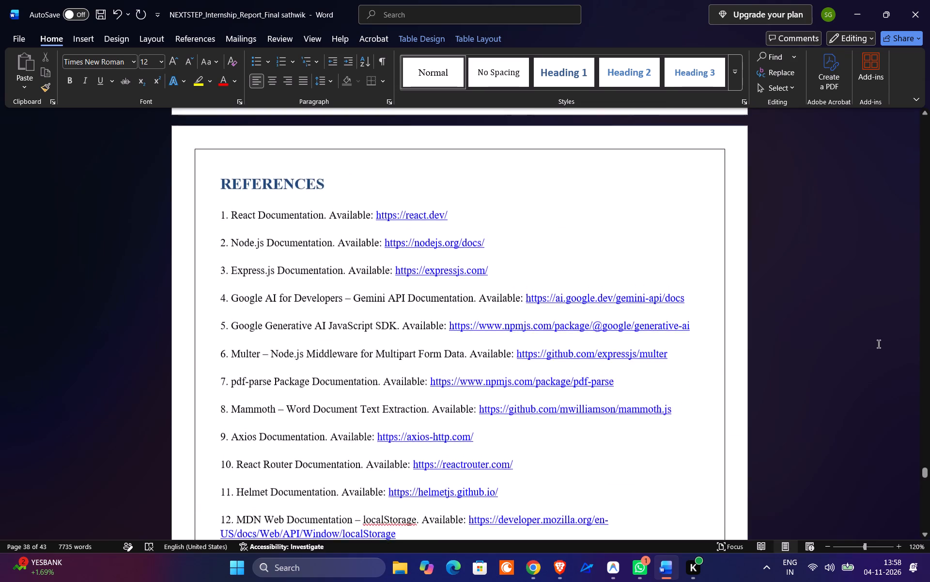
scroll(879, 344, up, 16)
scroll(879, 344, up, 8)
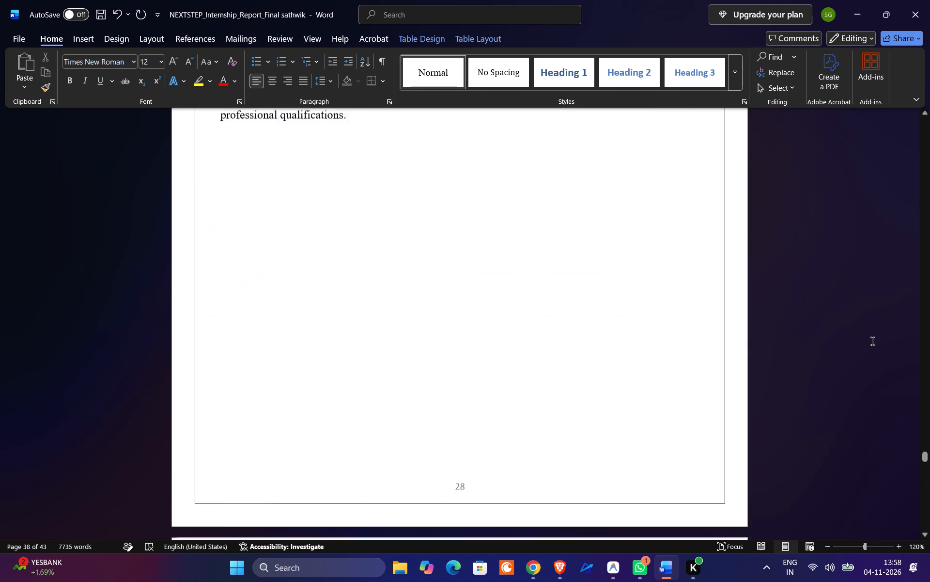
scroll(872, 341, up, 20)
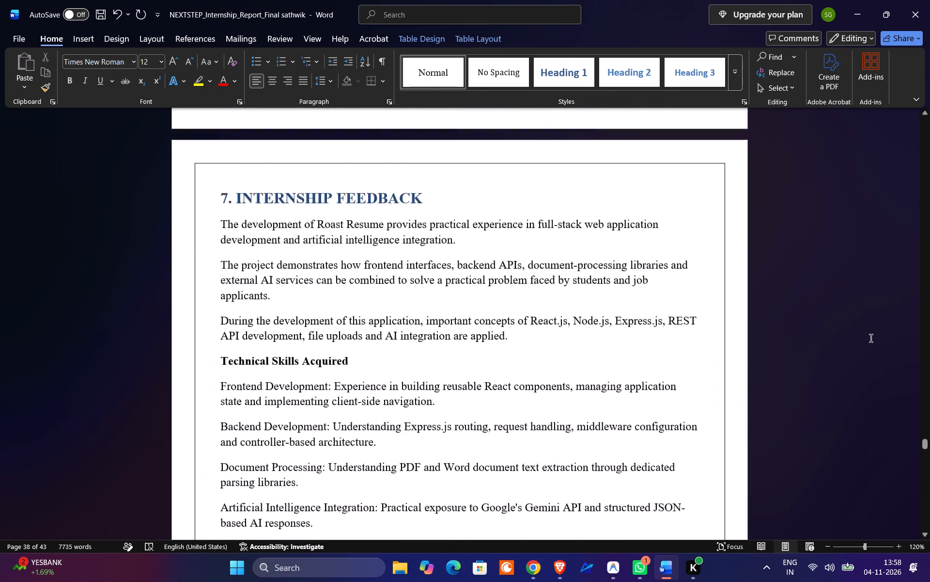
scroll(871, 338, up, 4)
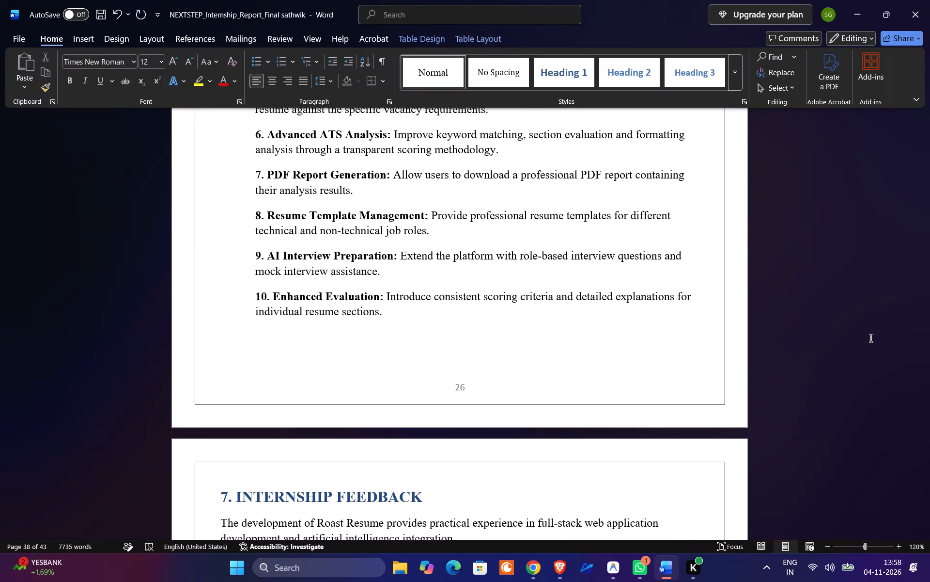
scroll(829, 294, up, 3)
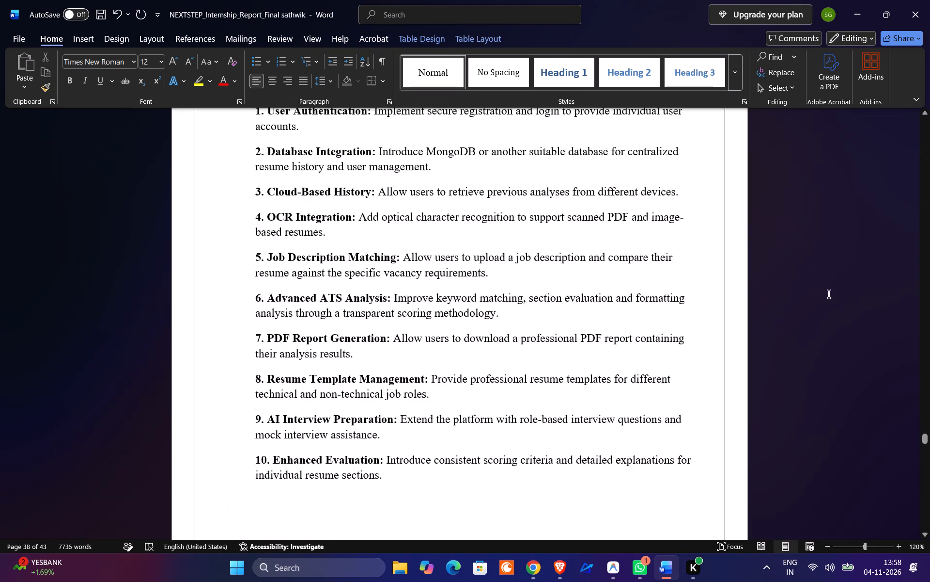
scroll(829, 294, up, 6)
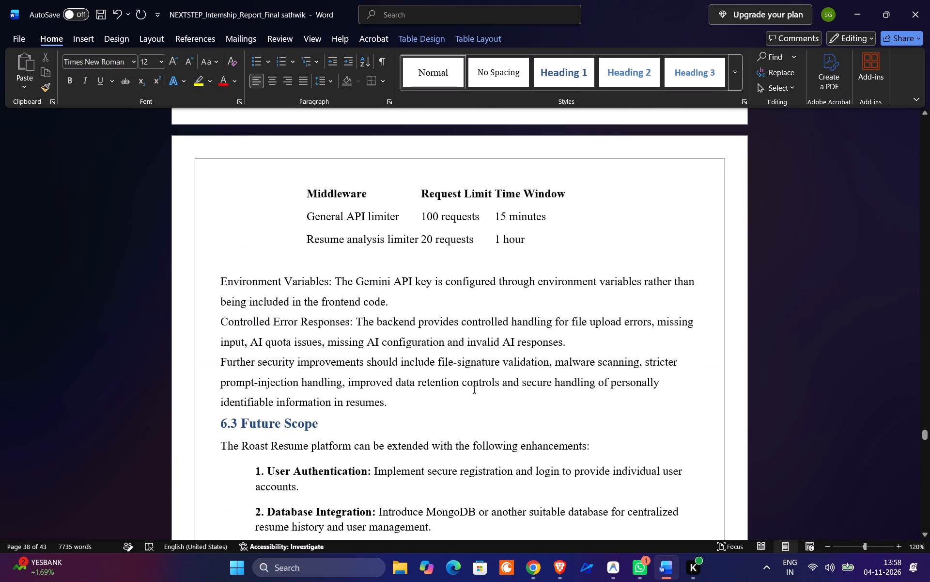
click(435, 410)
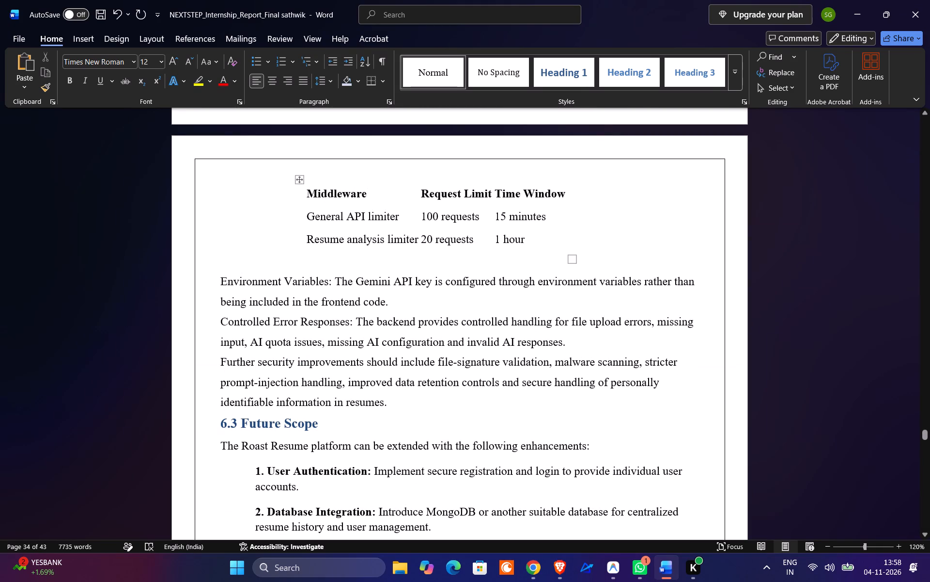
click(323, 83)
click(385, 231)
click(216, 430)
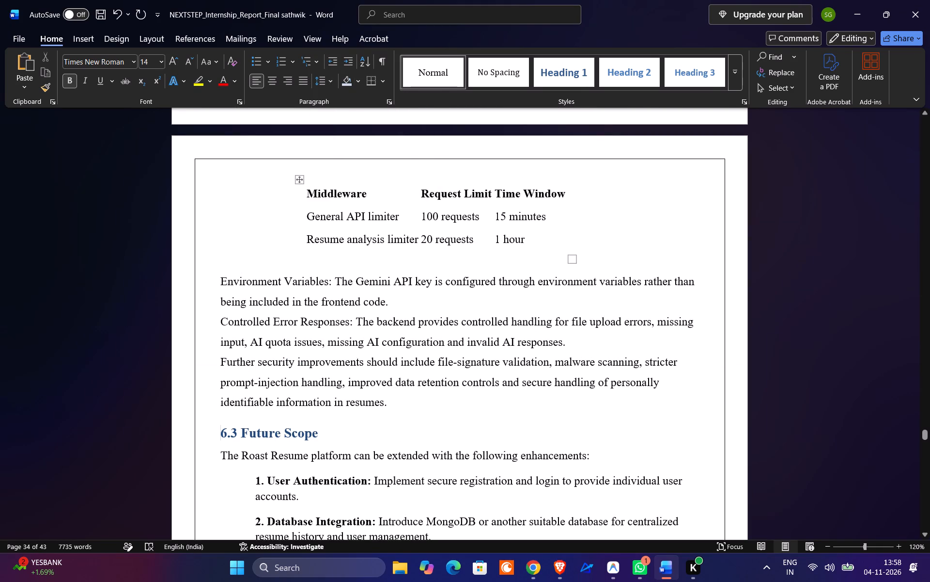
click(314, 81)
click(372, 210)
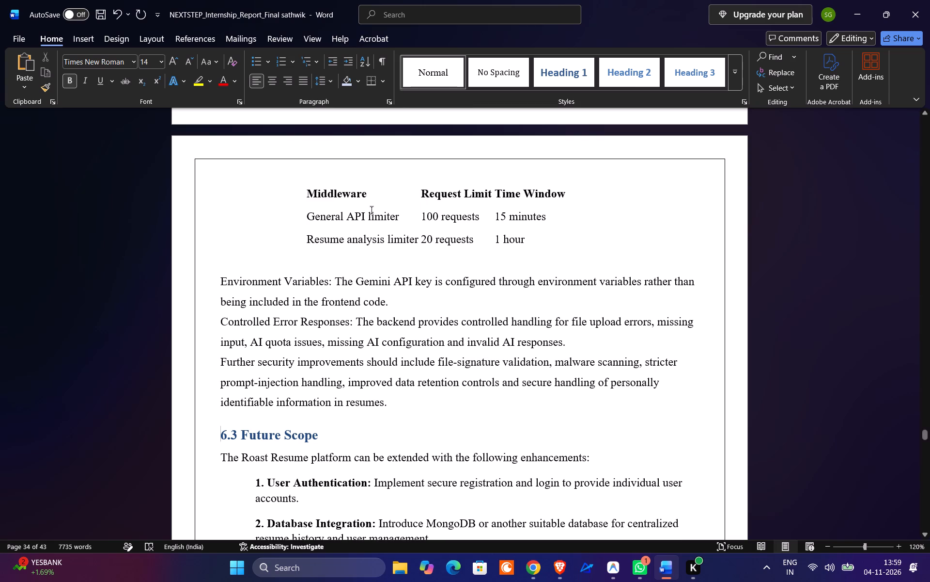
click(823, 288)
Review the rest of the Future Scope list and the Internship Feedback chapter through Learning Outcomes.
scroll(825, 279, down, 11)
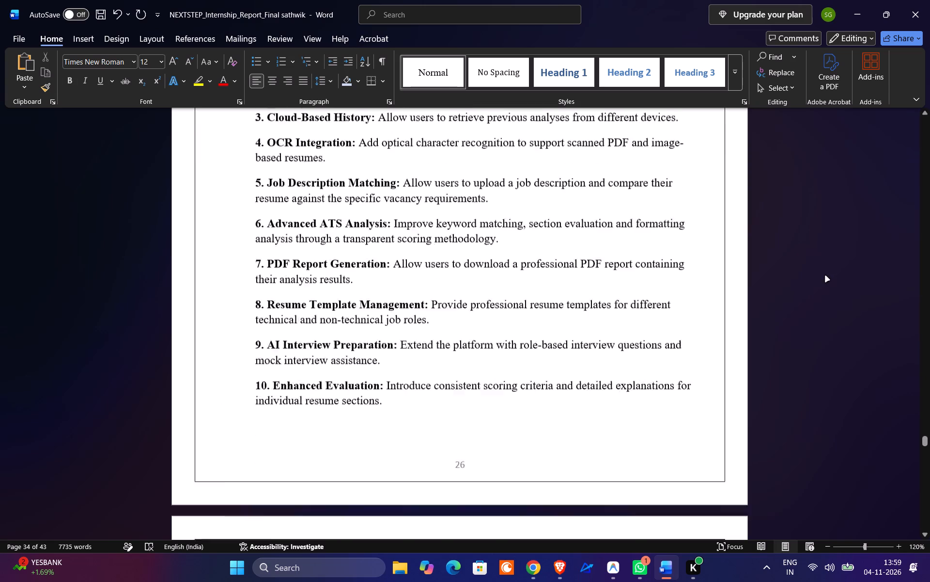
scroll(825, 276, down, 10)
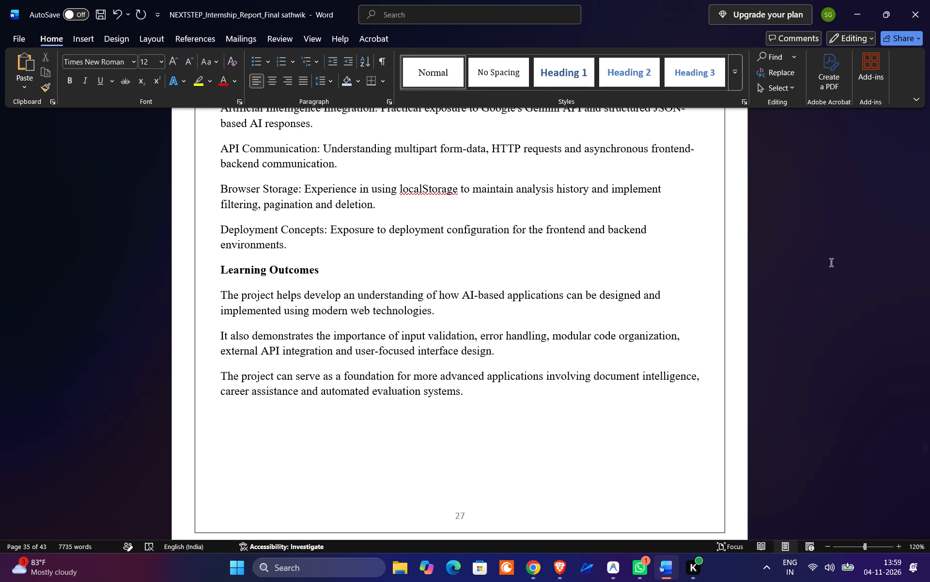
scroll(665, 233, up, 3)
scroll(680, 179, up, 6)
scroll(679, 161, down, 2)
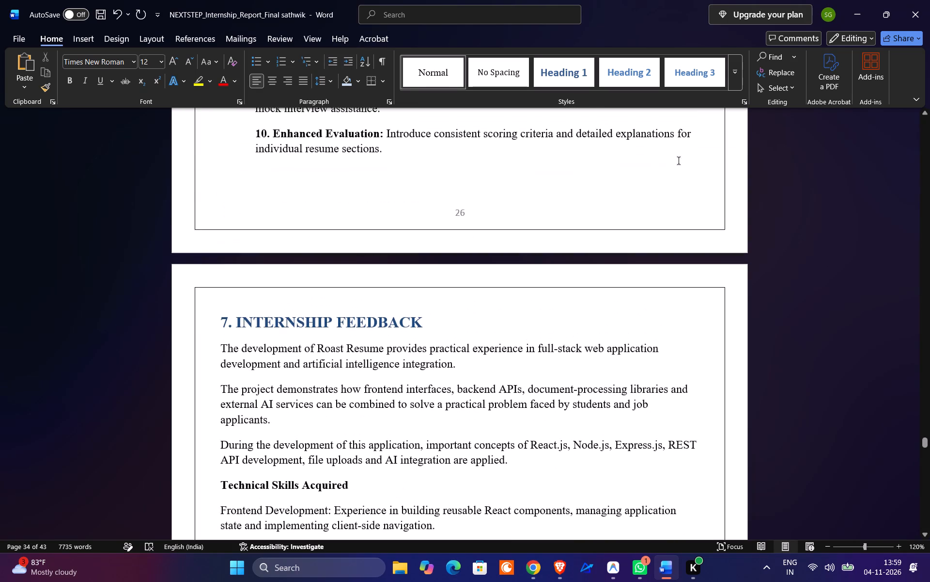
scroll(679, 161, down, 5)
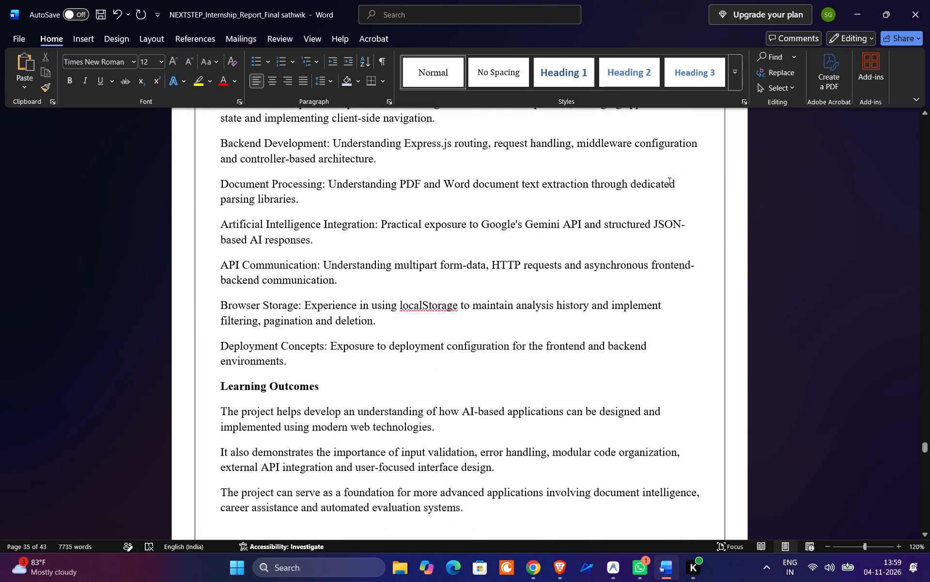
Save the internship report.
key(ctrl+s)
key(ctrl+s)
key(ctrl+s)
key(ctrl+s)
key(ctrl+s)
key(ctrl+s)
key(ctrl+s)
key(ctrl+s)
key(ctrl+s)
key(ctrl+s)
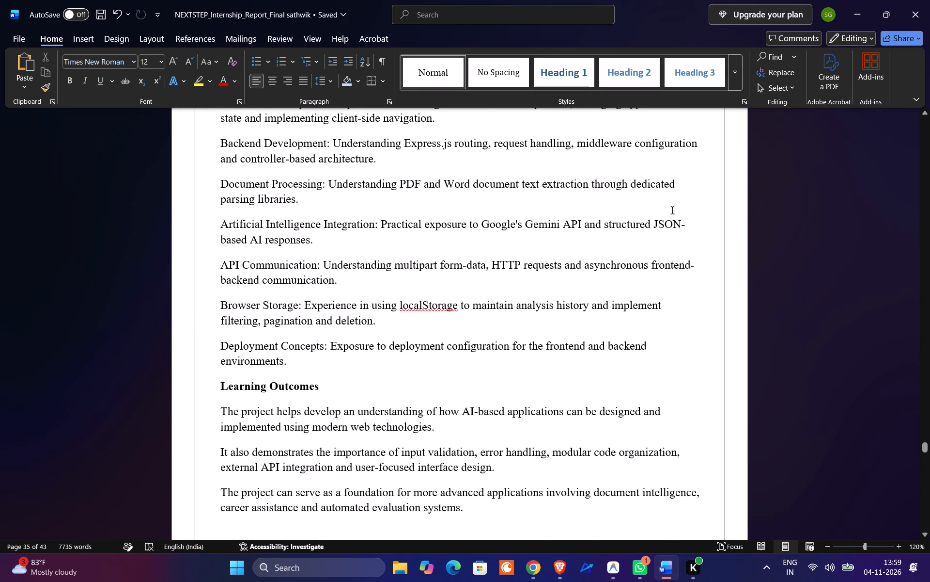
Save the internship report again.
key(ctrl+s)
key(ctrl+s)
key(ctrl+s)
key(ctrl+s)
key(ctrl+s)
key(ctrl+s)
key(ctrl+s)
key(ctrl+s)
Find the internship report in File Explorer's Downloads folder and close its open Word document.
click(405, 561)
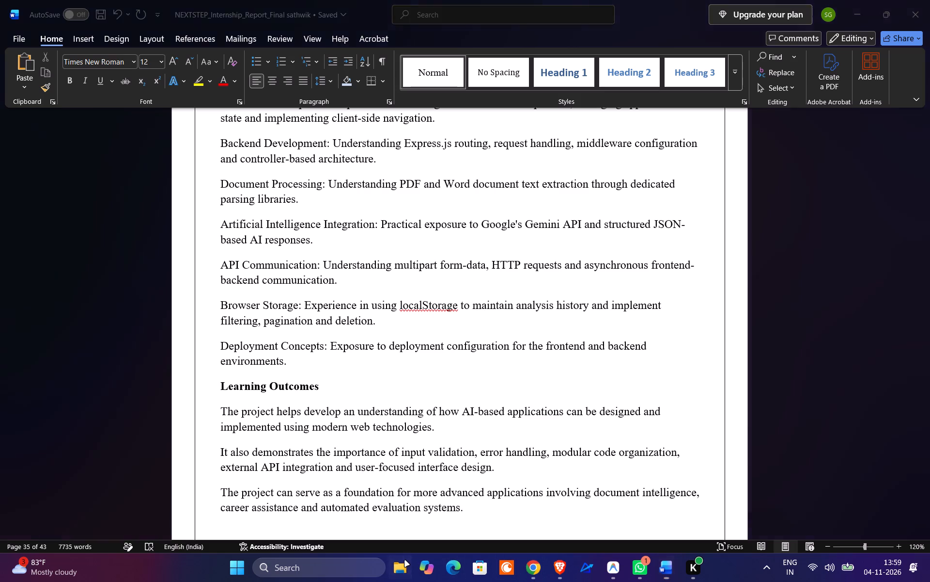
click(22, 182)
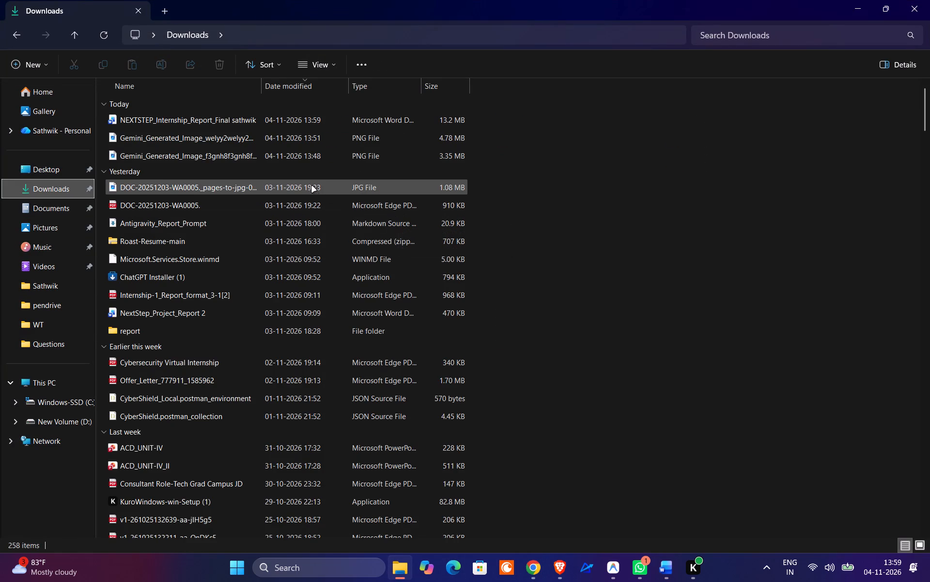
double_click(242, 120)
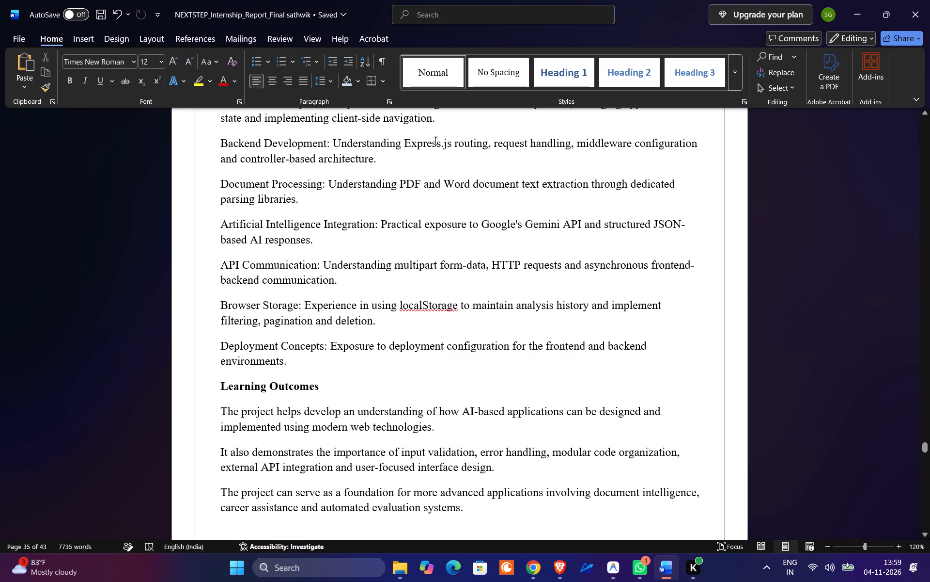
click(929, 0)
Reopen the saved internship report from Downloads, check its cover page, and close it.
double_click(244, 123)
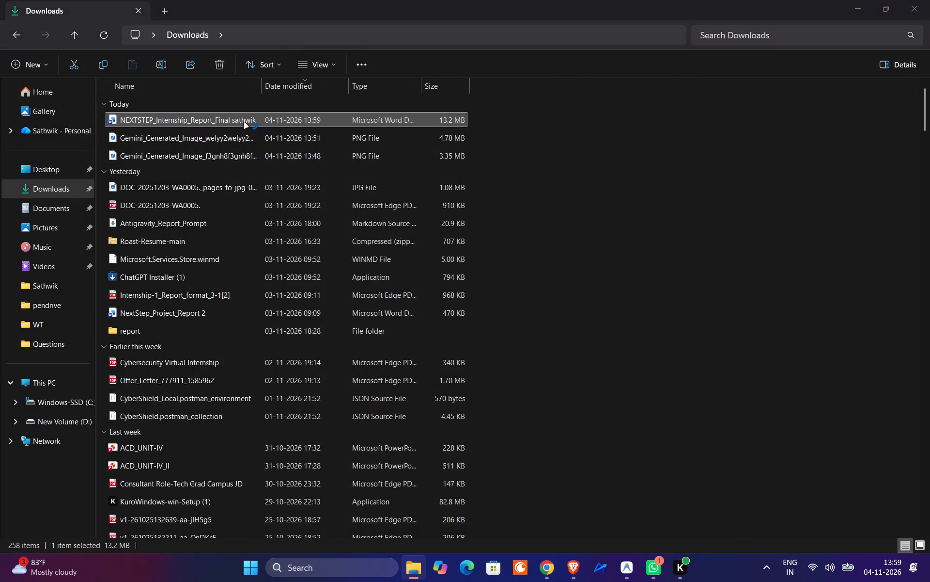
scroll(833, 327, down, 1)
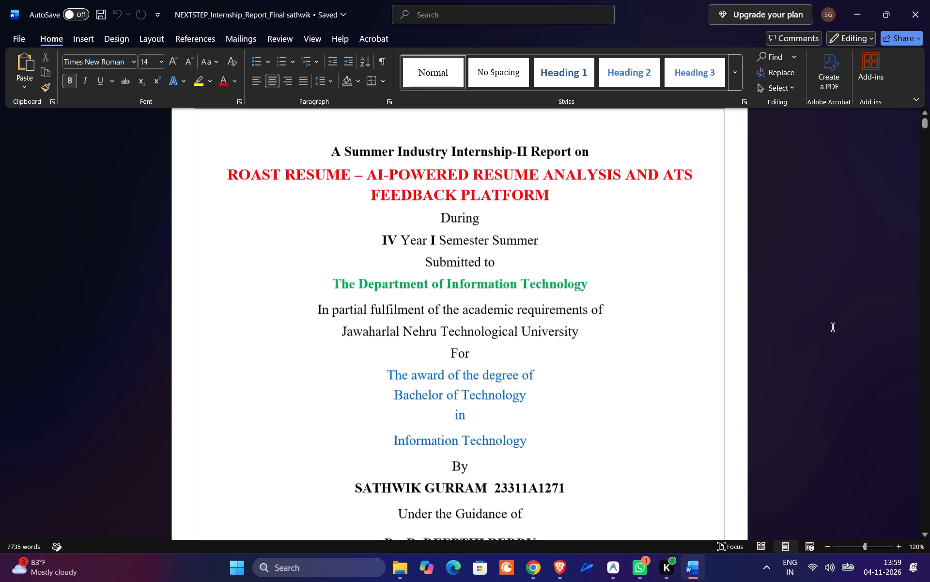
scroll(833, 327, down, 5)
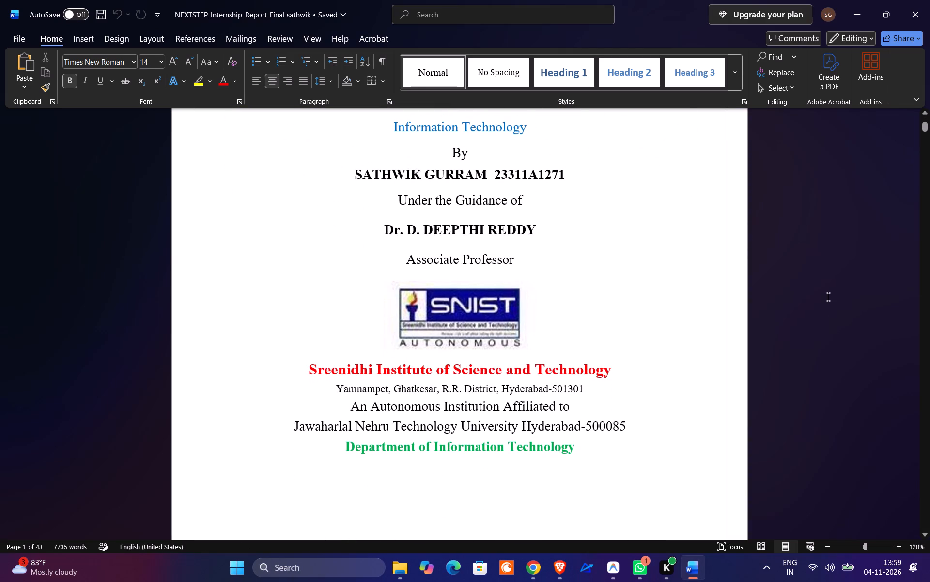
scroll(828, 297, up, 2)
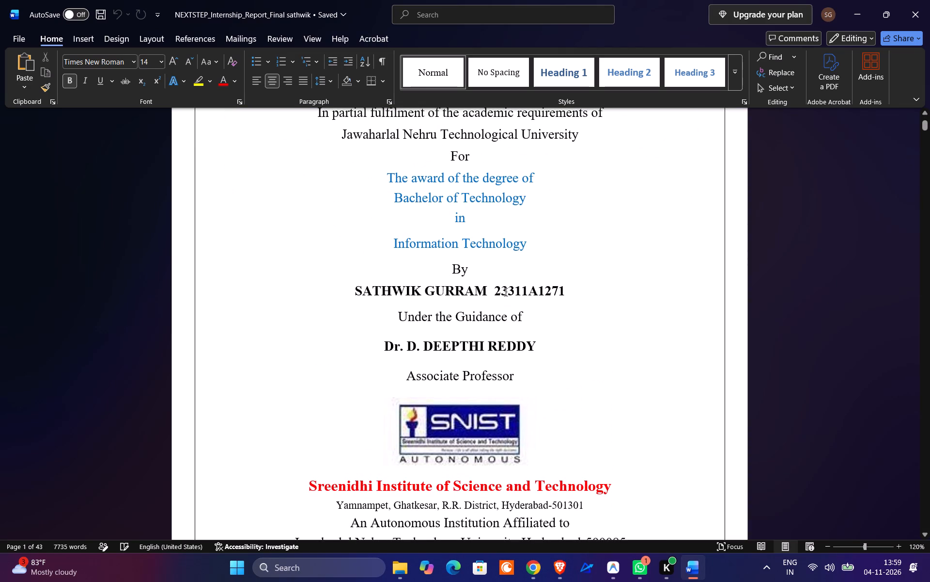
click(929, 0)
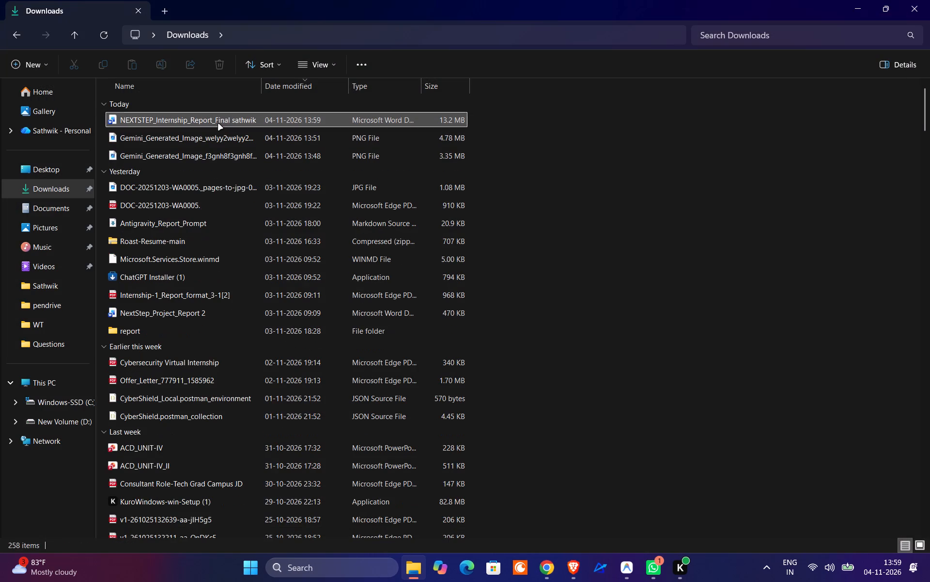
Rename the internship report file in Downloads as "Roast Resume".
click(218, 124)
click(218, 120)
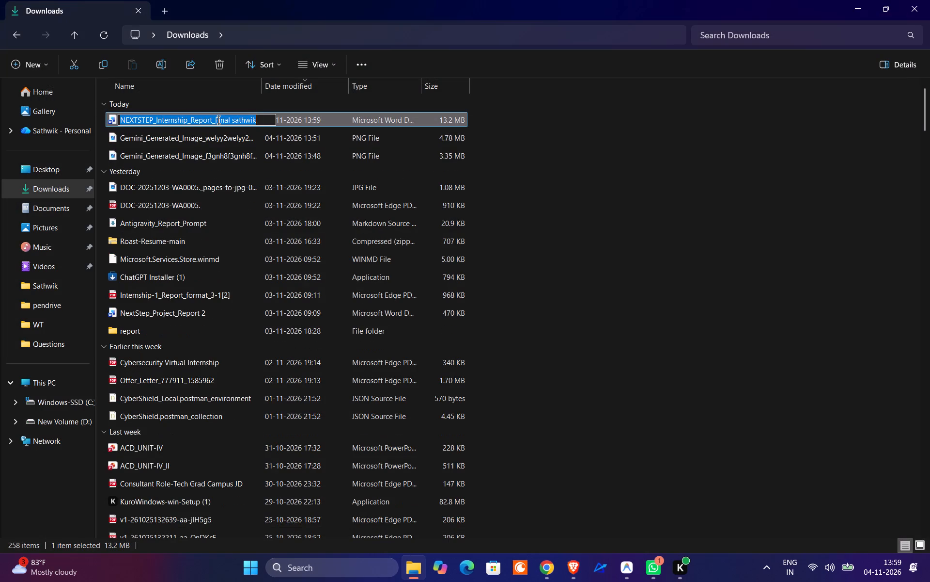
text(RoastResume)
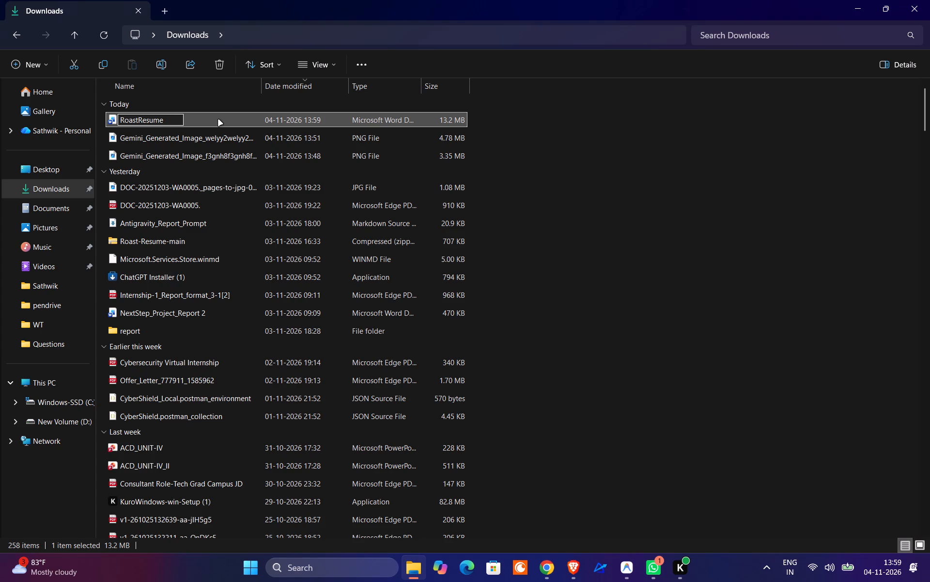
key(ctrl+Left)
key(Right)
key(Right)
key(Right)
key(Right)
key(Right)
key(space)
key(Return)
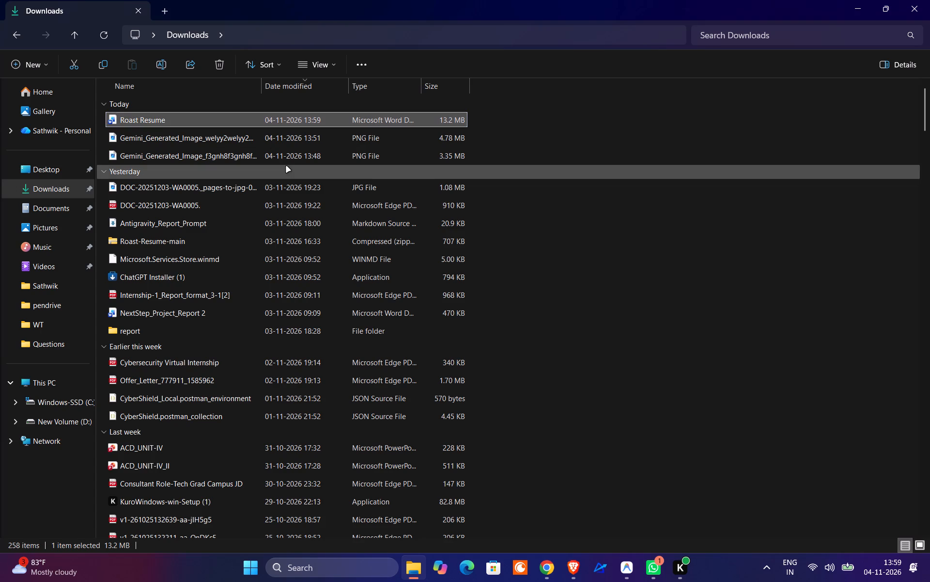
Open the renamed Roast Resume file, check its opening pages through the Certificate page, and close both the document and File Explorer.
double_click(147, 124)
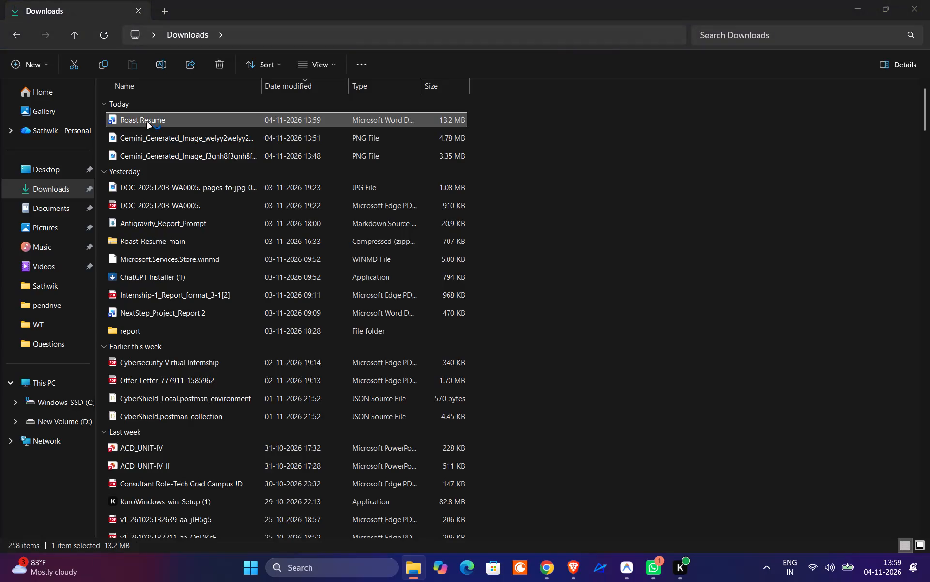
scroll(793, 273, down, 6)
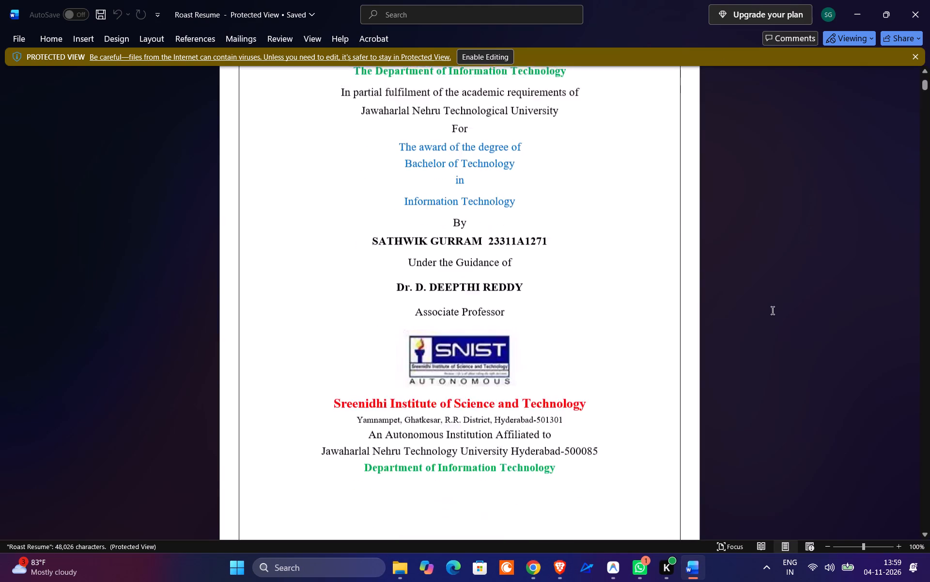
scroll(773, 310, down, 4)
scroll(719, 295, down, 11)
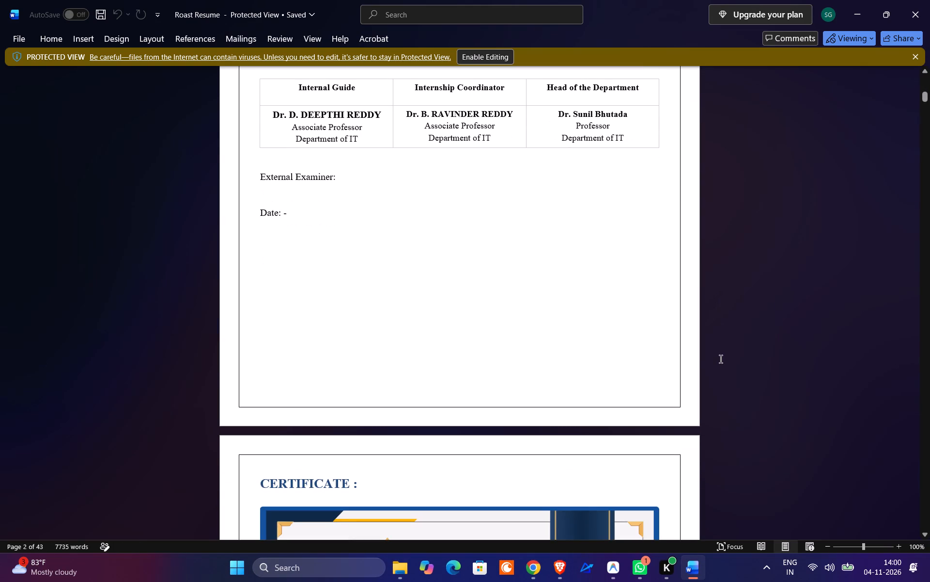
click(929, 0)
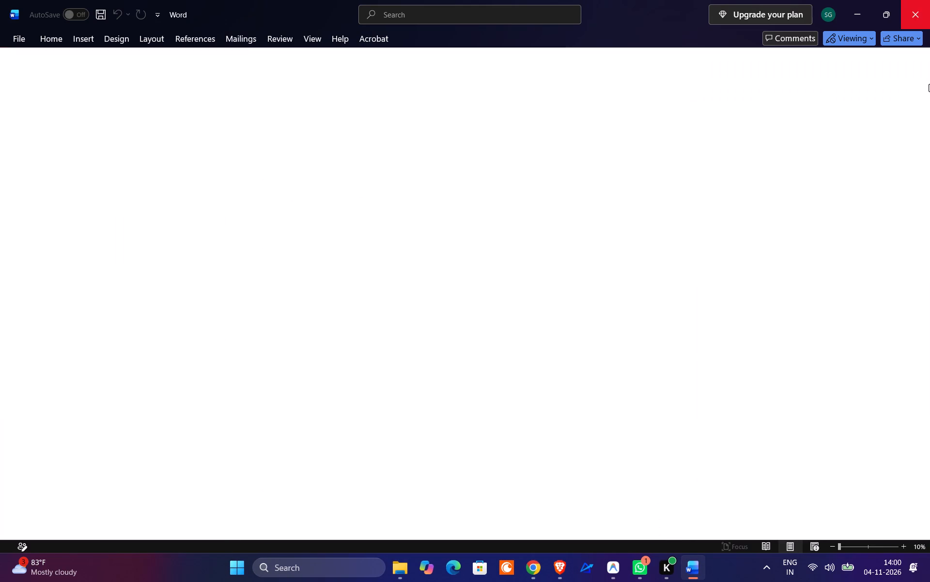
click(583, 309)
click(929, 0)
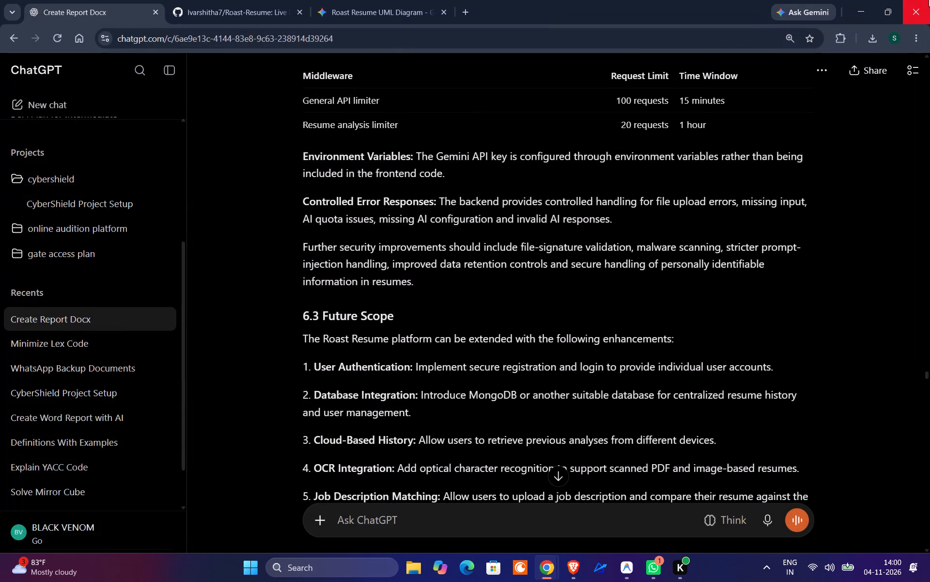
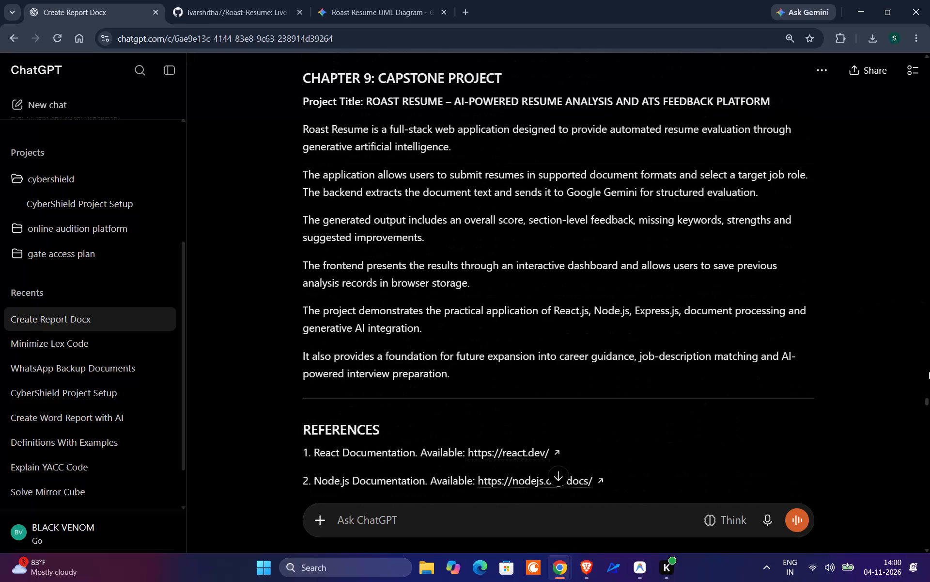
Check the end of the Create Report Docx conversation and close its browser window.
drag(927, 400, 929, 581)
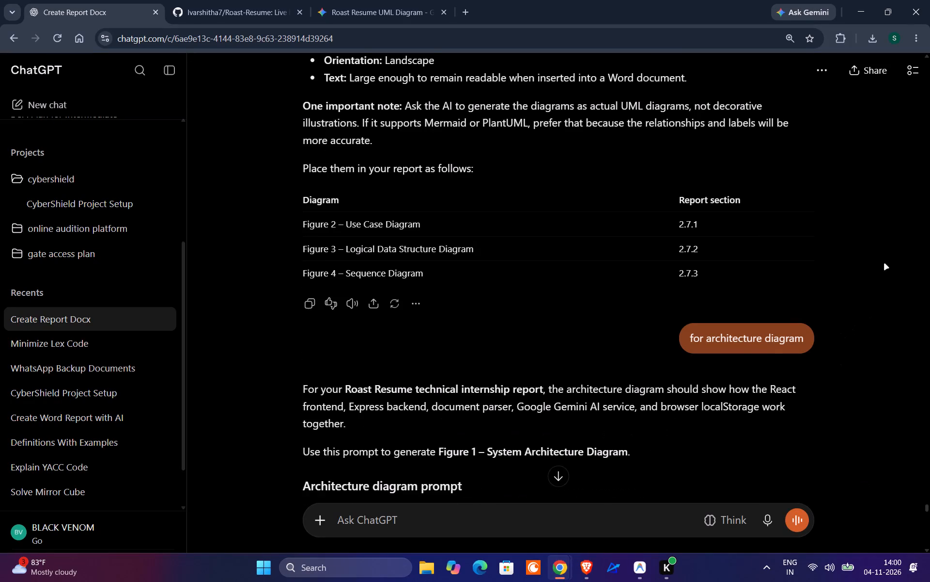
scroll(884, 264, down, 13)
scroll(929, 484, down, 16)
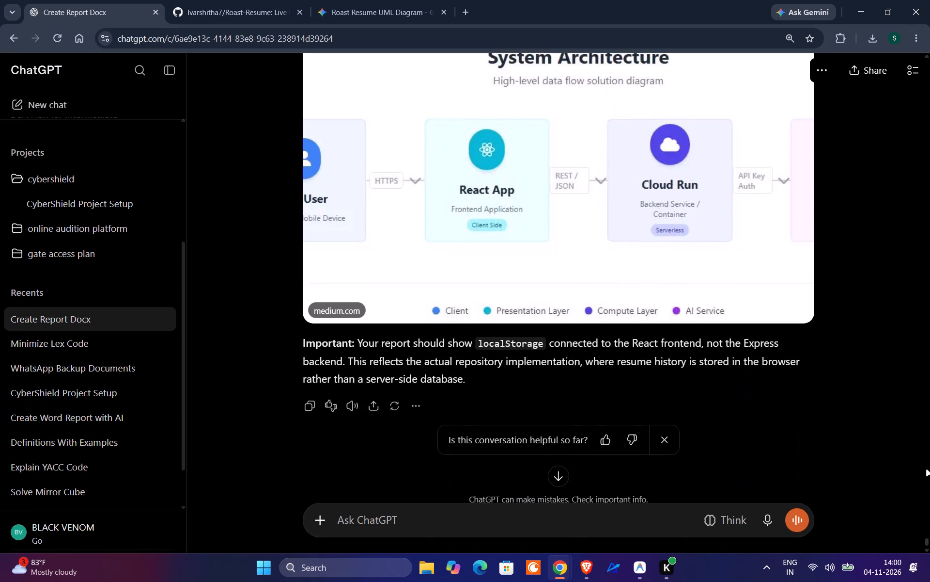
scroll(927, 470, down, 4)
click(929, 0)
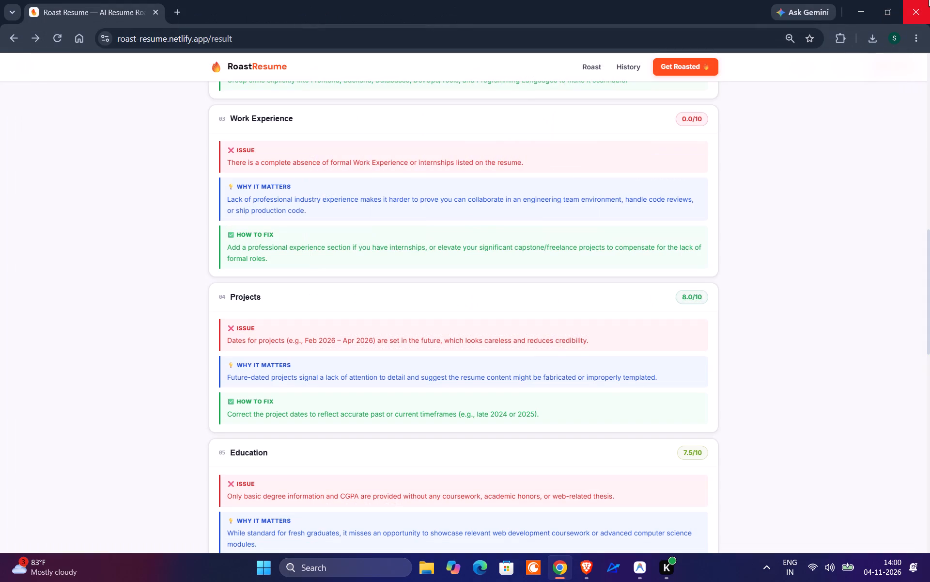